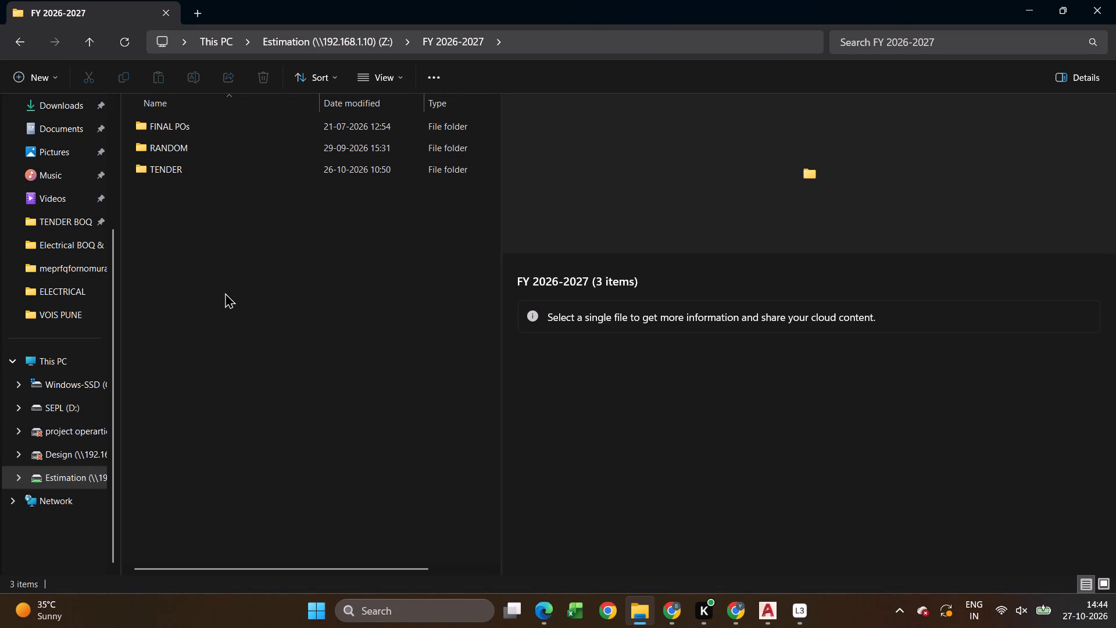
Open the COLLIERS folder inside the TENDER folder of FY 2026-2027.
{"action": "double_click", "coordinate": [193, 160]}
{"action": "key", "text": "c"}
{"action": "key", "text": "c"}
{"action": "key", "text": "Return"}
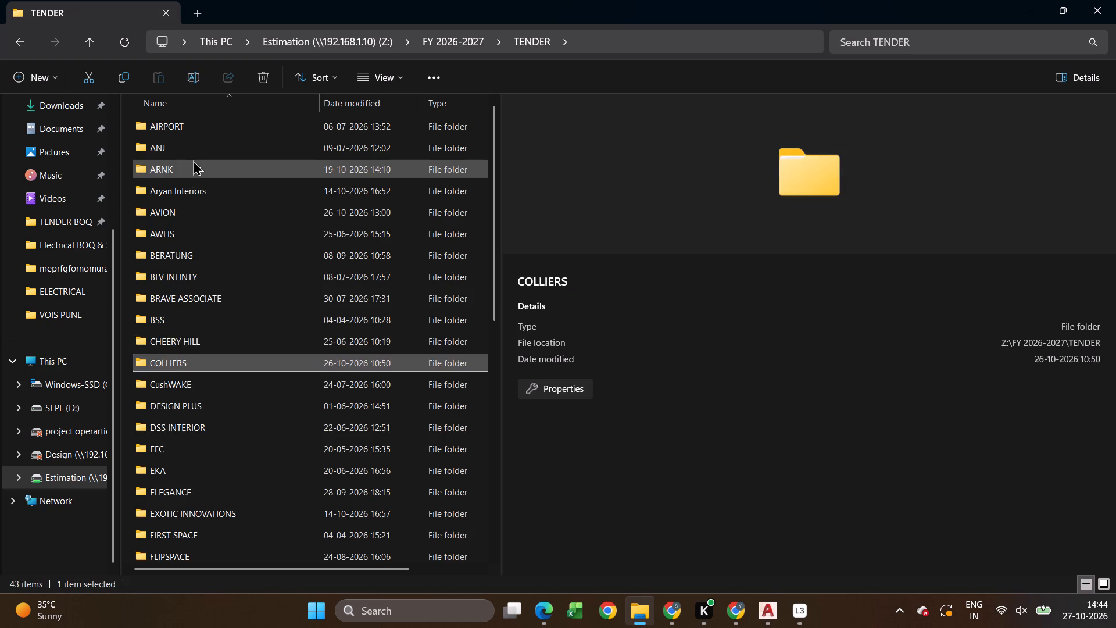
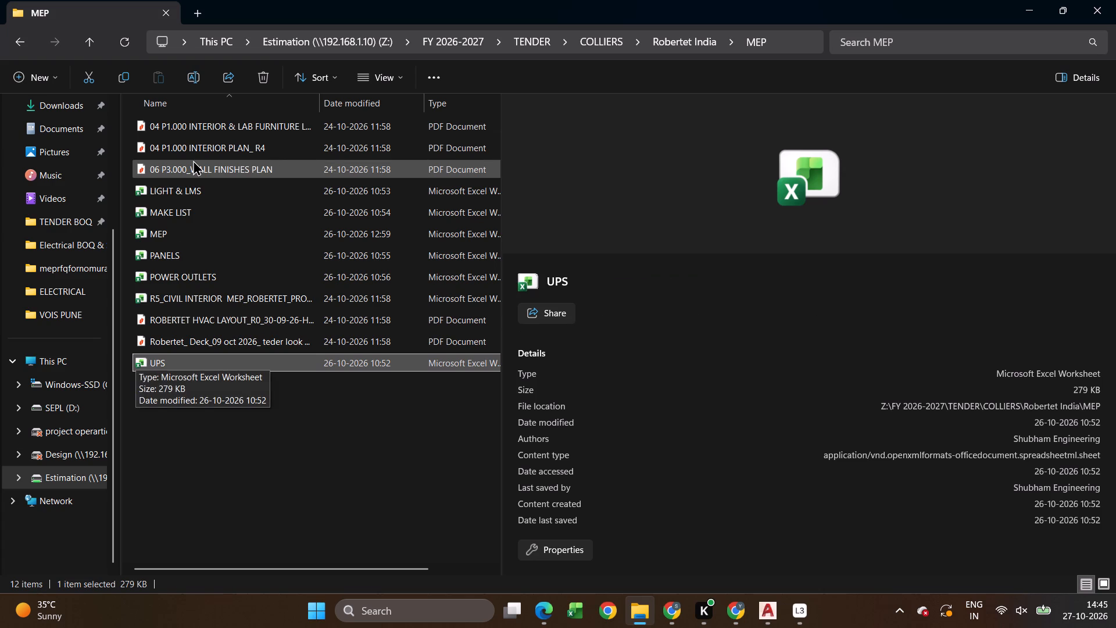
Open the R5_CIVIL INTERIOR MEP_ROBERTET tender BOQ workbook from the MEP folder in a maximized window.
{"action": "key", "text": "Up"}
{"action": "key", "text": "Up"}
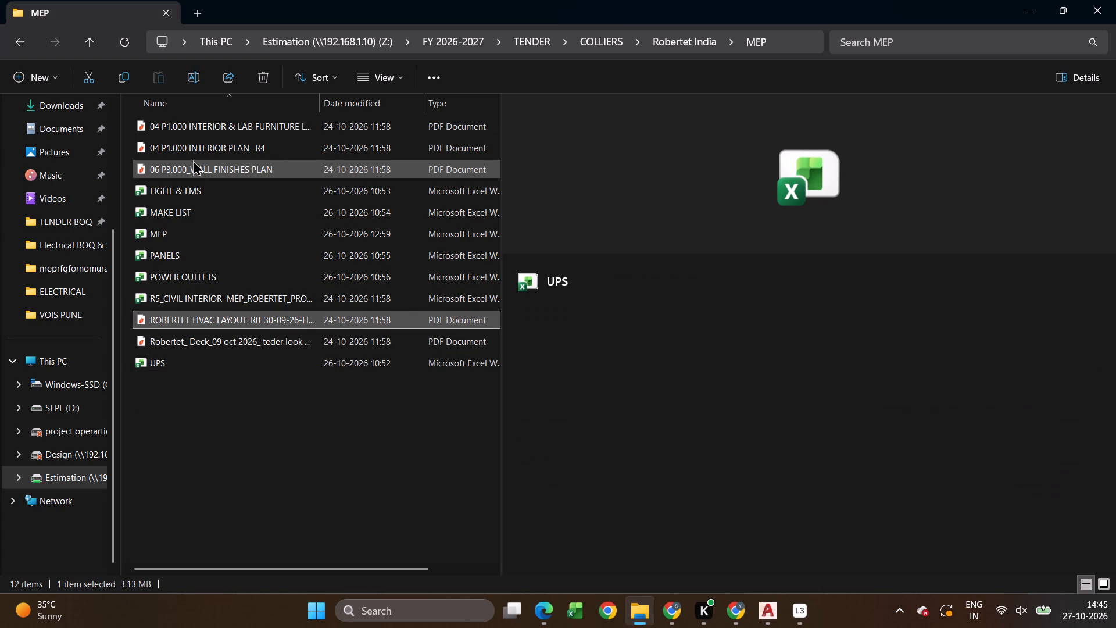
{"action": "key", "text": "Up"}
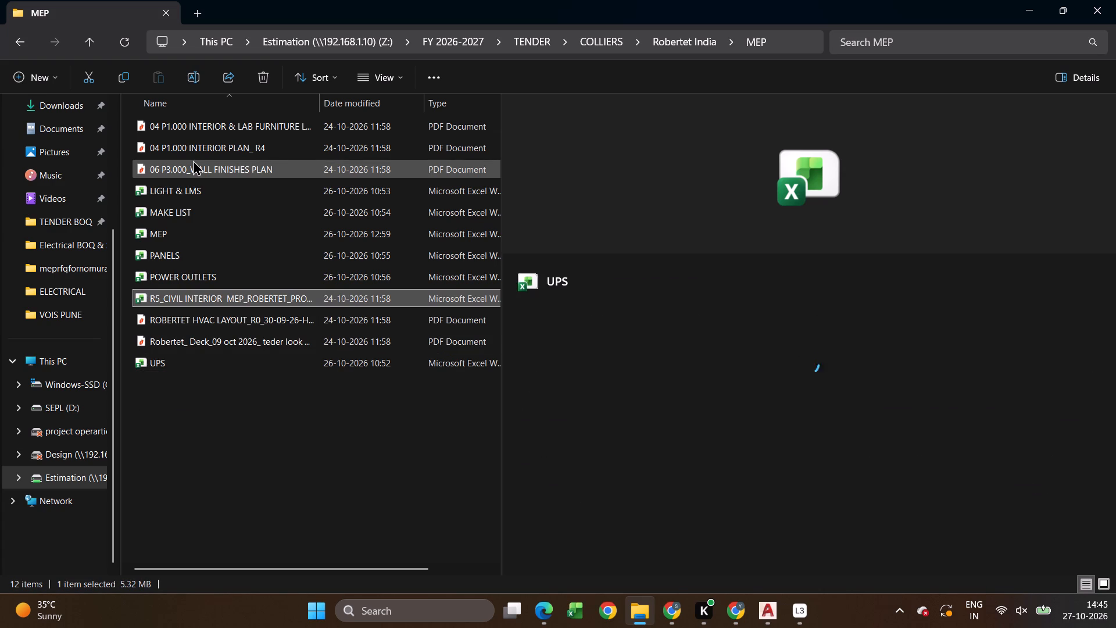
{"action": "key", "text": "Return"}
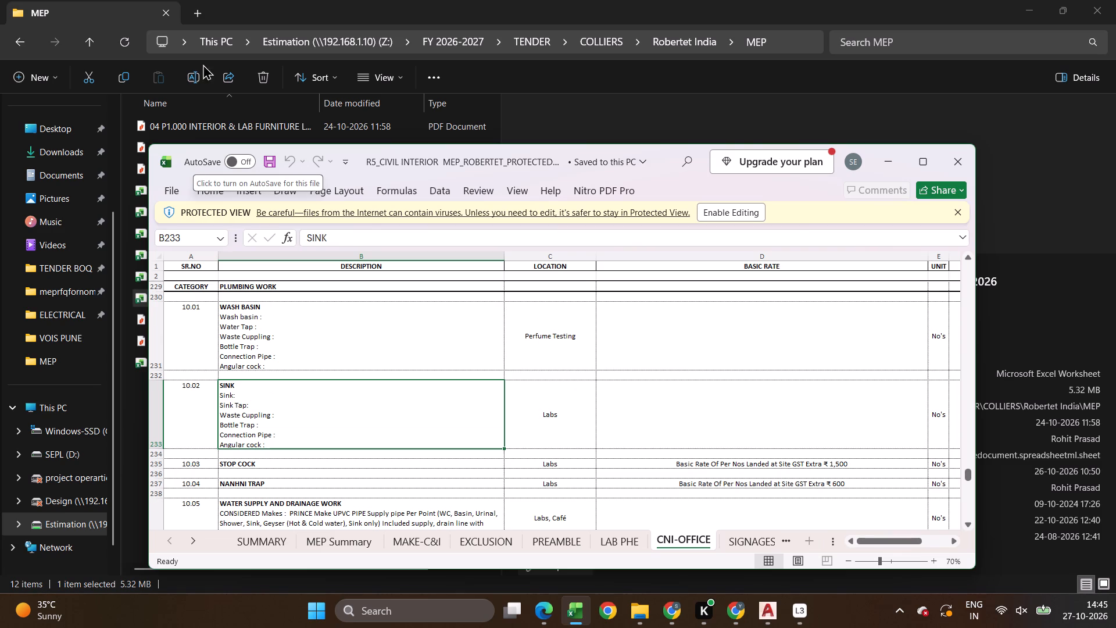
{"action": "left_click", "coordinate": [924, 164]}
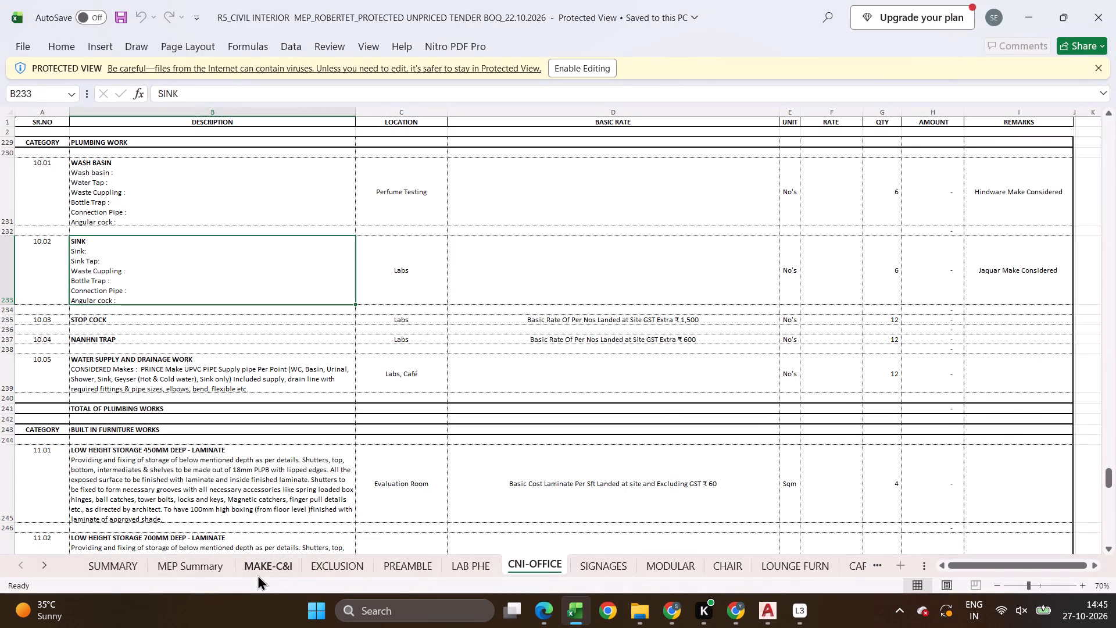
Look through the workbook's sheets and bring up the MEP Summary sheet.
{"action": "double_click", "coordinate": [863, 575]}
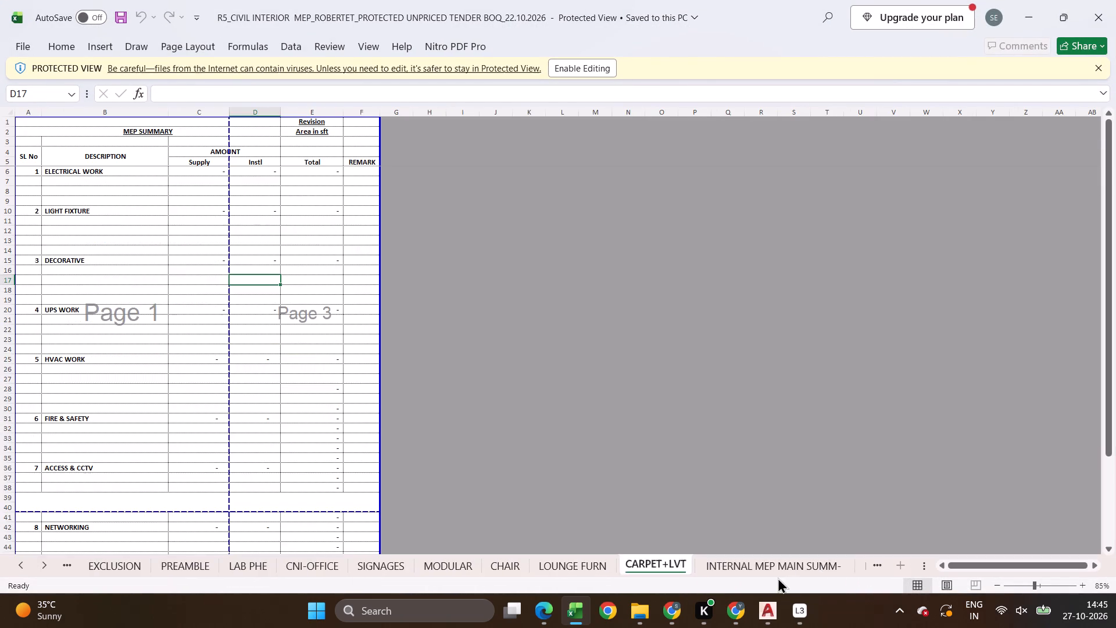
{"action": "triple_click", "coordinate": [19, 563]}
{"action": "double_click", "coordinate": [19, 563]}
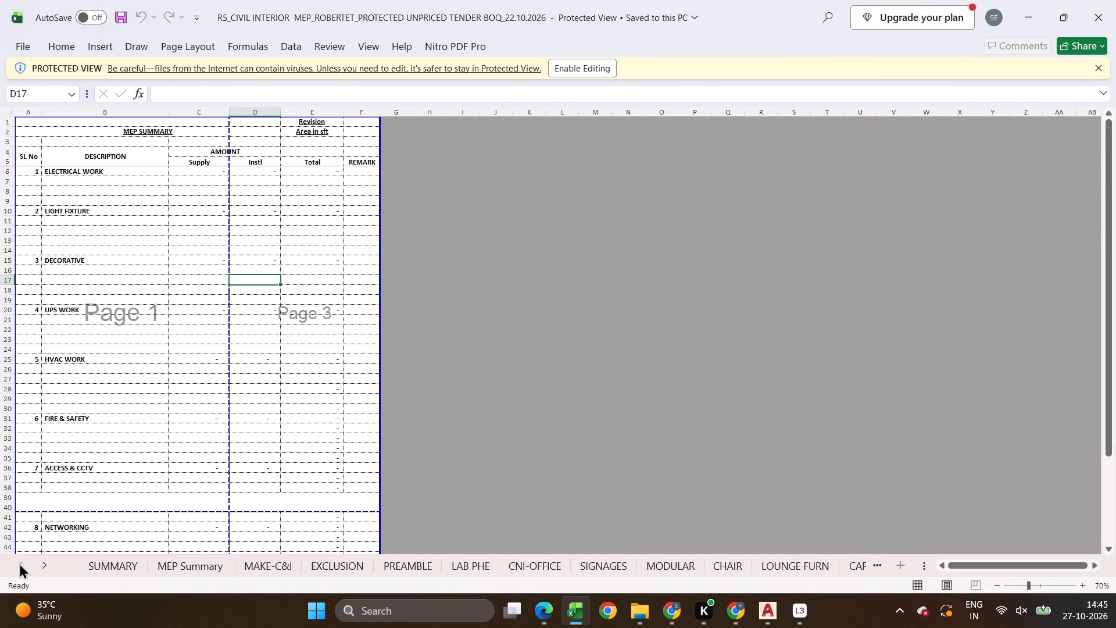
{"action": "left_click", "coordinate": [221, 567]}
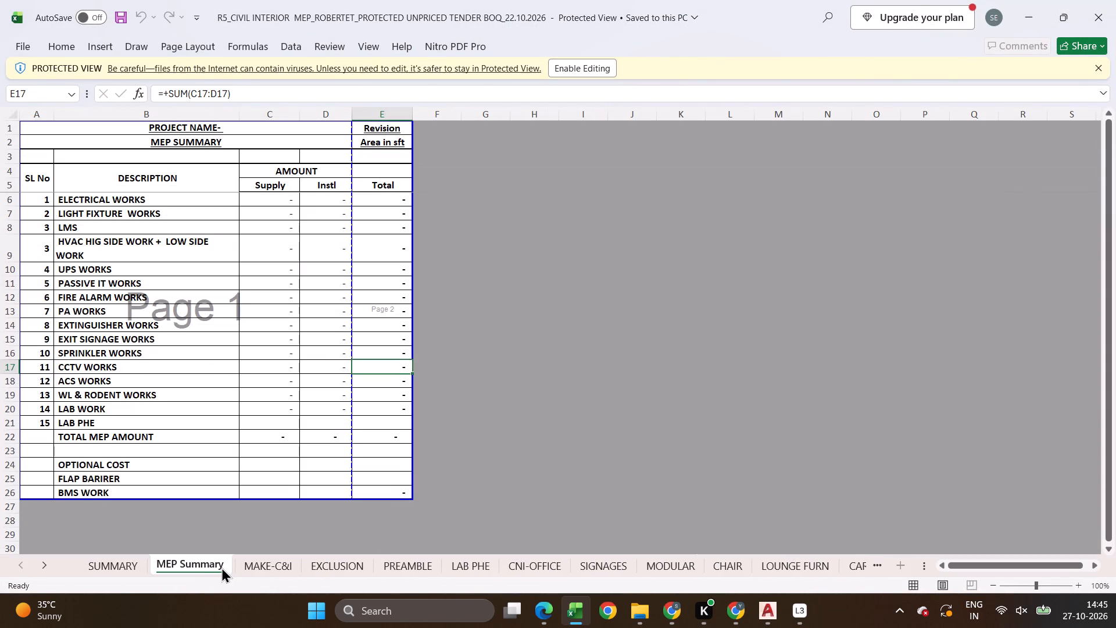
Enable editing of the protected workbook and choose Nitro PDF Creator as the printer in Printer Setup.
{"action": "left_click", "coordinate": [567, 69]}
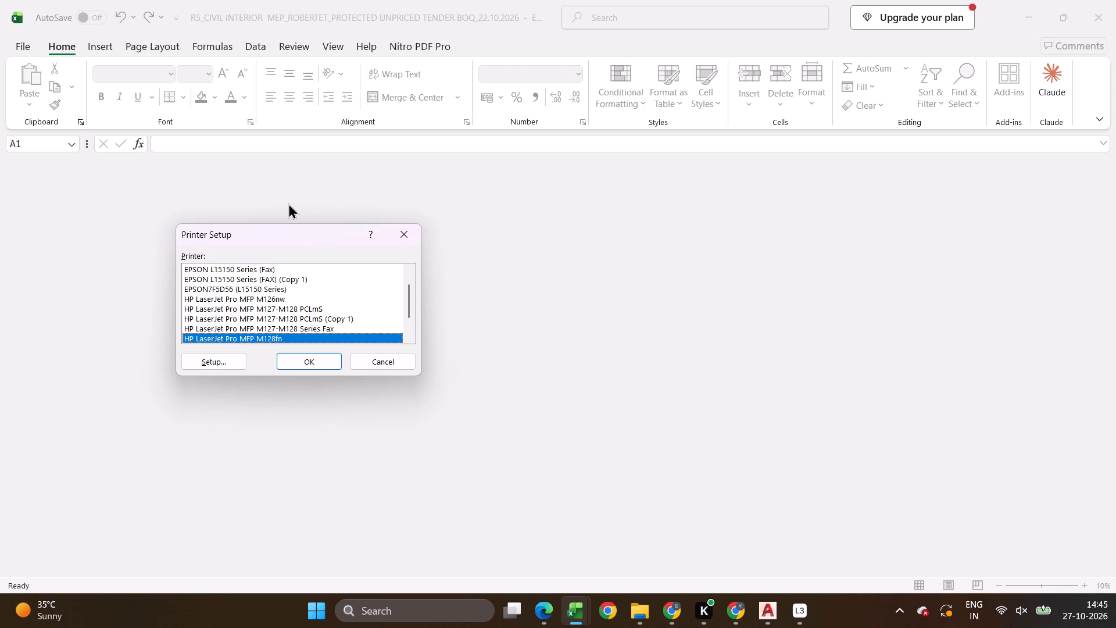
{"action": "scroll", "coordinate": [284, 322], "scroll_direction": "down", "scroll_amount": 1}
{"action": "scroll", "coordinate": [284, 322], "scroll_direction": "up", "scroll_amount": 10}
{"action": "scroll", "coordinate": [284, 322], "scroll_direction": "down", "scroll_amount": 9}
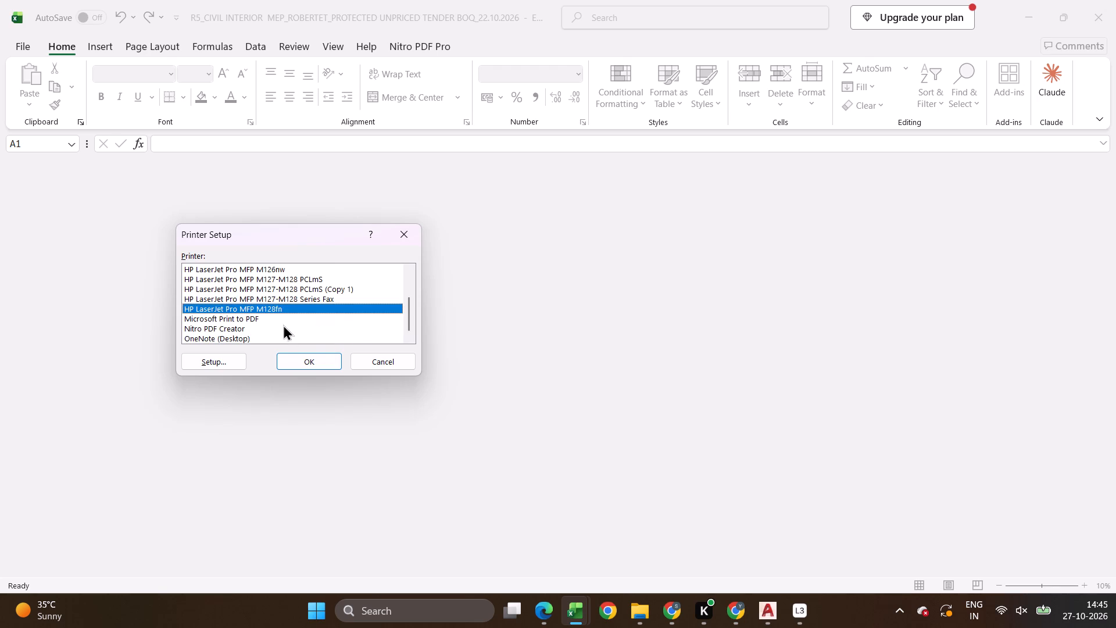
{"action": "left_click", "coordinate": [277, 334]}
{"action": "double_click", "coordinate": [277, 330]}
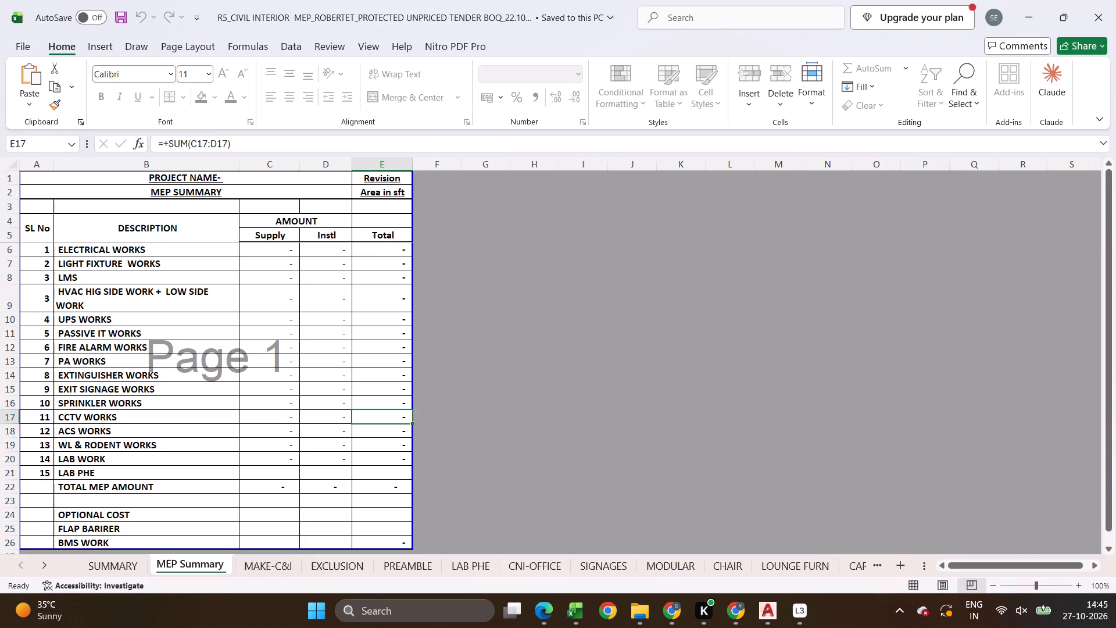
Trace the Electrical Works supply amount in MEP Summary to its source cell and examine the end of the ELE BOQ sheet.
{"action": "left_click", "coordinate": [301, 242]}
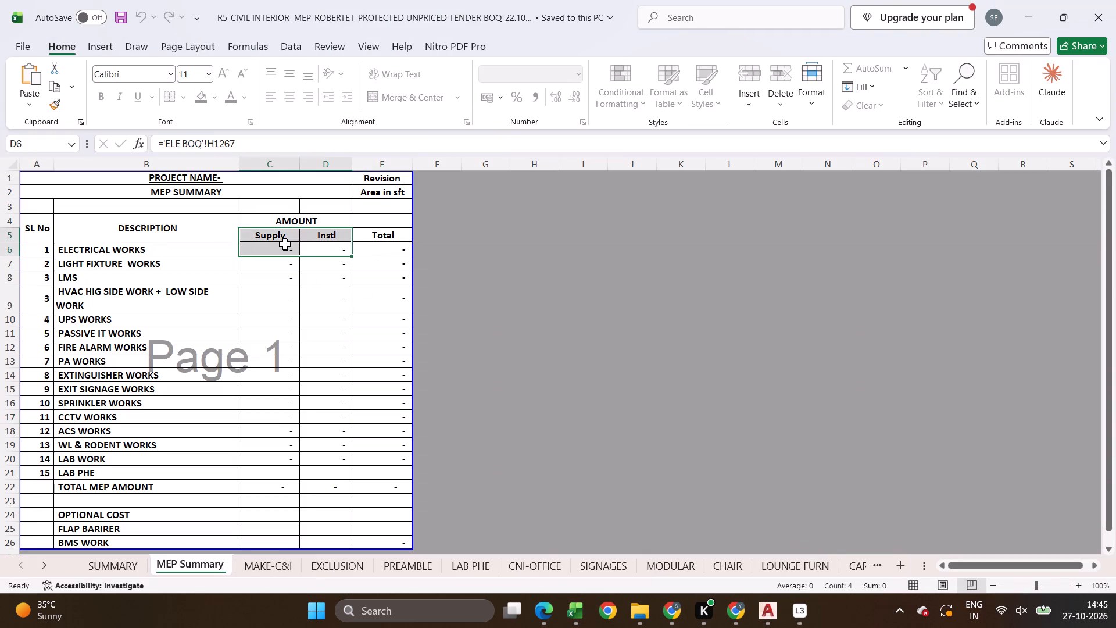
{"action": "left_click", "coordinate": [284, 244]}
{"action": "key", "text": "ctrl+bracketleft"}
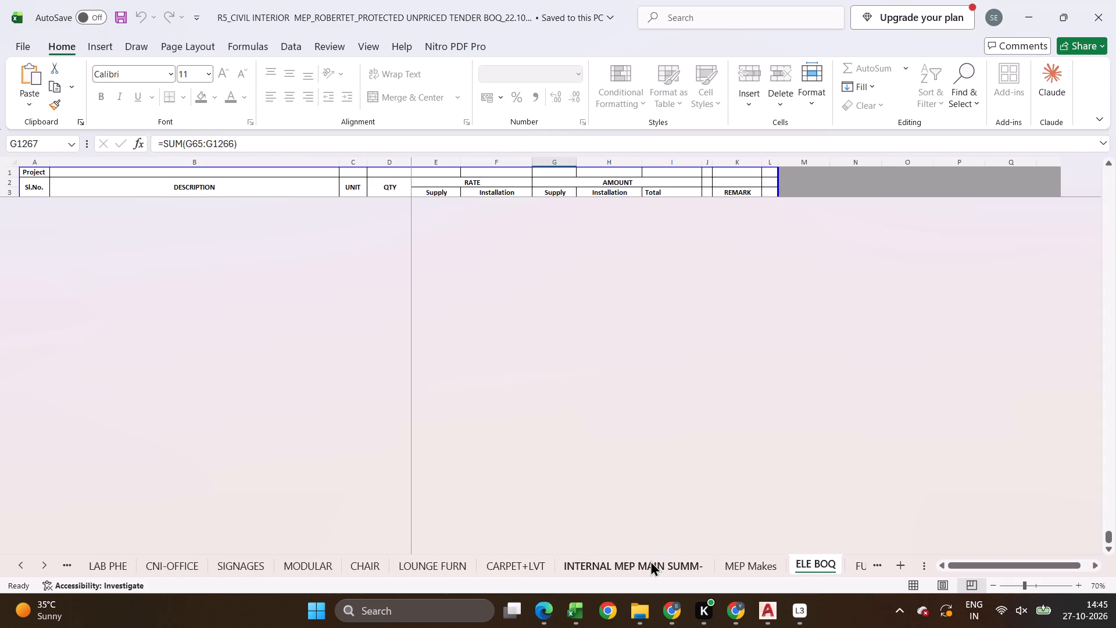
{"action": "left_click", "coordinate": [638, 480]}
{"action": "scroll", "coordinate": [638, 480], "scroll_direction": "up", "scroll_amount": 5}
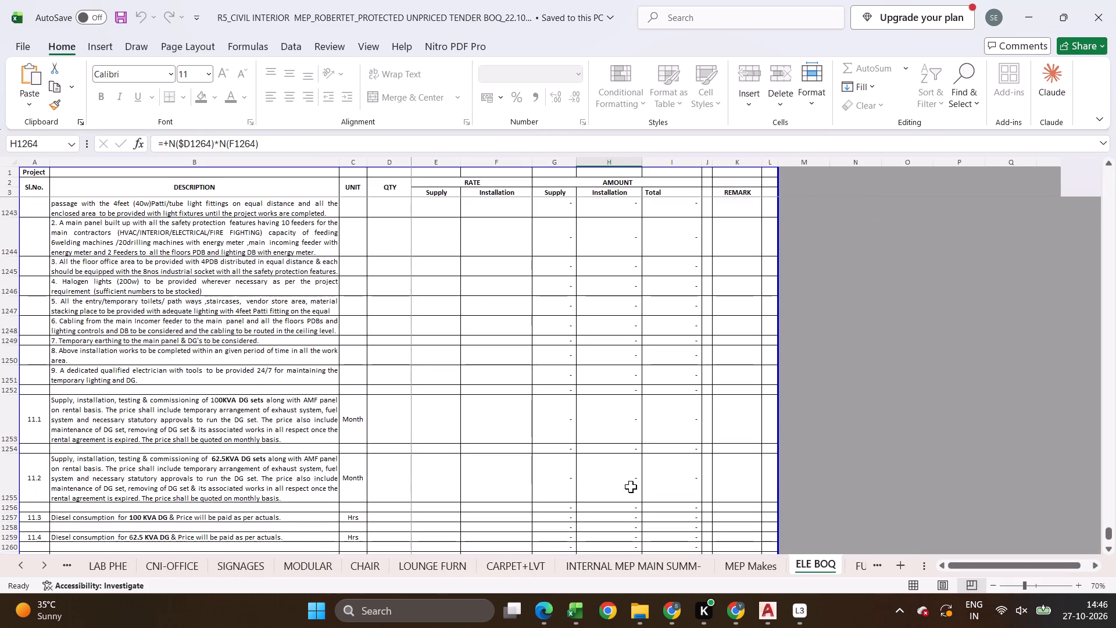
Hide the group of sheets from LAB PHE through INTERNAL MEP MAIN SUMM-, including CNI-OFFICE, SIGNAGES, MODULAR, CHAIR, LOUNGE FURN and CARPET+LVT.
{"action": "left_click", "coordinate": [651, 557]}
{"action": "left_click", "coordinate": [95, 568], "text": "ctrl"}
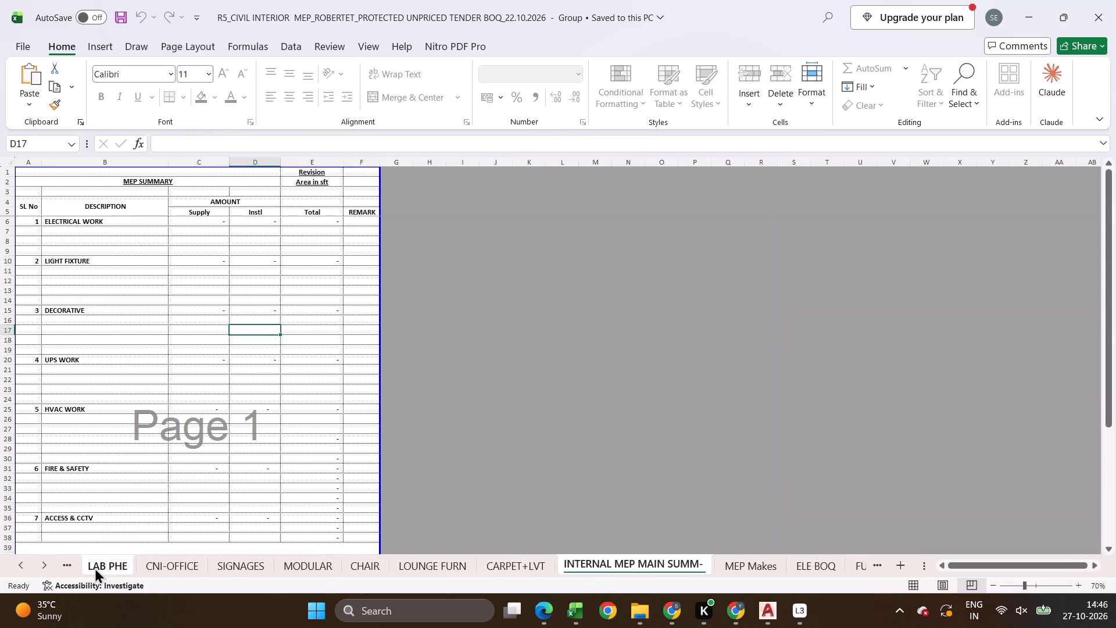
{"action": "left_click", "coordinate": [106, 565], "text": "shift"}
{"action": "right_click", "coordinate": [106, 565]}
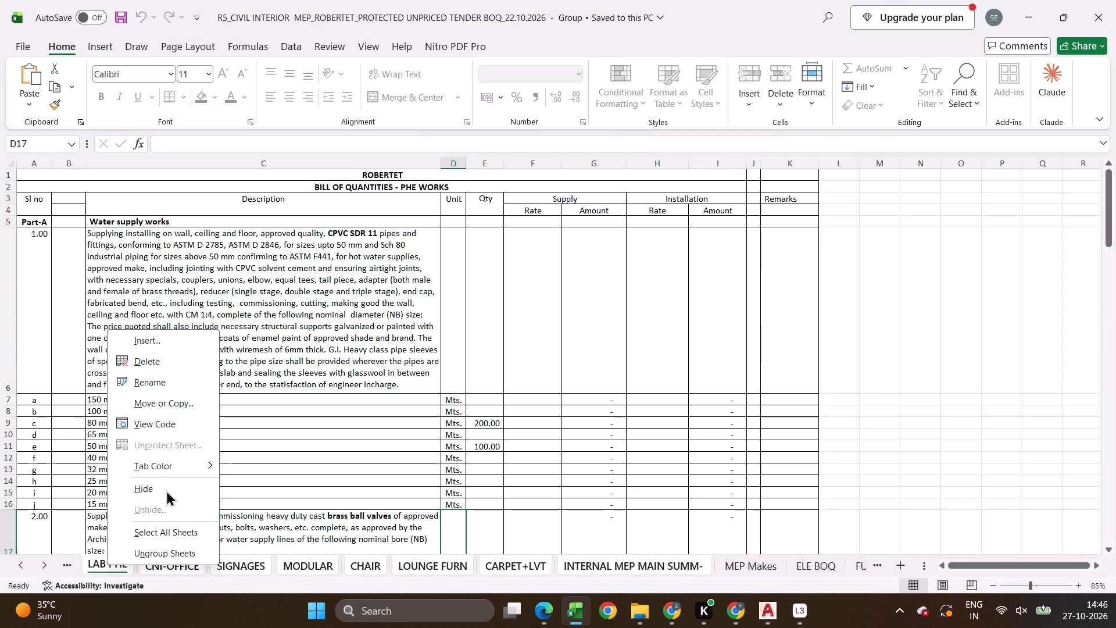
{"action": "left_click", "coordinate": [167, 481]}
{"action": "double_click", "coordinate": [33, 570]}
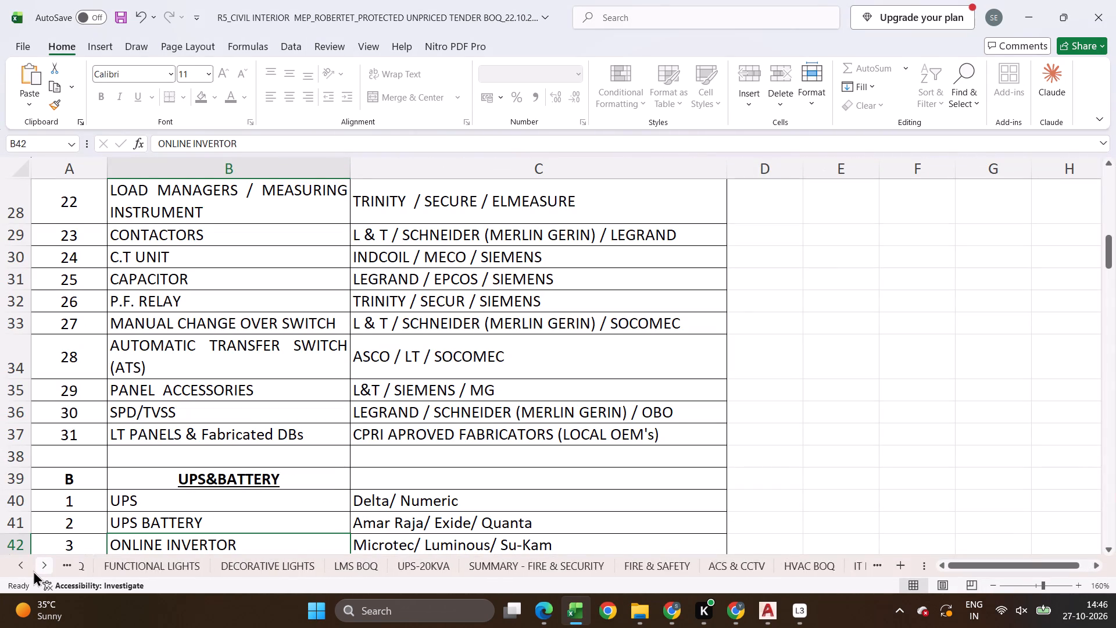
{"action": "triple_click", "coordinate": [20, 568]}
{"action": "triple_click", "coordinate": [20, 568]}
{"action": "triple_click", "coordinate": [20, 568]}
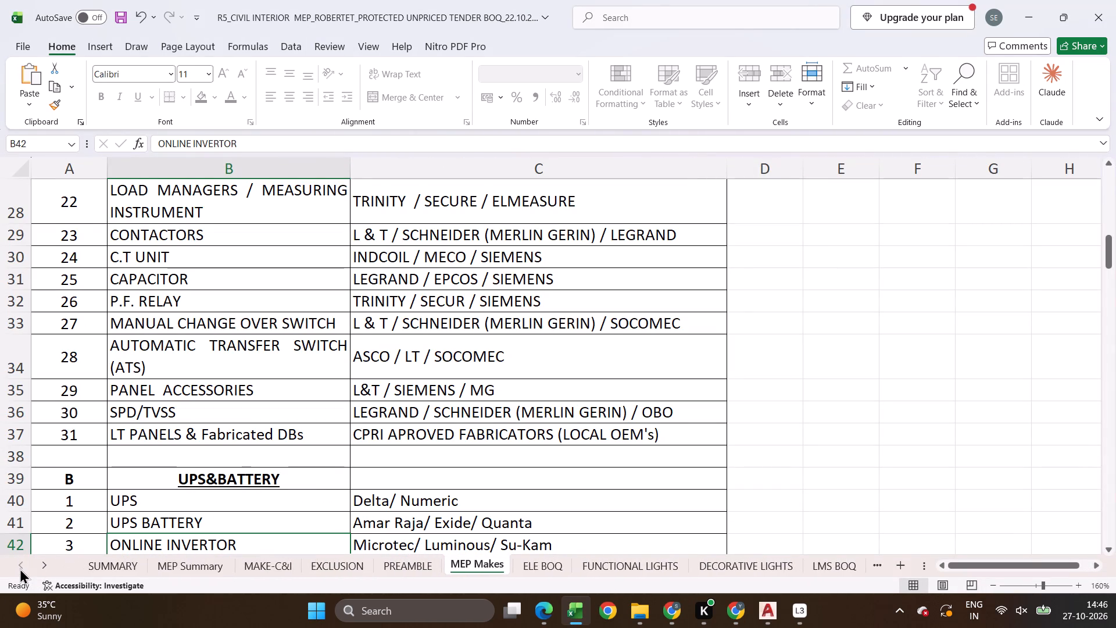
Hide the MAKE-C&I, EXCLUSION and PREAMBLE sheets together.
{"action": "left_click", "coordinate": [398, 569]}
{"action": "left_click", "coordinate": [282, 568], "text": "shift"}
{"action": "right_click", "coordinate": [273, 568]}
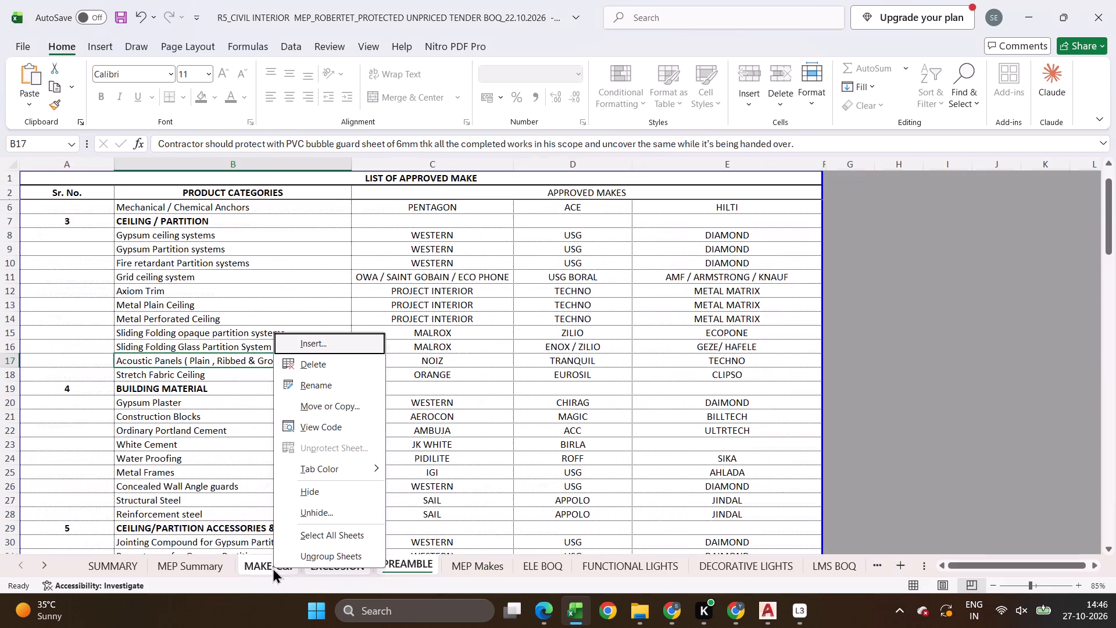
{"action": "left_click", "coordinate": [302, 488]}
Examine the ELE BOQ sheet's items, going back to the LT PANELS section at its start and down to the first filled quantity.
{"action": "left_click", "coordinate": [344, 560]}
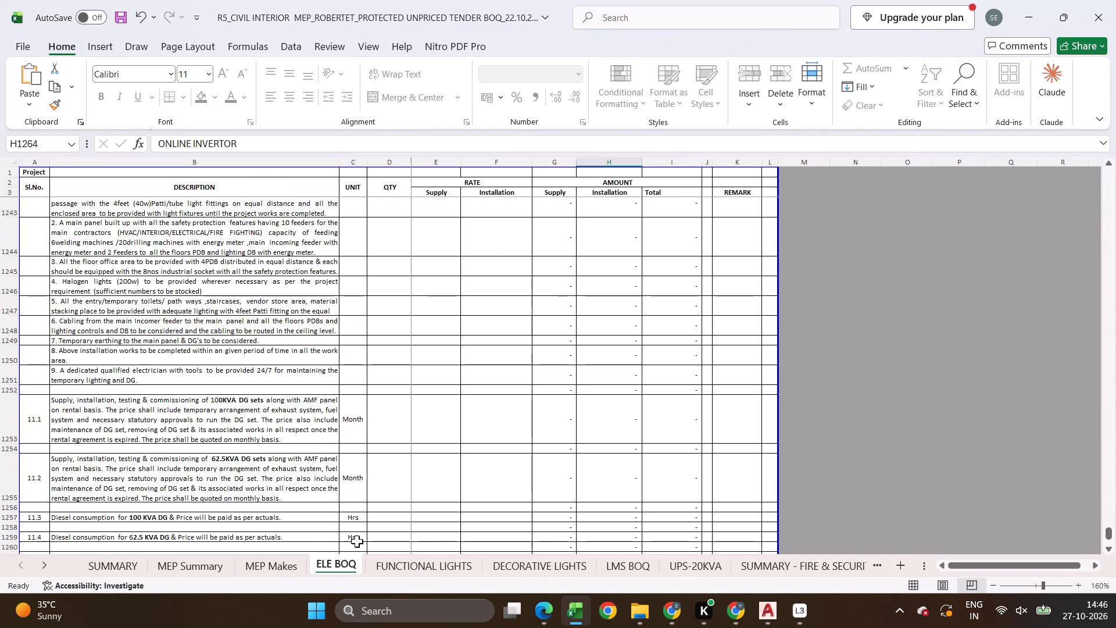
{"action": "left_click", "coordinate": [418, 410]}
{"action": "scroll", "coordinate": [423, 408], "scroll_direction": "down", "scroll_amount": 11}
{"action": "scroll", "coordinate": [423, 408], "scroll_direction": "up", "scroll_amount": 4}
{"action": "middle_click_drag", "start_coordinate": [429, 479], "coordinate": [431, 272]}
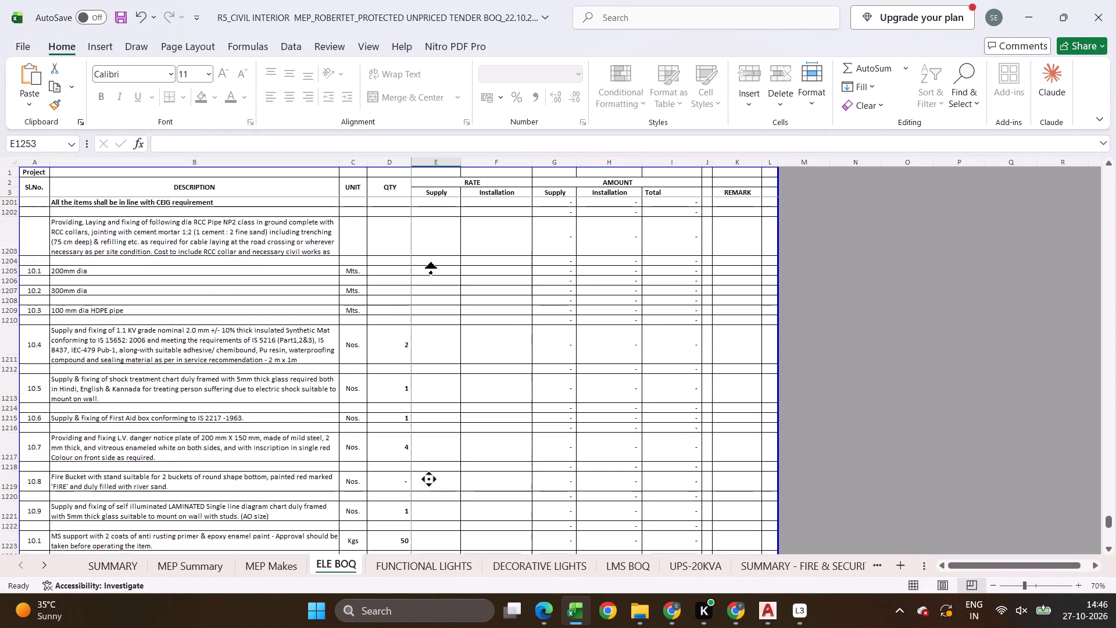
{"action": "middle_click_drag", "start_coordinate": [431, 272], "coordinate": [431, 255]}
{"action": "left_click", "coordinate": [431, 255]}
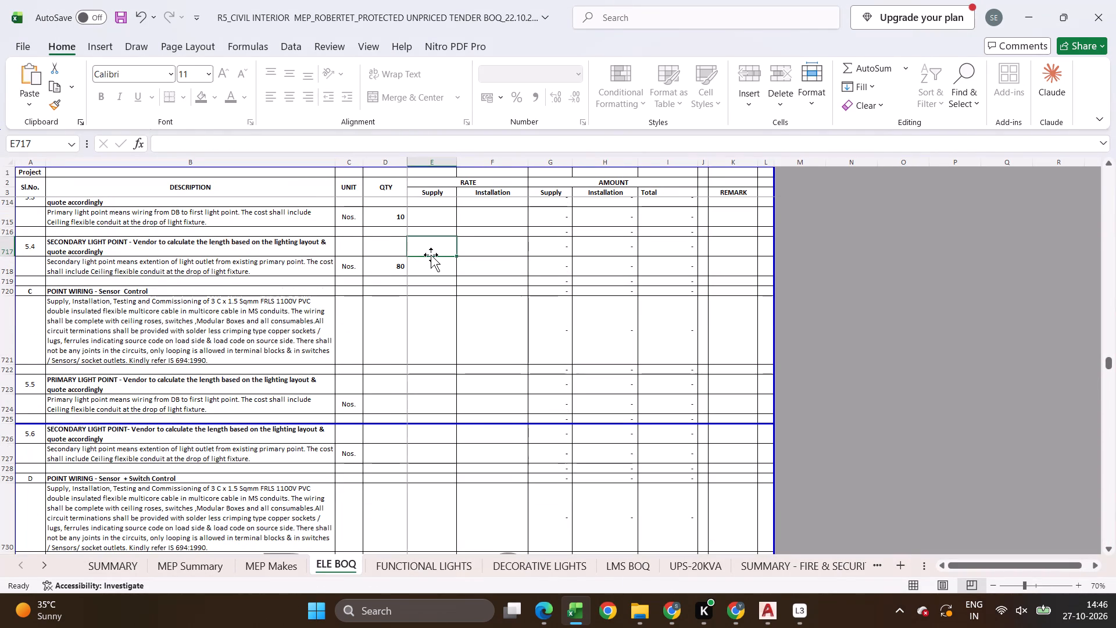
{"action": "key", "text": "ctrl+Up"}
{"action": "key", "text": "Down"}
{"action": "key", "text": "Down"}
{"action": "key", "text": "Left"}
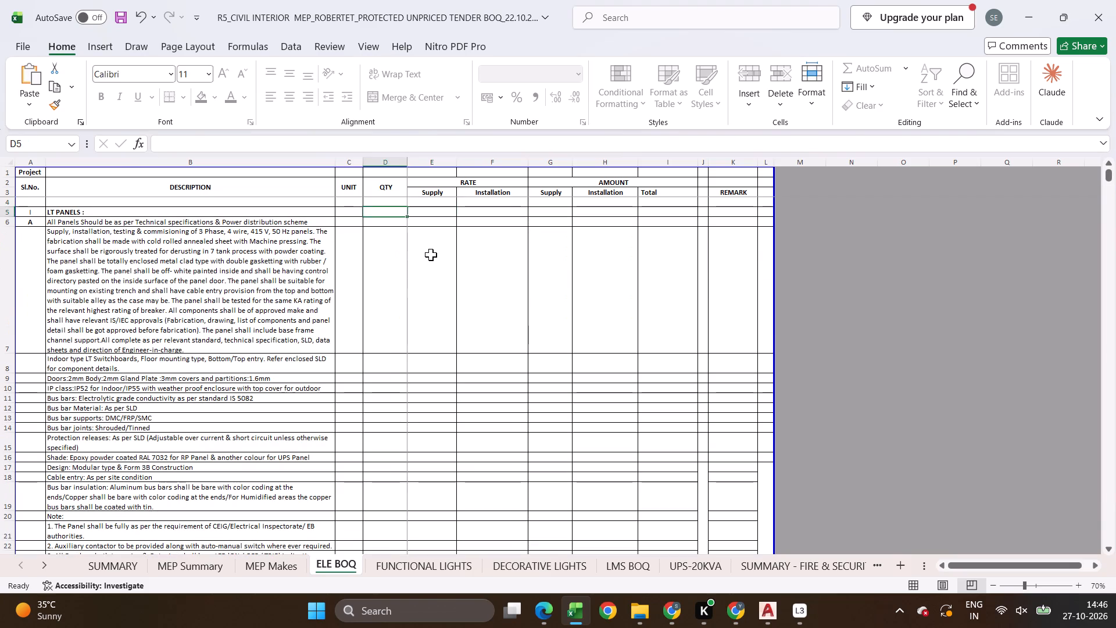
{"action": "key", "text": "ctrl+Down"}
{"action": "scroll", "coordinate": [414, 418], "scroll_direction": "down", "scroll_amount": 6}
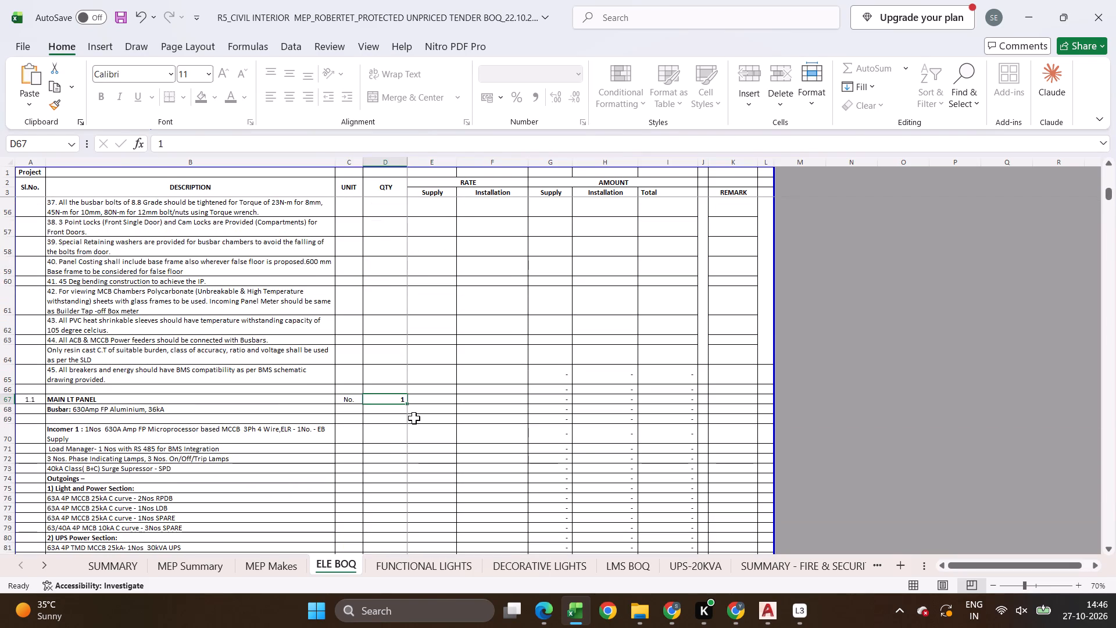
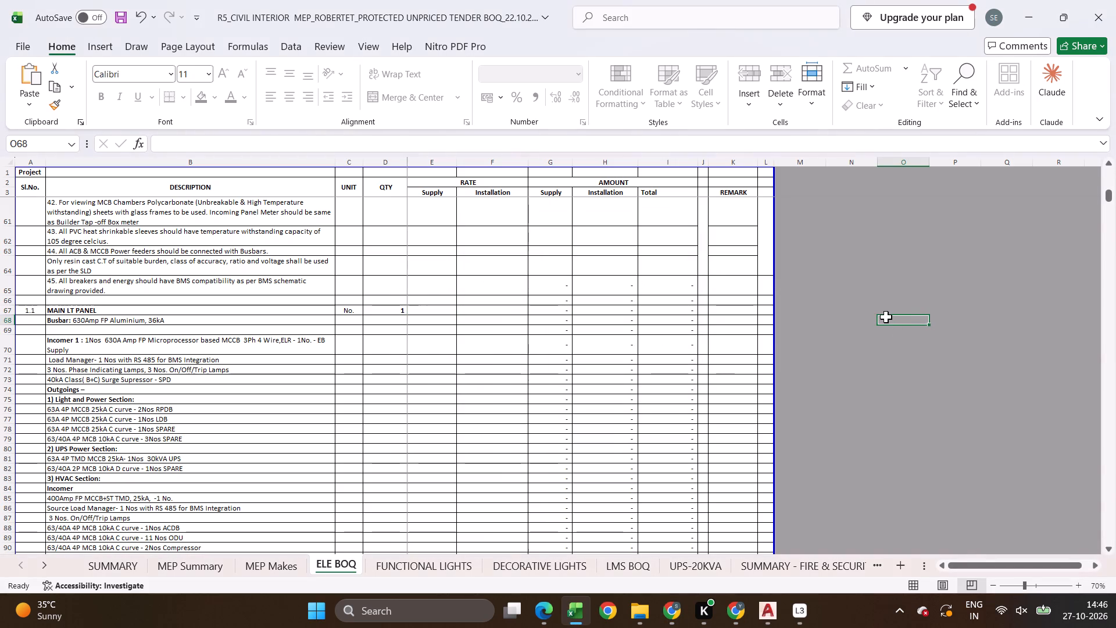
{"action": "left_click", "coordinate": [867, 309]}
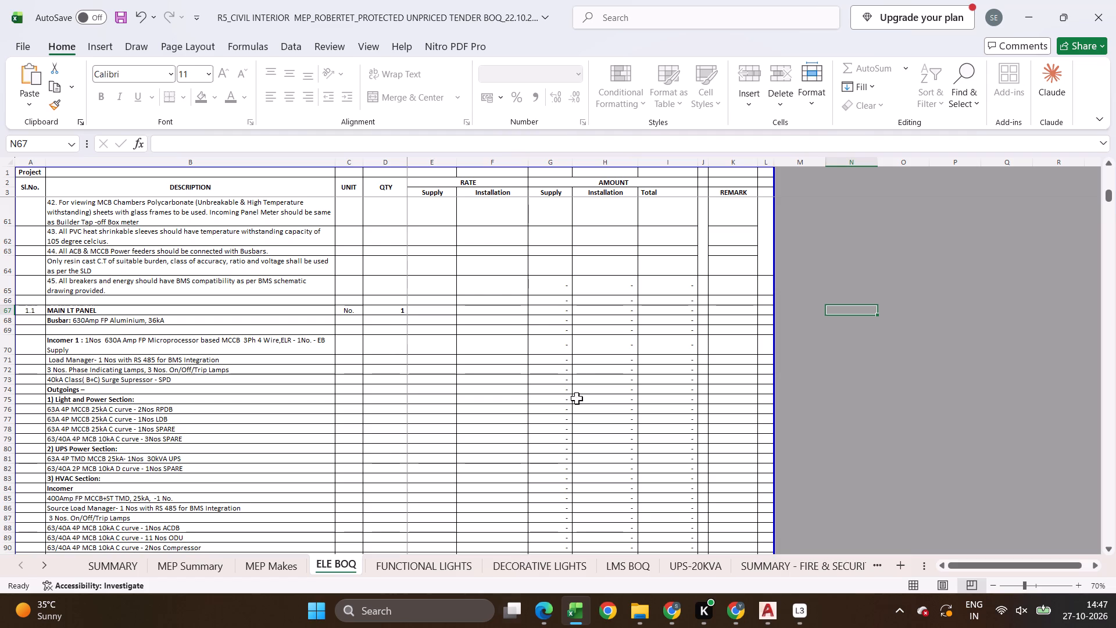
Select the supply rate cell of item 1.1 MAIN LT PANEL in the ELE BOQ sheet.
{"action": "left_click", "coordinate": [426, 309]}
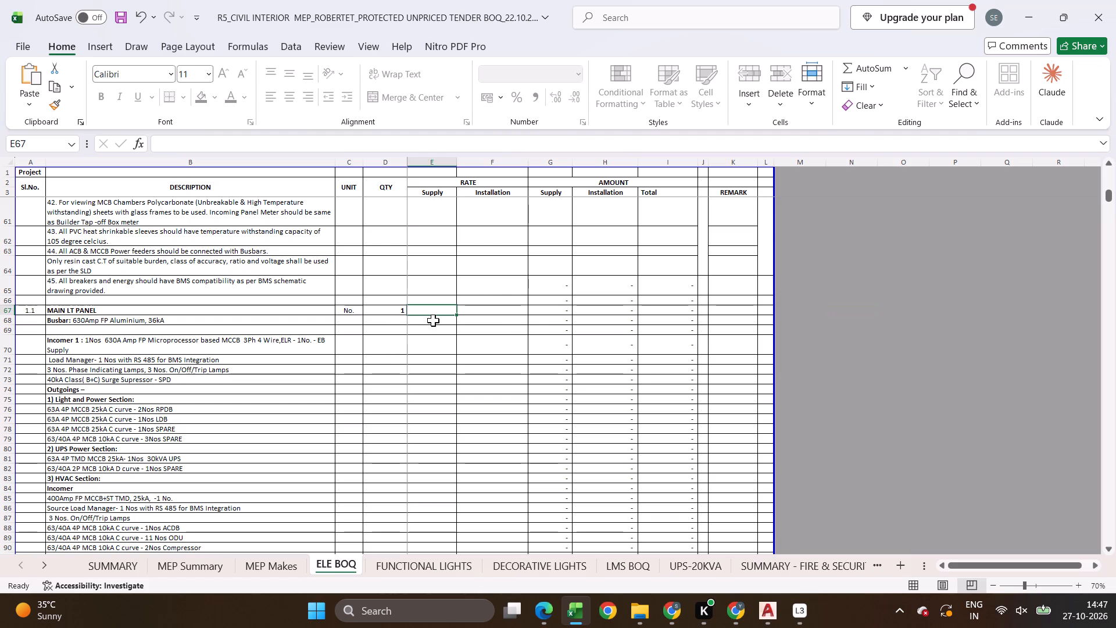
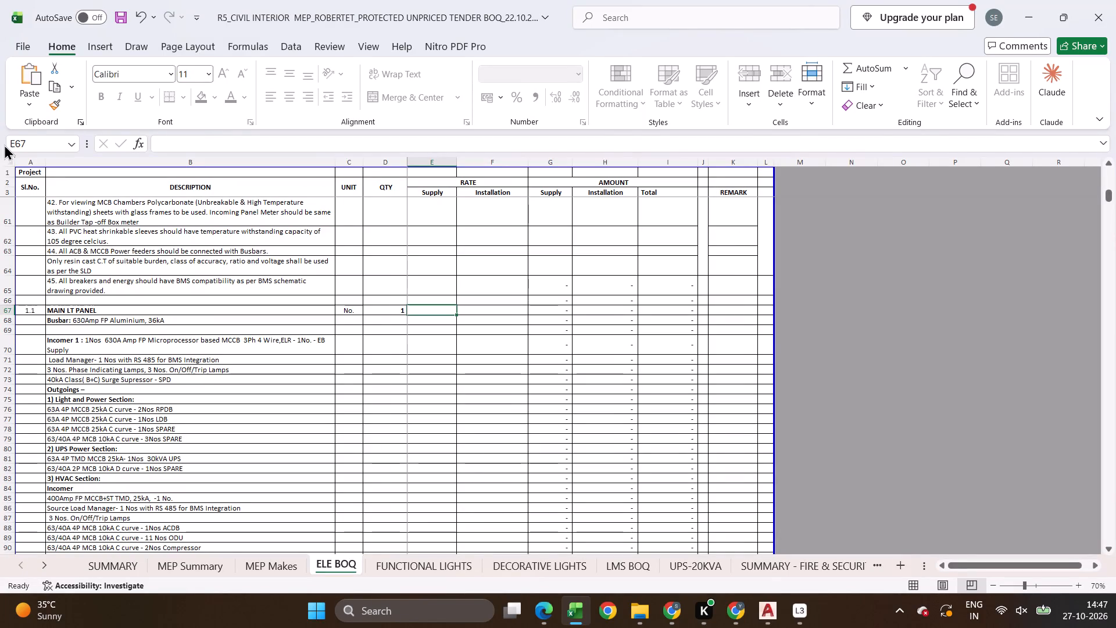
Copy the entire ELE BOQ sheet and switch to the MEP folder in File Explorer.
{"action": "left_click", "coordinate": [10, 162]}
{"action": "key", "text": "ctrl+c"}
{"action": "key", "text": "alt+Tab"}
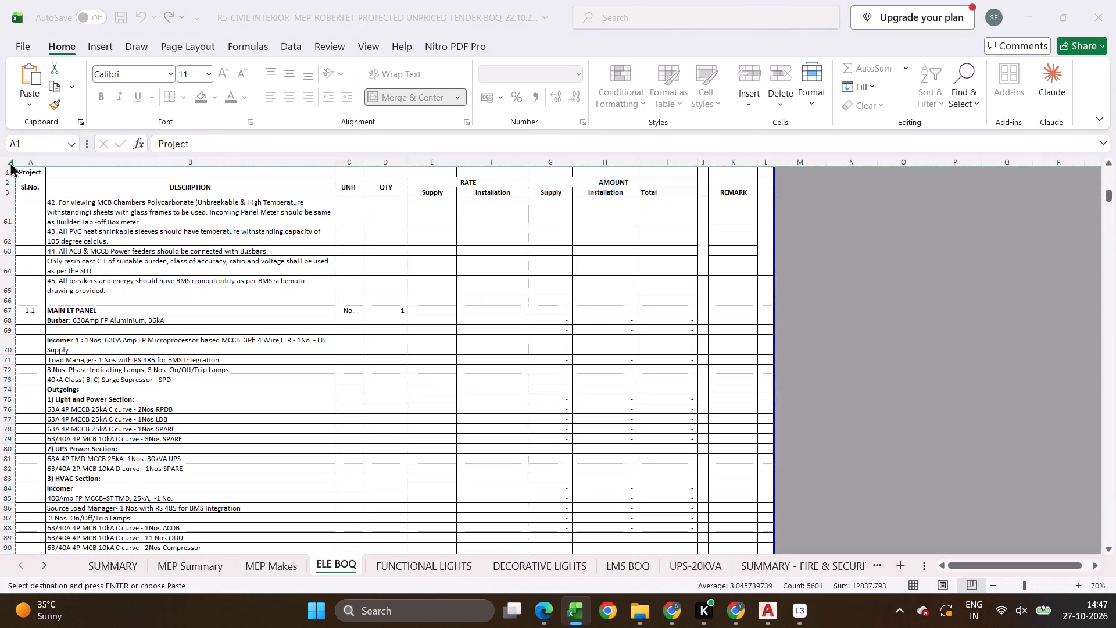
{"action": "key", "text": "alt+Tab"}
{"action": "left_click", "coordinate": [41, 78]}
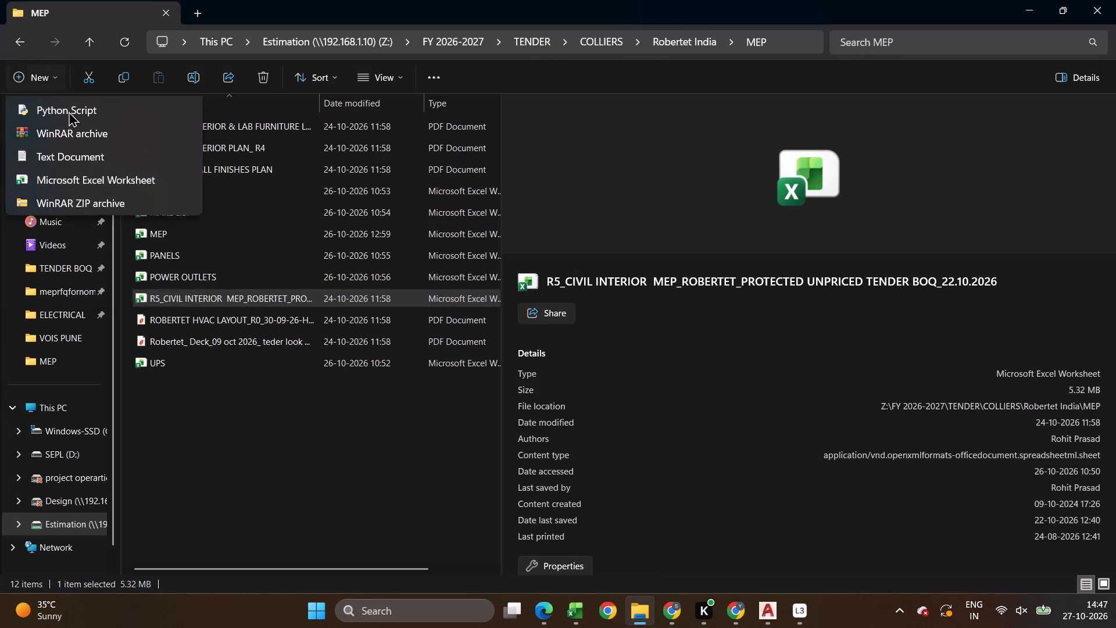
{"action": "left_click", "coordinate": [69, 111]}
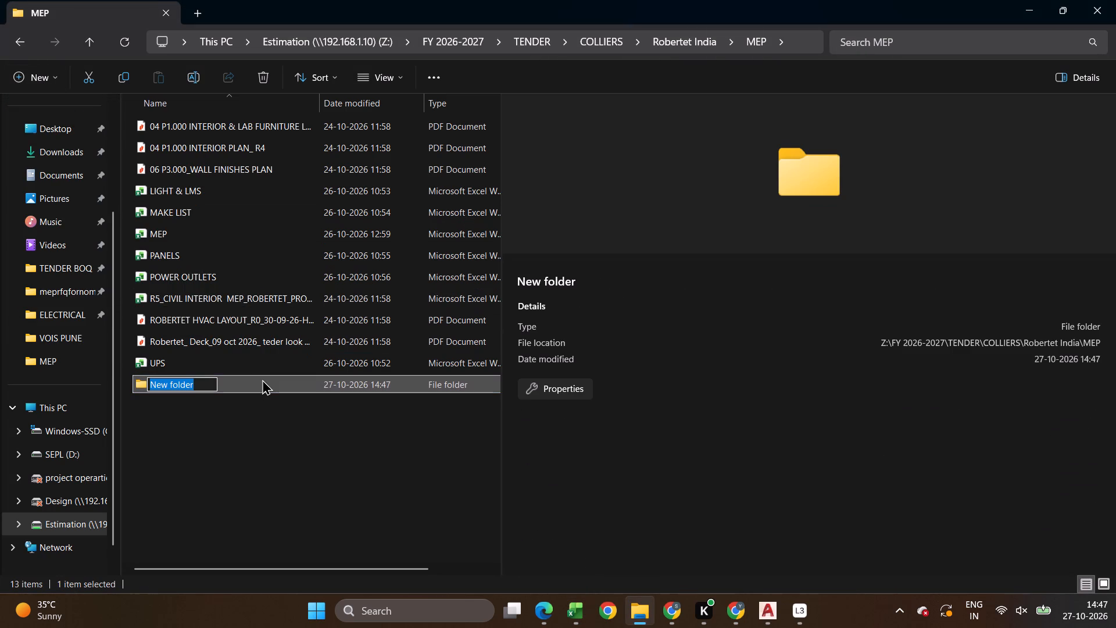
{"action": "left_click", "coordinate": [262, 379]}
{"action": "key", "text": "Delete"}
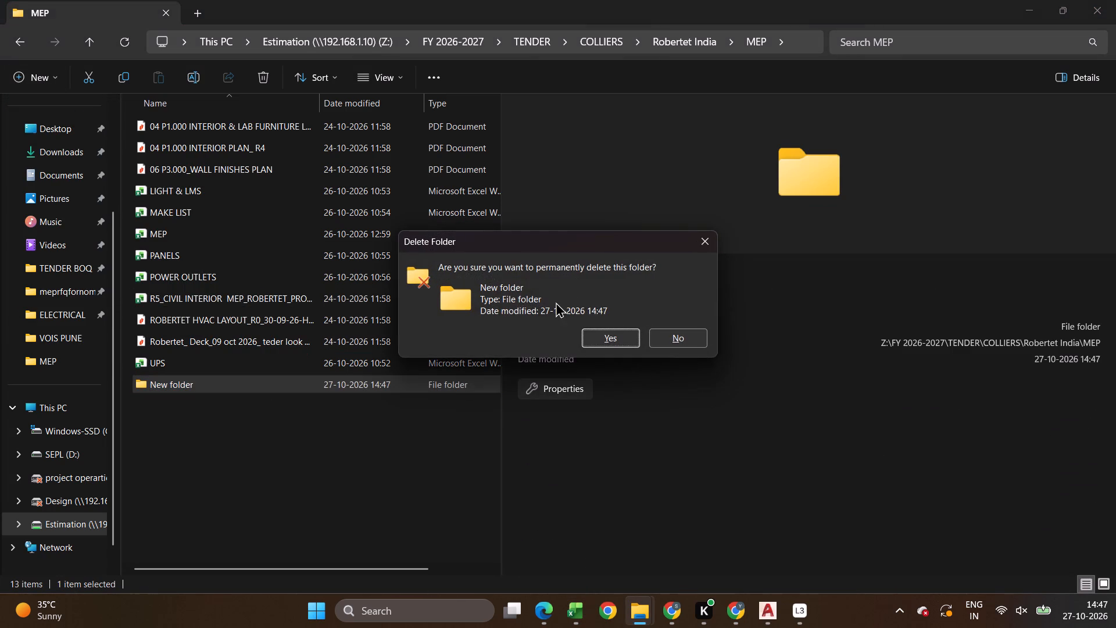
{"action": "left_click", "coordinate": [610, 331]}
Create a new Excel workbook in the Robertet India MEP folder and name it Working Sheet.
{"action": "left_click", "coordinate": [24, 76]}
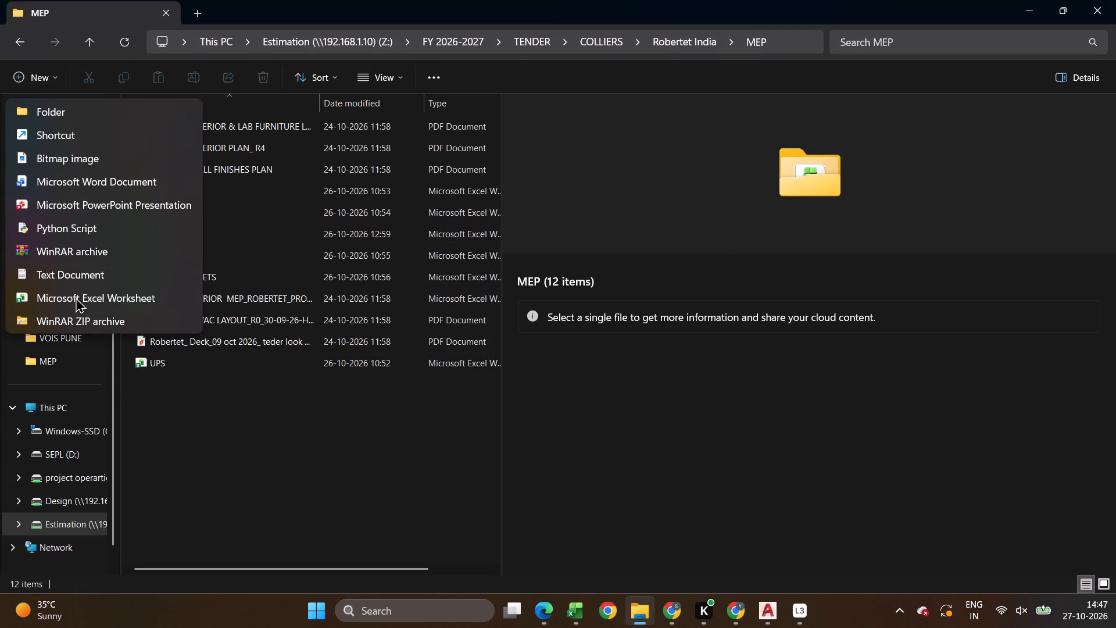
{"action": "left_click", "coordinate": [76, 297]}
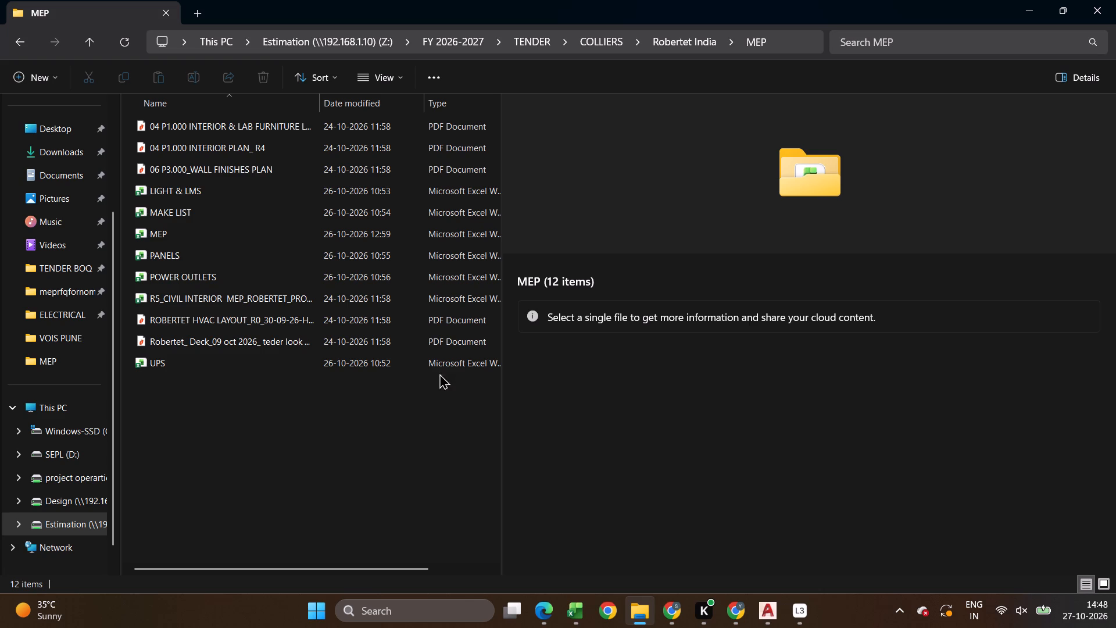
{"action": "type", "text": "Working Sheet"}
{"action": "key", "text": "Return"}
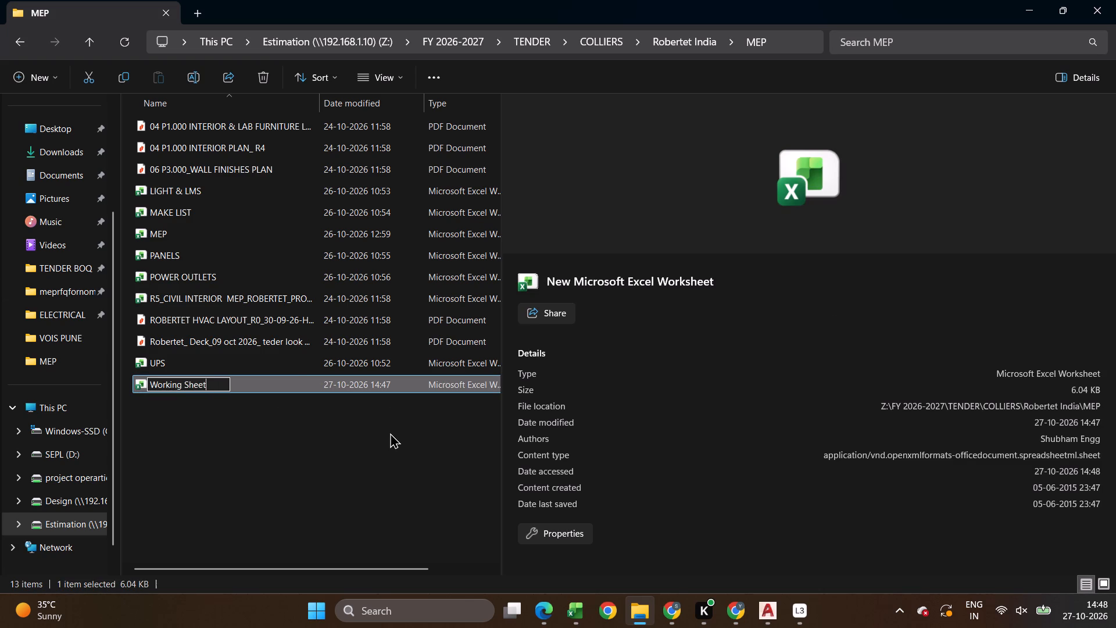
Open the Working Sheet workbook in Excel and enable it for editing.
{"action": "key", "text": "Return"}
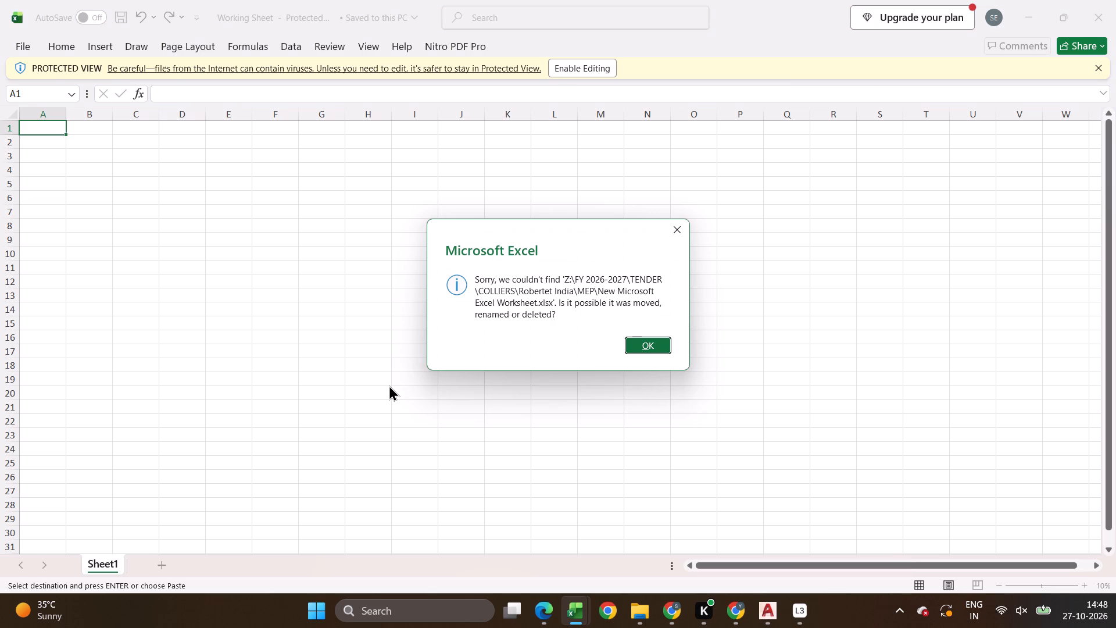
{"action": "key", "text": "Return"}
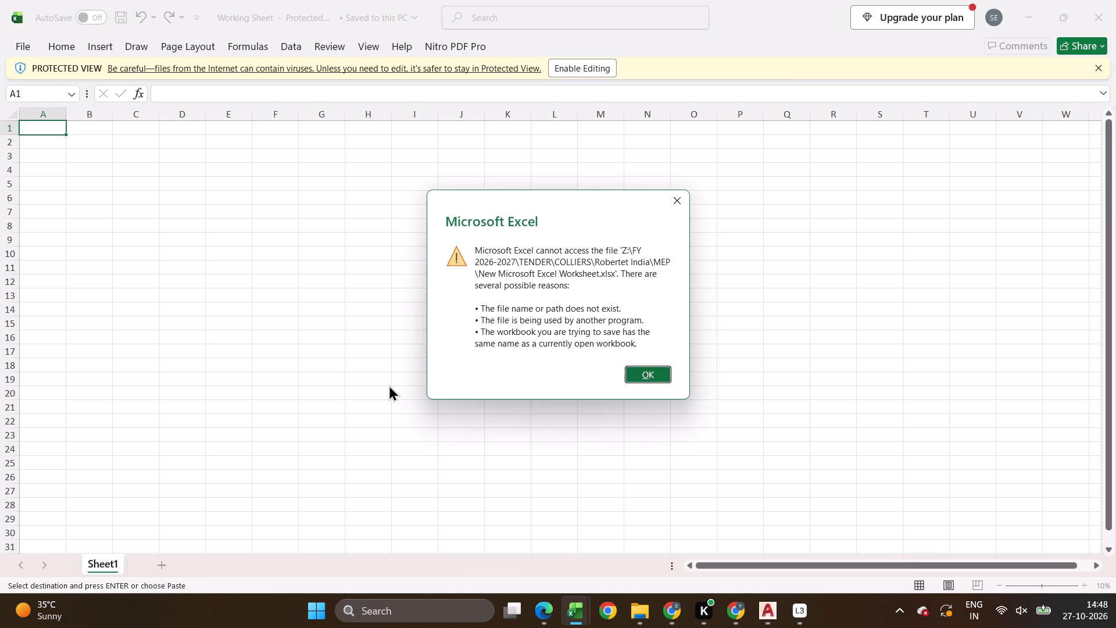
{"action": "key", "text": "Return"}
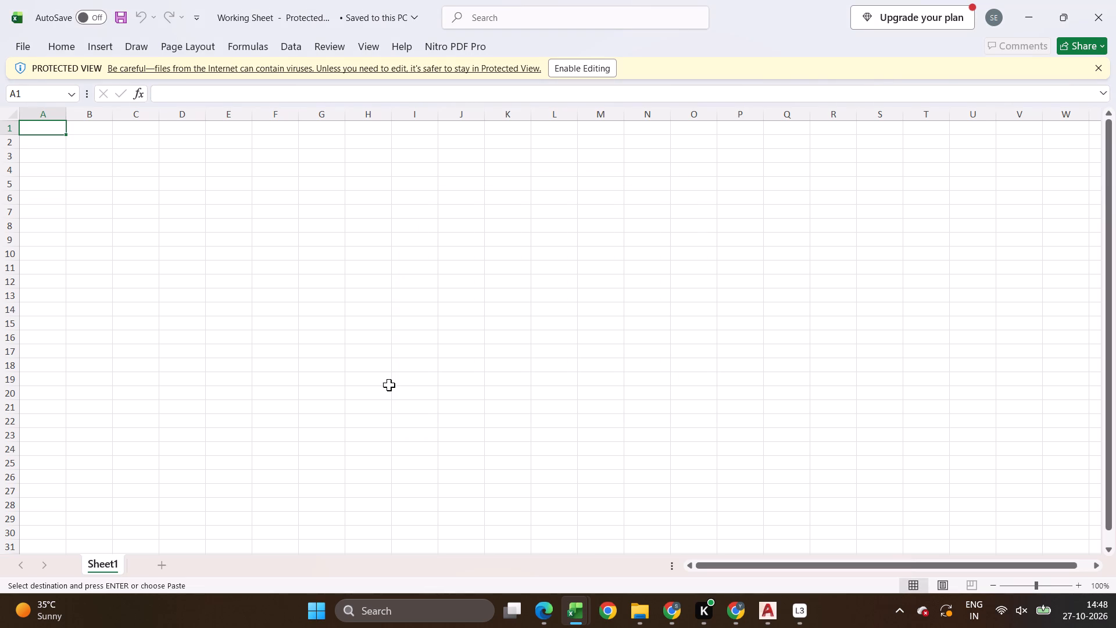
{"action": "left_click", "coordinate": [588, 68]}
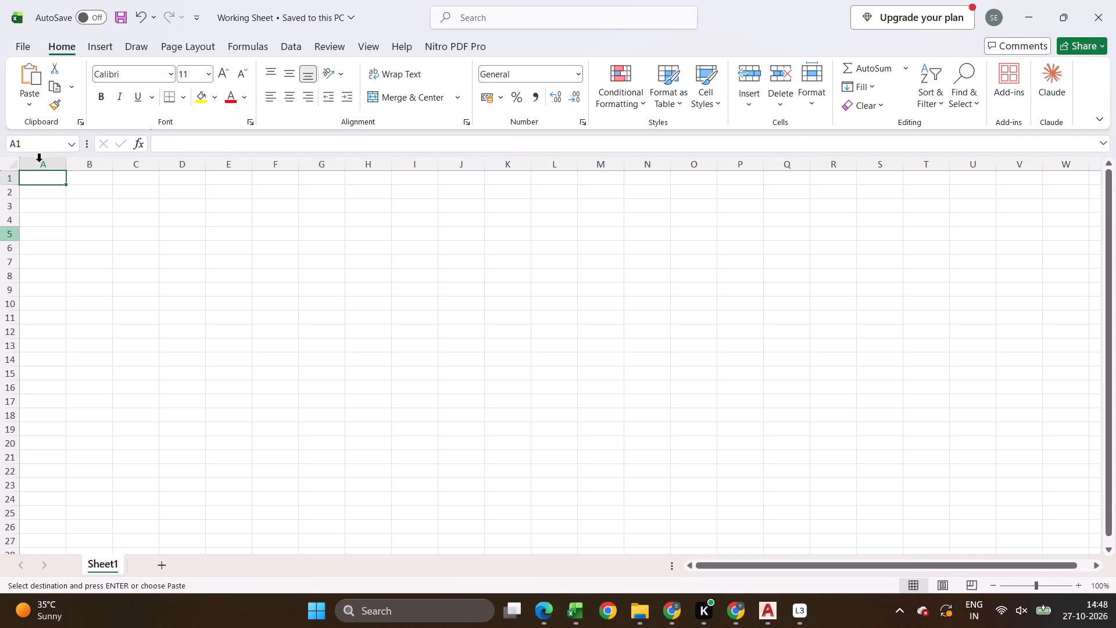
Paste the copied ELE BOQ over the whole of Sheet1 in the Working Sheet workbook.
{"action": "left_click", "coordinate": [15, 162]}
{"action": "key", "text": "ctrl+v"}
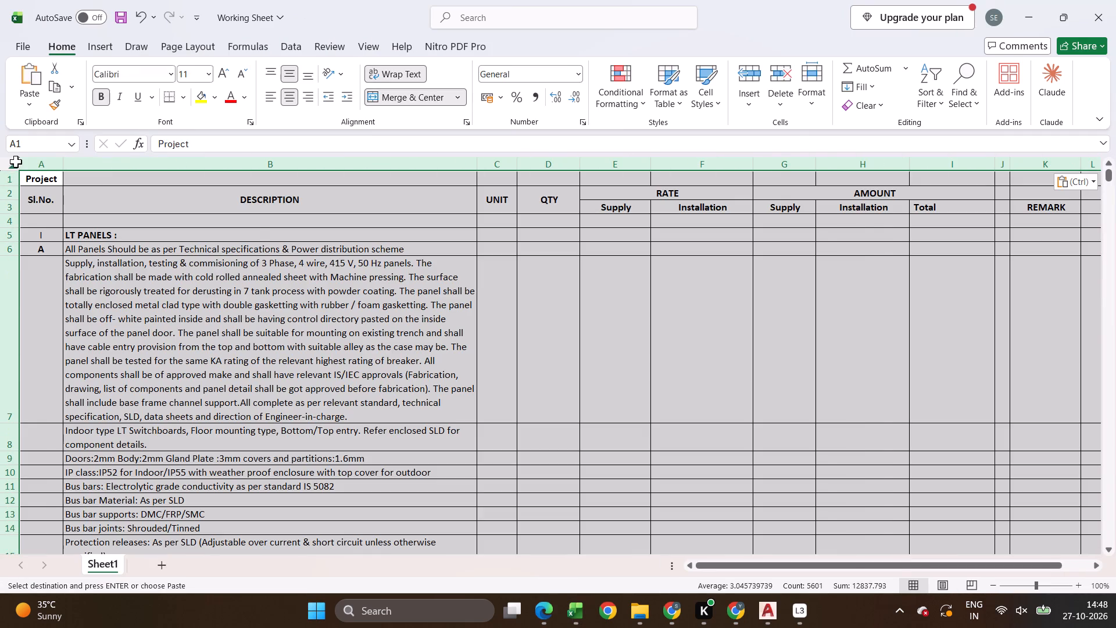
Look through the pasted BOQ from the LT panel notes down to item 1.1 MAIN LT PANEL.
{"action": "left_click", "coordinate": [360, 342]}
{"action": "scroll", "coordinate": [360, 342], "scroll_direction": "down", "scroll_amount": 3}
{"action": "scroll", "coordinate": [691, 267], "scroll_direction": "down", "scroll_amount": 2}
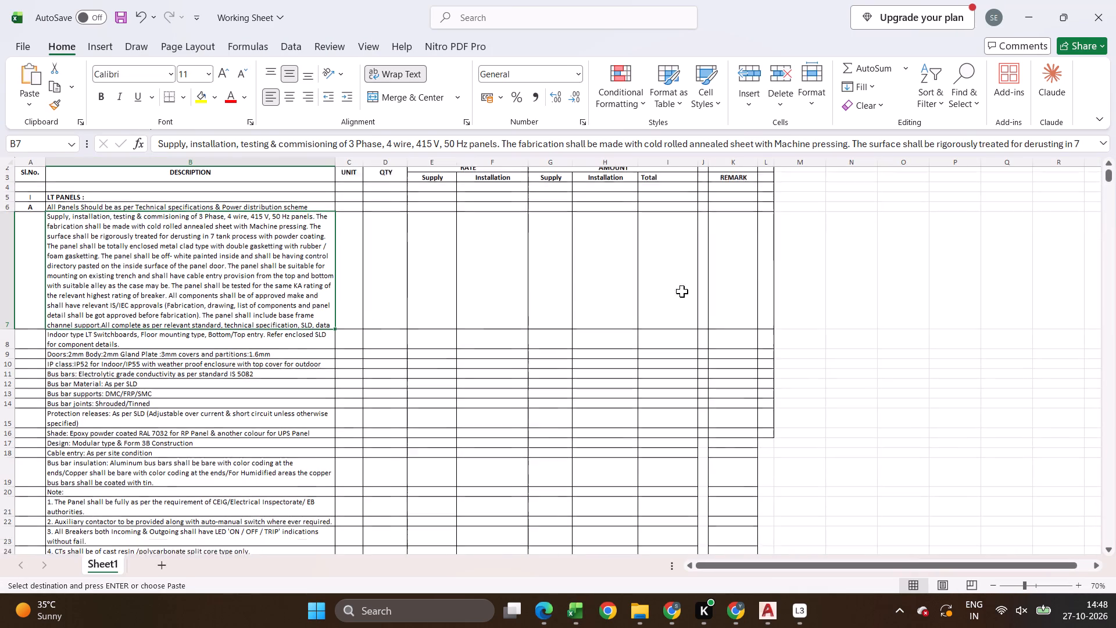
{"action": "scroll", "coordinate": [681, 294], "scroll_direction": "down", "scroll_amount": 12}
{"action": "scroll", "coordinate": [448, 329], "scroll_direction": "down", "scroll_amount": 15}
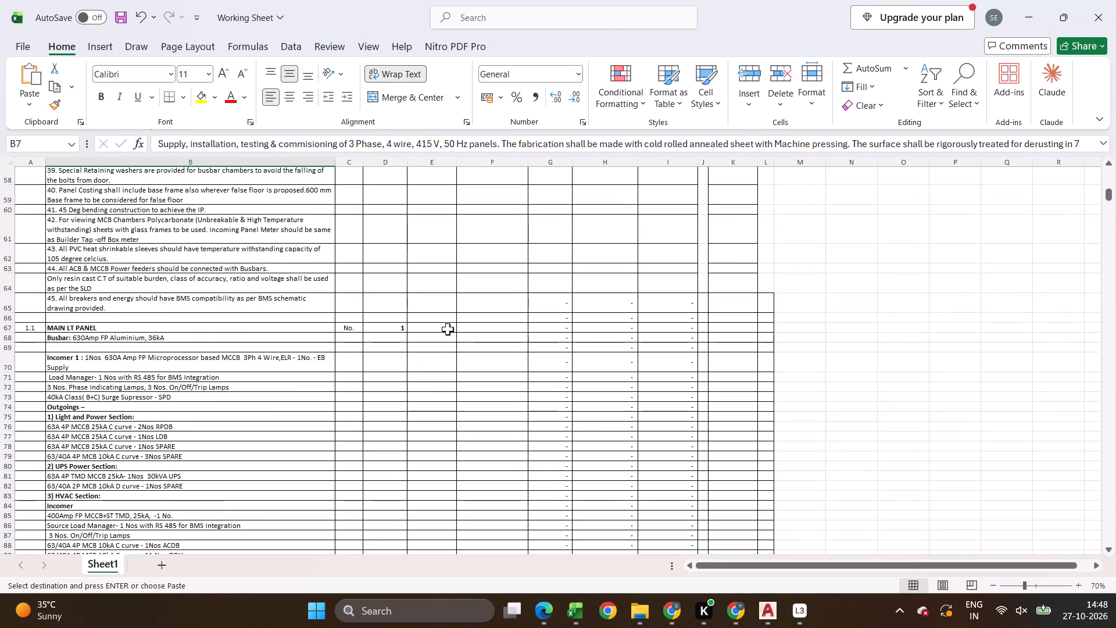
{"action": "scroll", "coordinate": [448, 329], "scroll_direction": "down", "scroll_amount": 5}
{"action": "scroll", "coordinate": [448, 329], "scroll_direction": "up", "scroll_amount": 17}
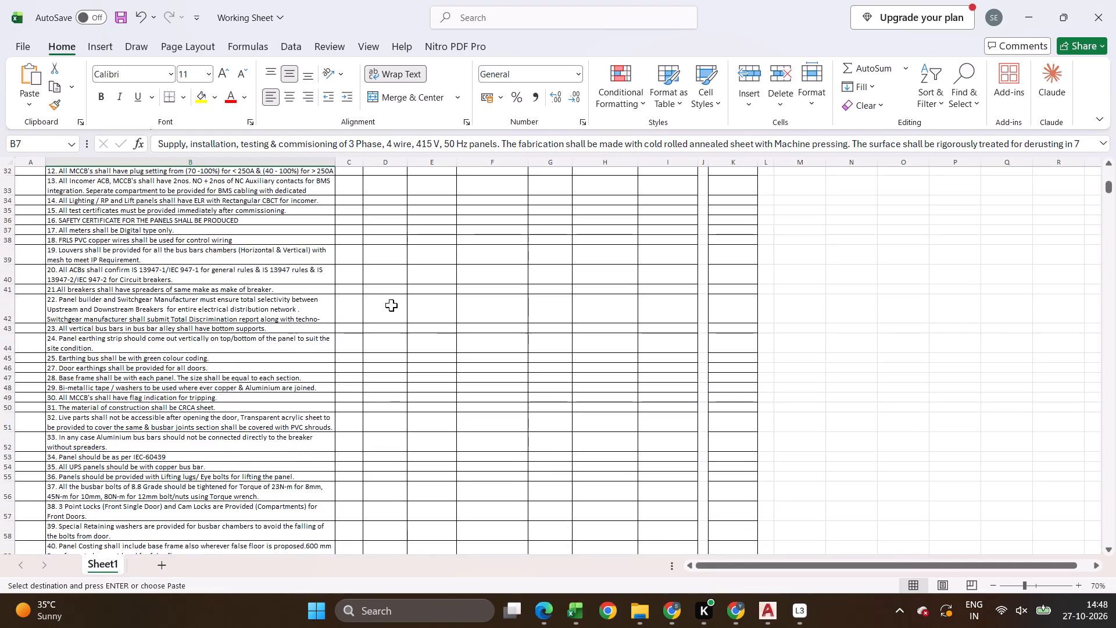
{"action": "scroll", "coordinate": [398, 304], "scroll_direction": "up", "scroll_amount": 20}
{"action": "scroll", "coordinate": [398, 304], "scroll_direction": "up", "scroll_amount": 3}
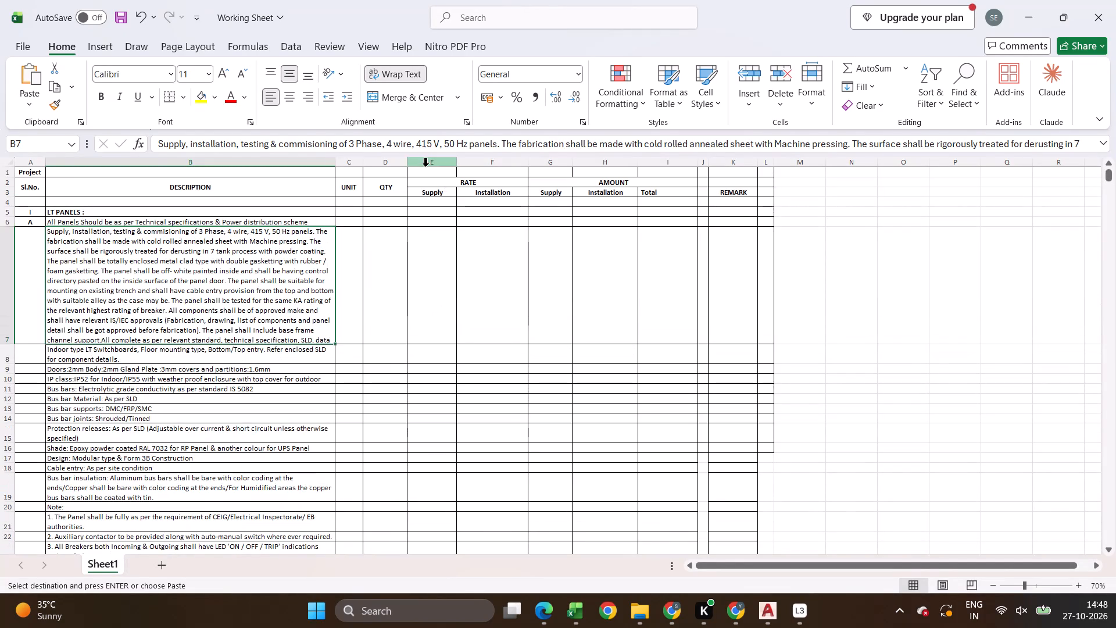
Copy the format of the Supply rate column E onto the empty columns N, P and Q with Format Painter.
{"action": "left_click", "coordinate": [425, 166]}
{"action": "double_click", "coordinate": [55, 104]}
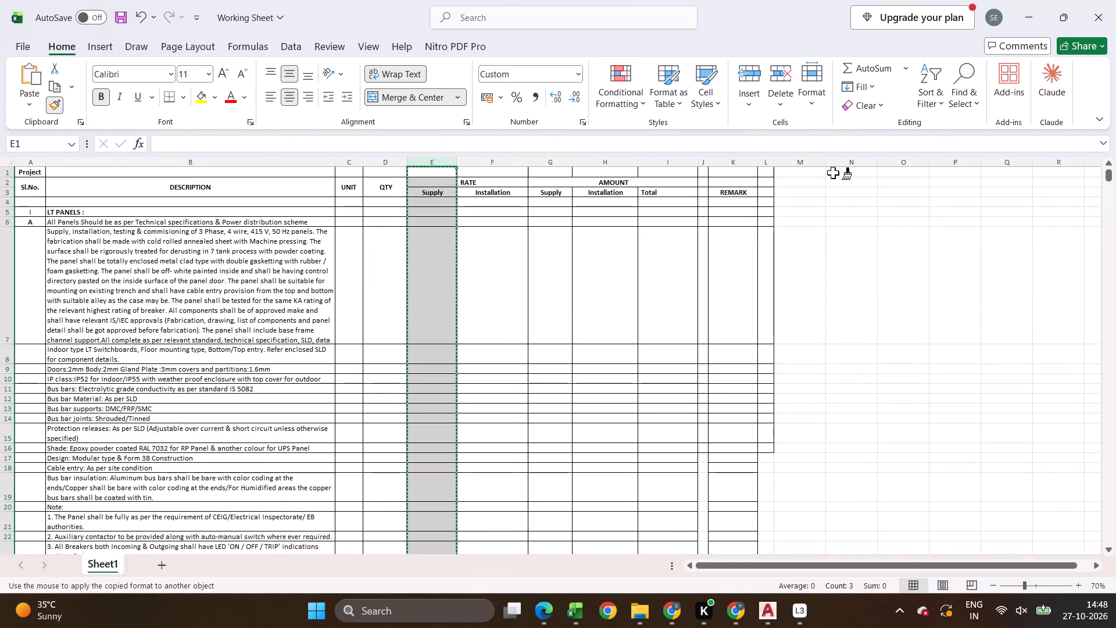
{"action": "left_click", "coordinate": [842, 165]}
{"action": "left_click", "coordinate": [931, 163]}
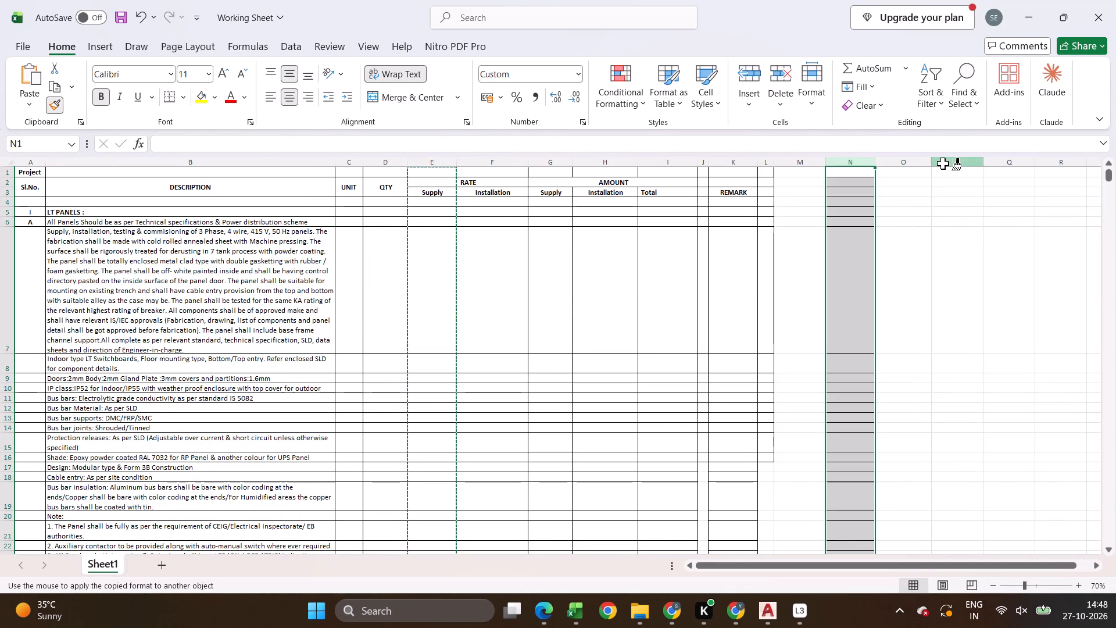
{"action": "left_click_drag", "start_coordinate": [949, 163], "coordinate": [992, 160]}
{"action": "left_click", "coordinate": [904, 161]}
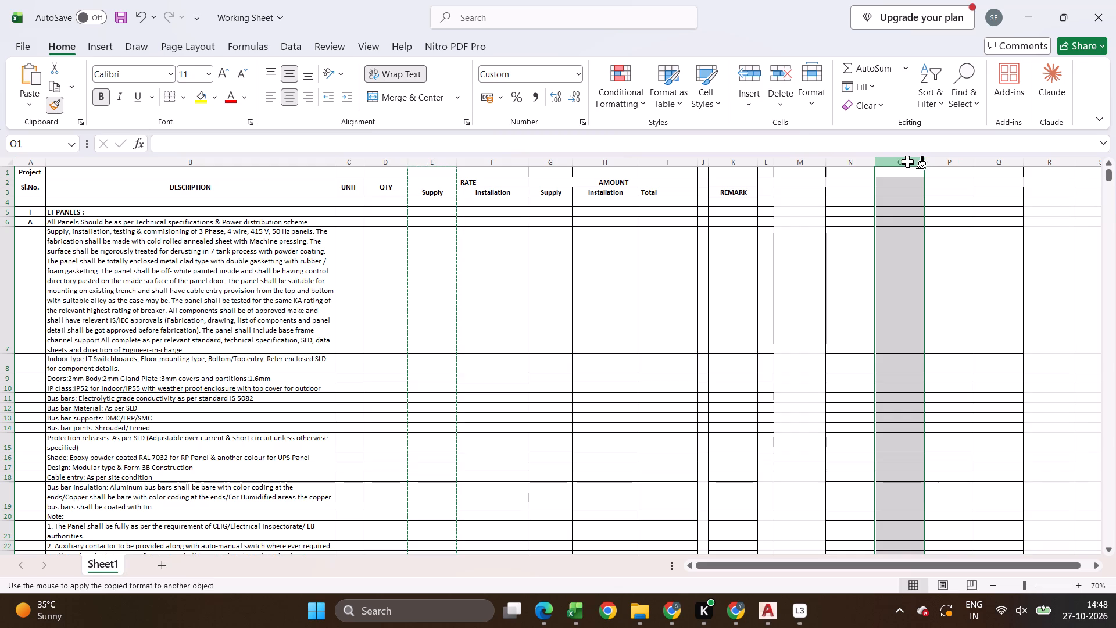
{"action": "key", "text": "ctrl+z"}
{"action": "key", "text": "Escape"}
Narrow columns O and M so they serve as thin spacers around column N.
{"action": "left_click_drag", "start_coordinate": [929, 163], "coordinate": [890, 170]}
{"action": "left_click", "coordinate": [820, 162]}
{"action": "left_click", "coordinate": [802, 162]}
{"action": "left_click_drag", "start_coordinate": [824, 162], "coordinate": [807, 168]}
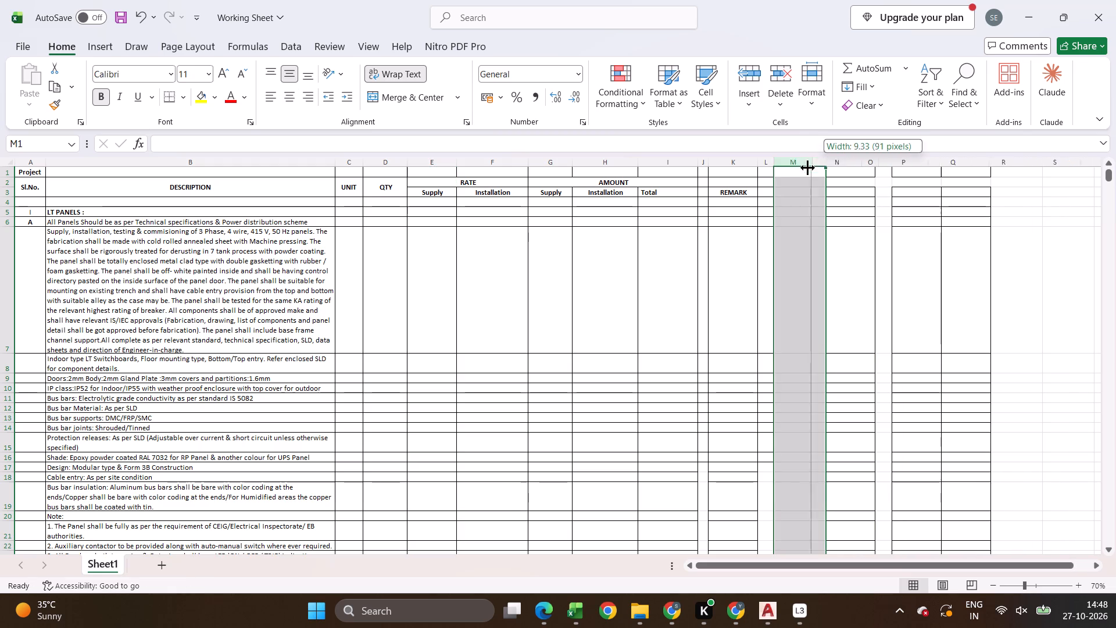
{"action": "left_click_drag", "start_coordinate": [807, 168], "coordinate": [789, 173]}
{"action": "left_click", "coordinate": [854, 223]}
Enter the row 3 headers Margin in column N, Rate Amount in column P and Amount in column Q.
{"action": "left_click", "coordinate": [827, 191]}
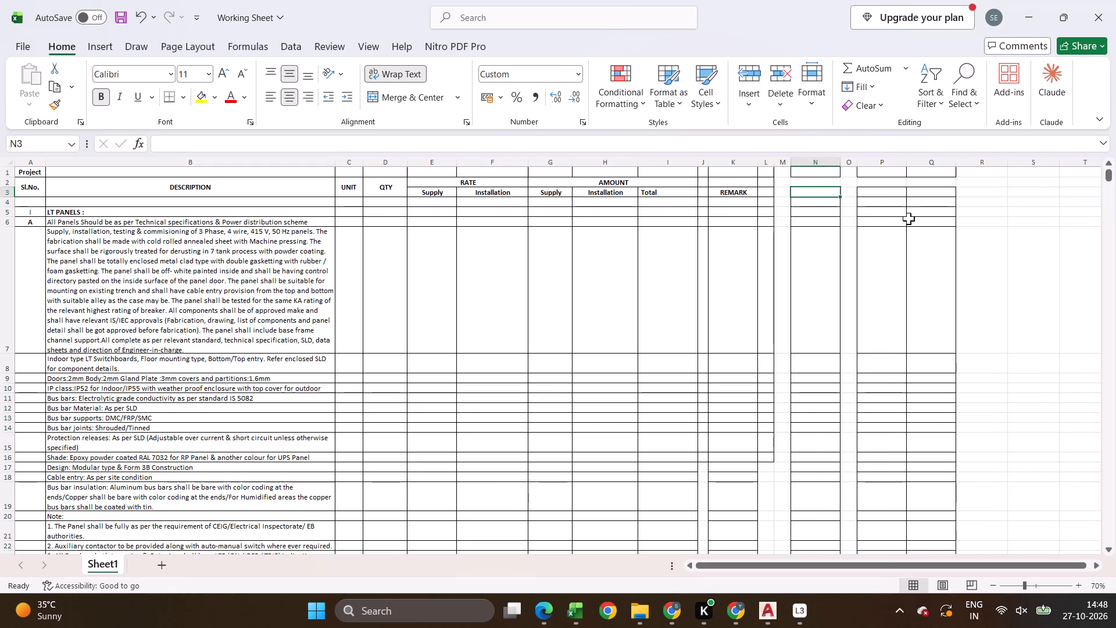
{"action": "type", "text": "Margin"}
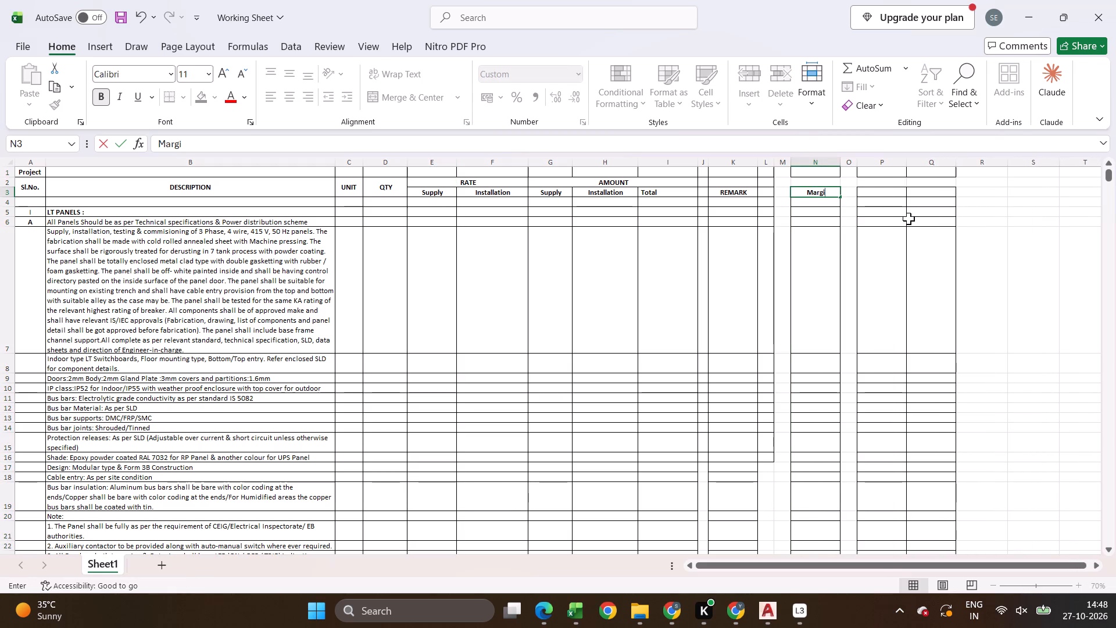
{"action": "key", "text": "Return"}
{"action": "key", "text": "Right"}
{"action": "key", "text": "Up"}
{"action": "key", "text": "Right"}
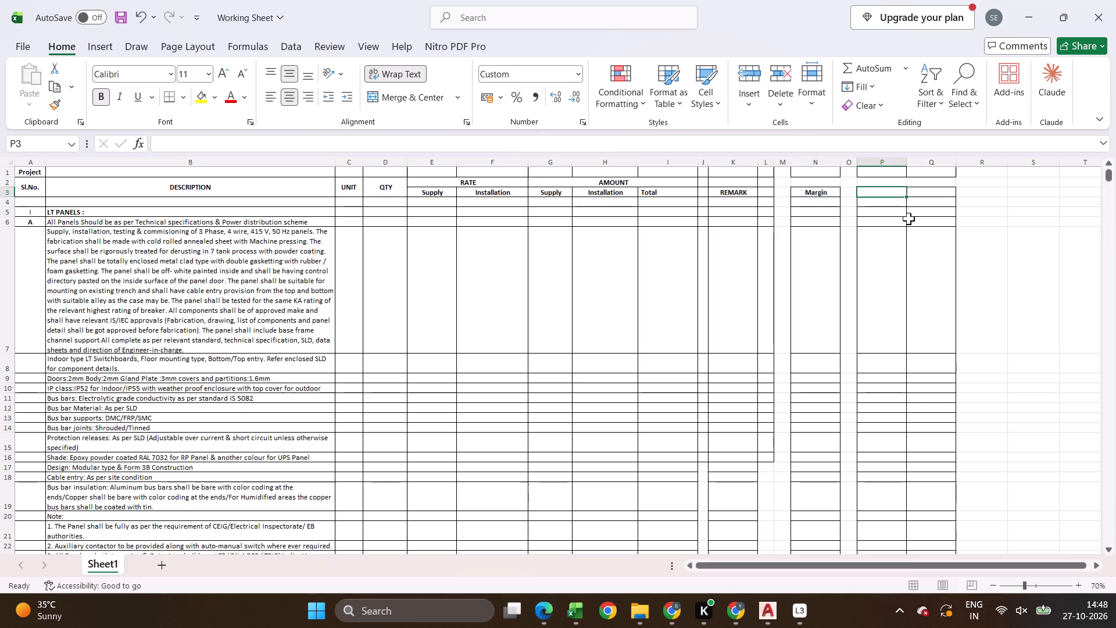
{"action": "type", "text": "Rate Amount"}
{"action": "key", "text": "Return"}
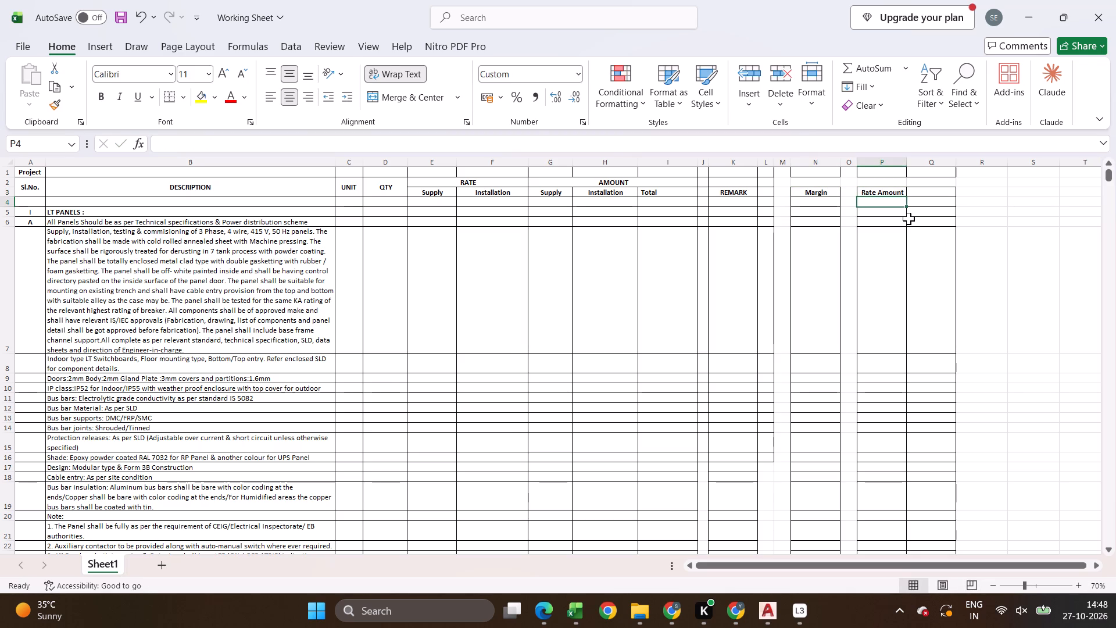
{"action": "left_click", "coordinate": [892, 191]}
{"action": "left_click", "coordinate": [923, 195]}
{"action": "type", "text": "Amount"}
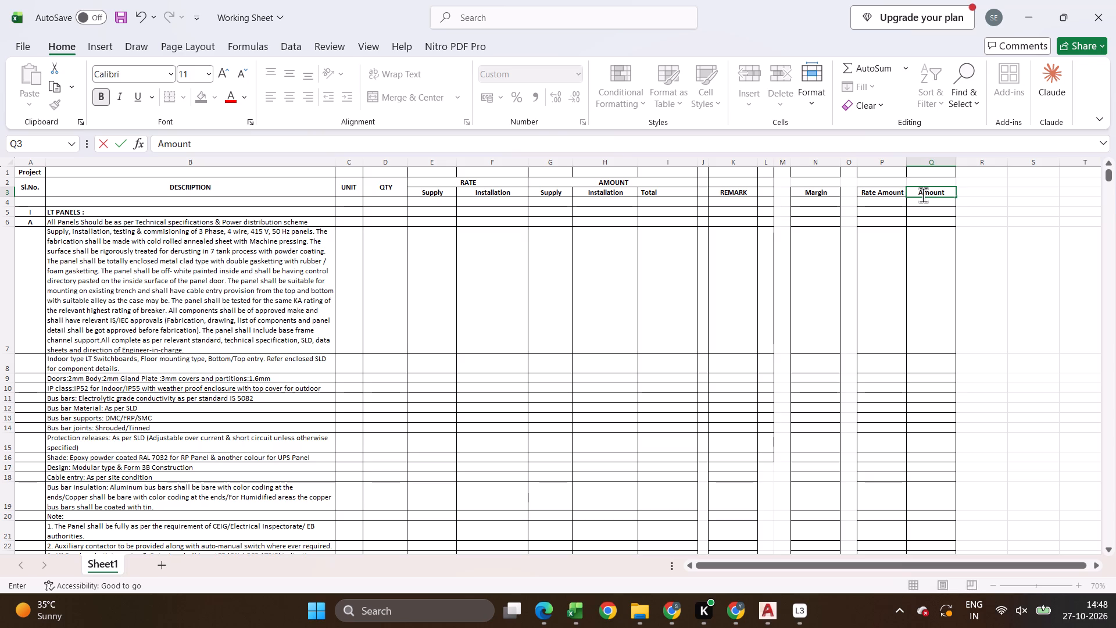
{"action": "key", "text": "Return"}
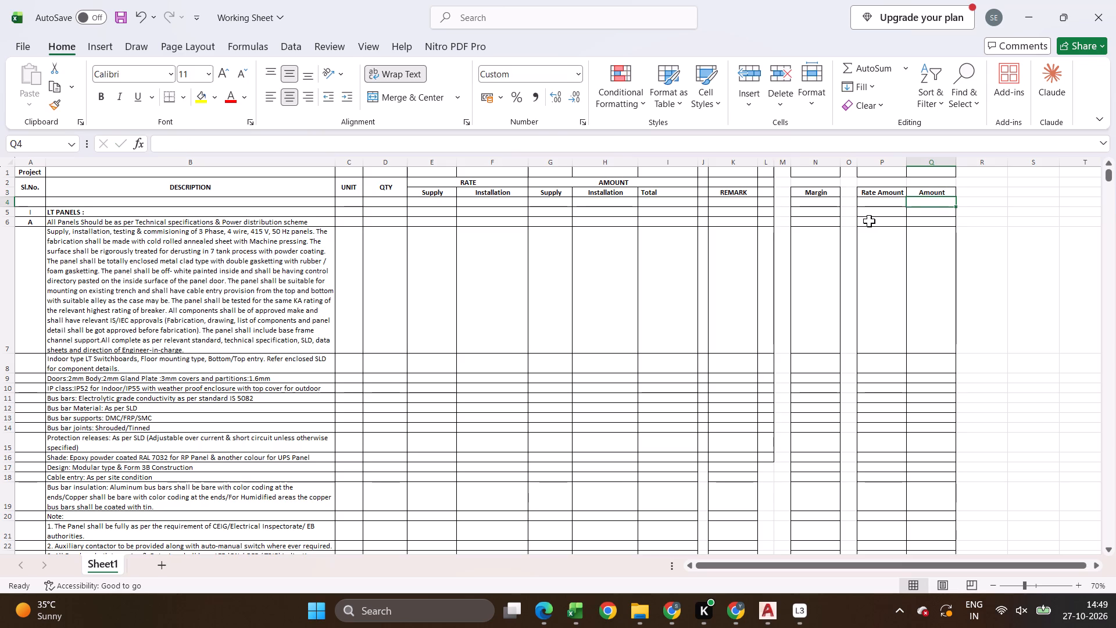
Shorten the header in cell P3 to Rate.
{"action": "left_click", "coordinate": [873, 194]}
{"action": "key", "text": "F2"}
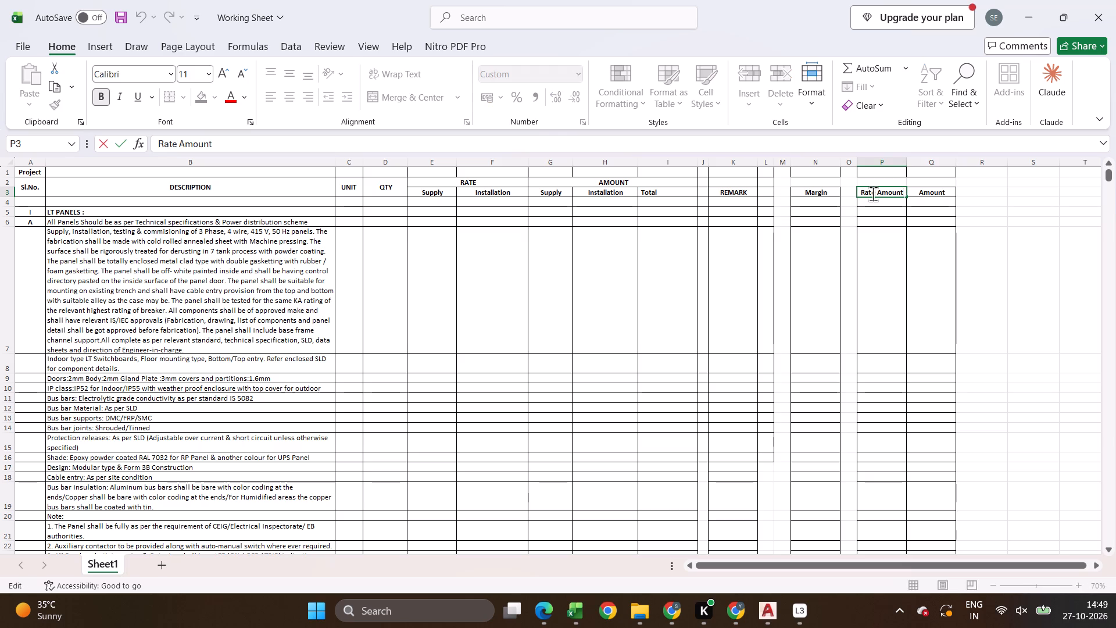
{"action": "key", "text": "shift+Left"}
{"action": "key", "text": "BackSpace"}
{"action": "key", "text": "ctrl+shift+Left"}
{"action": "key", "text": "BackSpace"}
{"action": "key", "text": "BackSpace"}
{"action": "key", "text": "Return"}
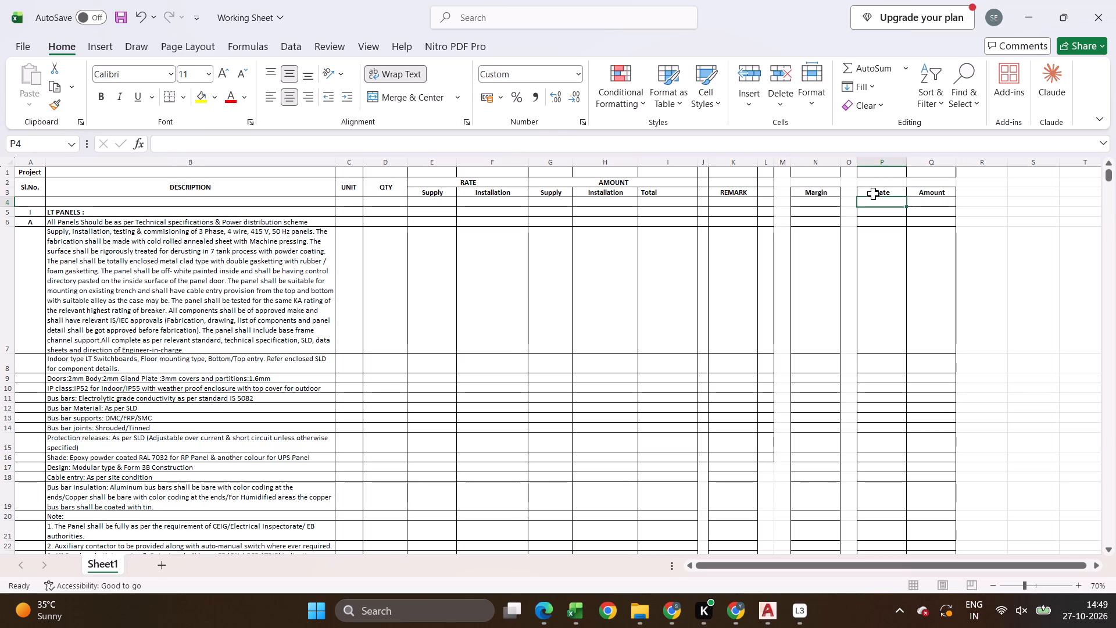
Add filters to columns D through Q.
{"action": "left_click_drag", "start_coordinate": [387, 163], "coordinate": [977, 158]}
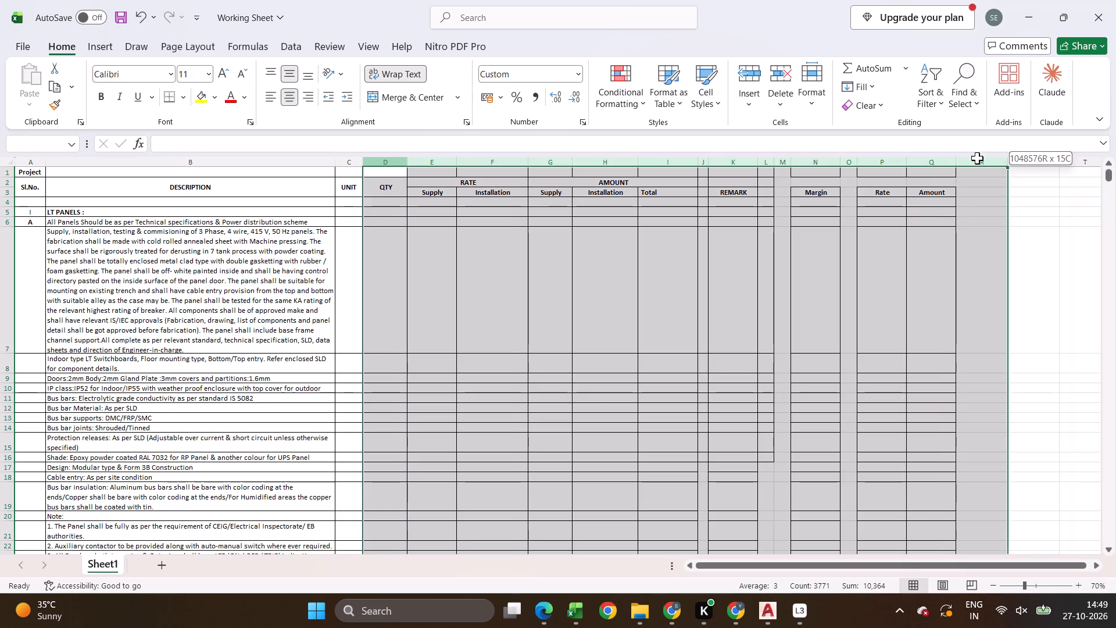
{"action": "left_click_drag", "start_coordinate": [977, 158], "coordinate": [935, 164]}
{"action": "scroll", "coordinate": [923, 115], "scroll_direction": "up", "scroll_amount": 4}
{"action": "left_click", "coordinate": [933, 91]}
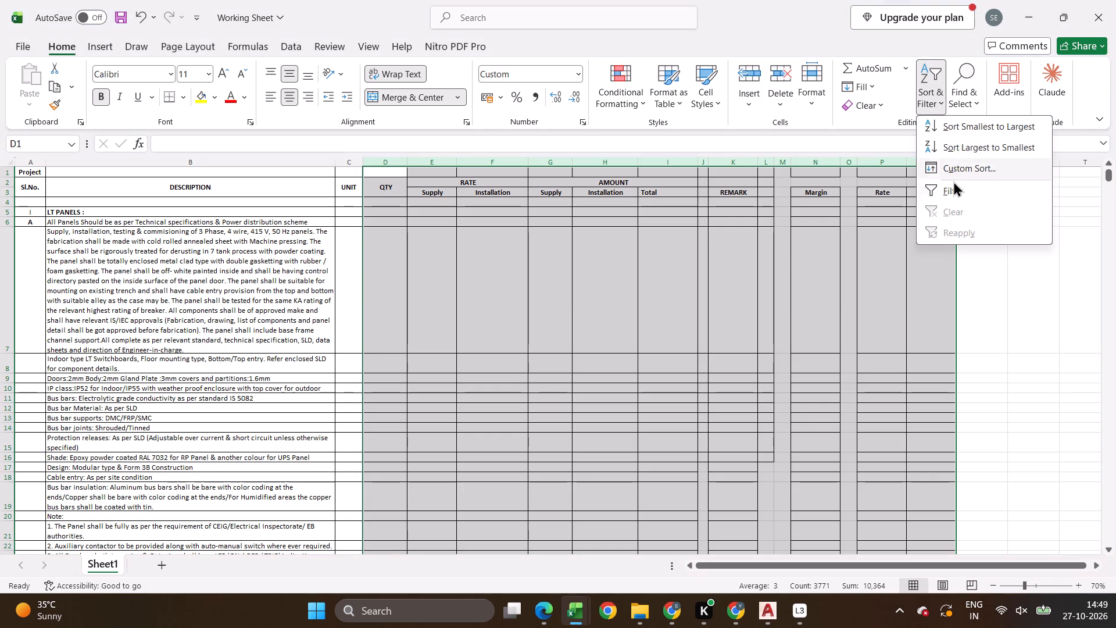
{"action": "left_click", "coordinate": [952, 181]}
Filter column D to show only rows with numeric quantities, excluding the dash, QTY and blank entries.
{"action": "left_click", "coordinate": [399, 174]}
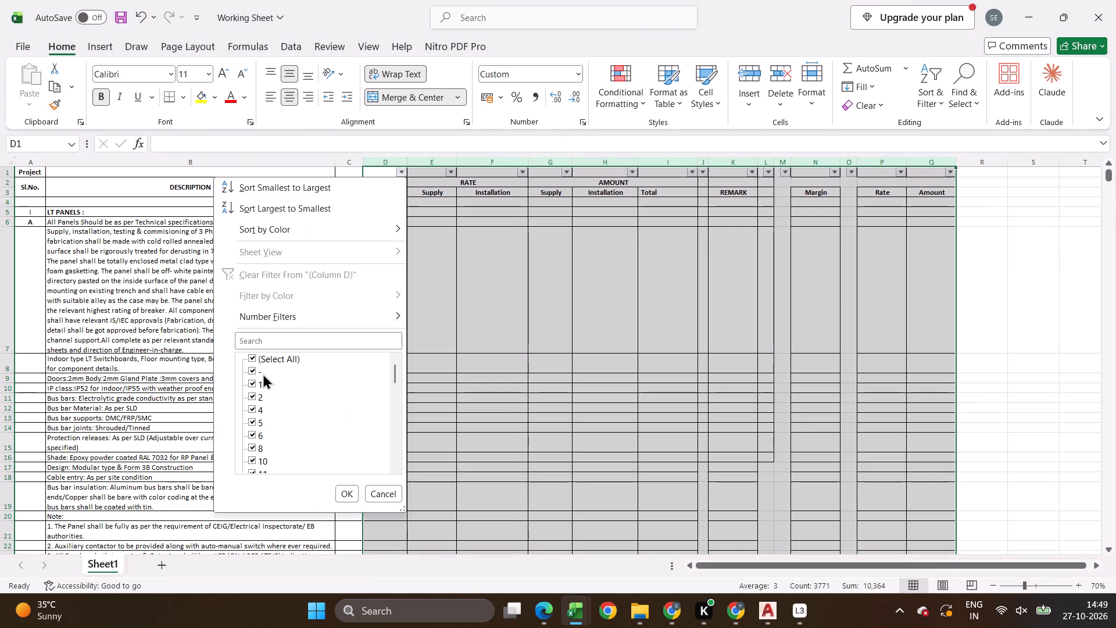
{"action": "left_click", "coordinate": [245, 369]}
{"action": "left_click", "coordinate": [250, 369]}
{"action": "scroll", "coordinate": [263, 409], "scroll_direction": "down", "scroll_amount": 20}
{"action": "scroll", "coordinate": [263, 409], "scroll_direction": "down", "scroll_amount": 4}
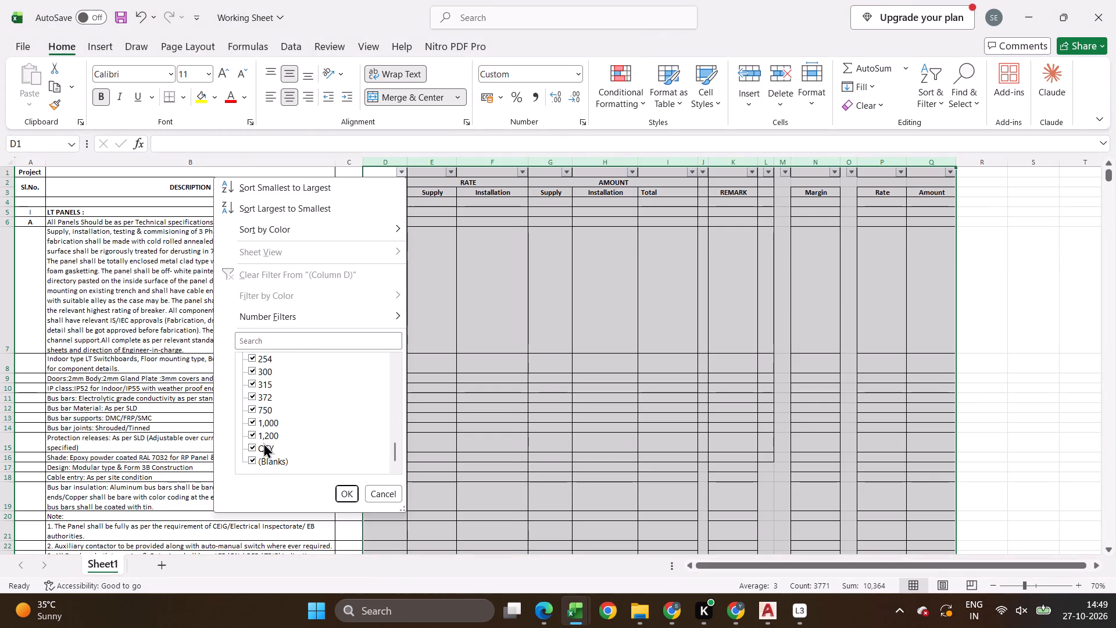
{"action": "left_click", "coordinate": [257, 445]}
{"action": "left_click", "coordinate": [259, 459]}
{"action": "left_click", "coordinate": [341, 487]}
{"action": "left_click", "coordinate": [653, 430]}
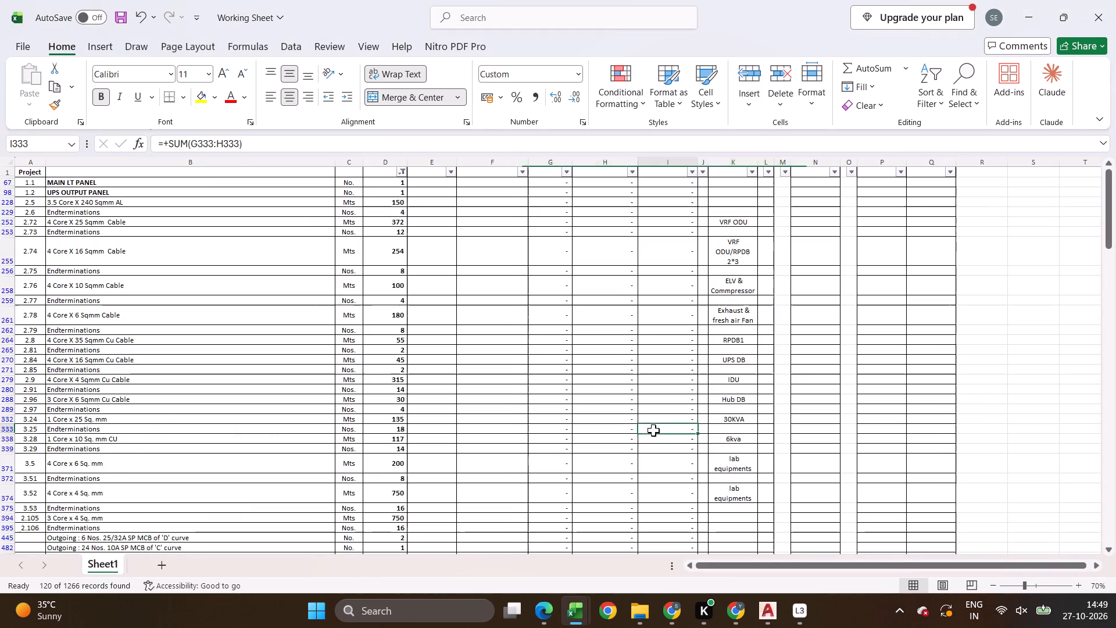
Enter a margin of 1.25 for item 1.1 MAIN LT PANEL in cell N67.
{"action": "scroll", "coordinate": [736, 295], "scroll_direction": "up", "scroll_amount": 4}
{"action": "left_click", "coordinate": [820, 183]}
{"action": "type", "text": "1.25"}
{"action": "key", "text": "Return"}
{"action": "key", "text": "Left"}
{"action": "key", "text": "Up"}
{"action": "key", "text": "Right"}
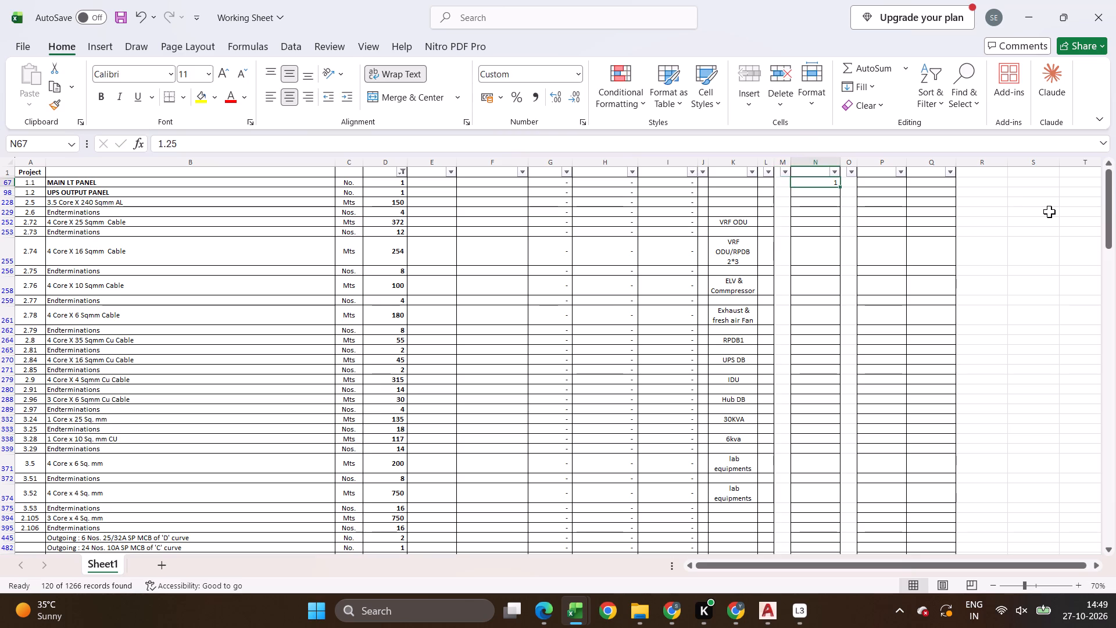
Apply the comma number format to columns N through Q.
{"action": "left_click_drag", "start_coordinate": [815, 159], "coordinate": [942, 169]}
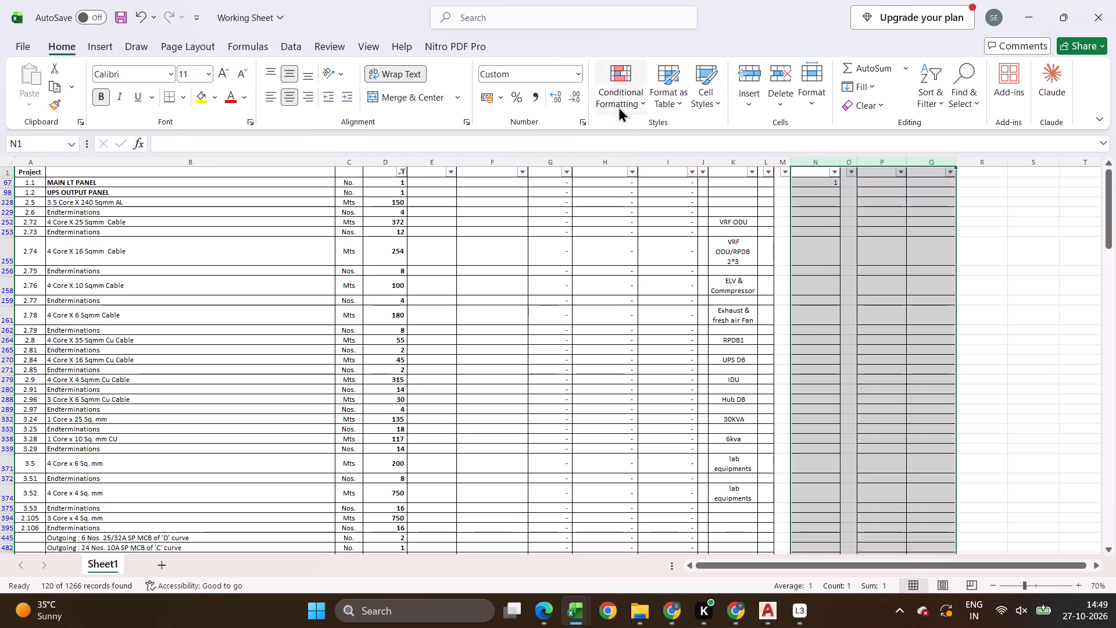
{"action": "left_click", "coordinate": [538, 95]}
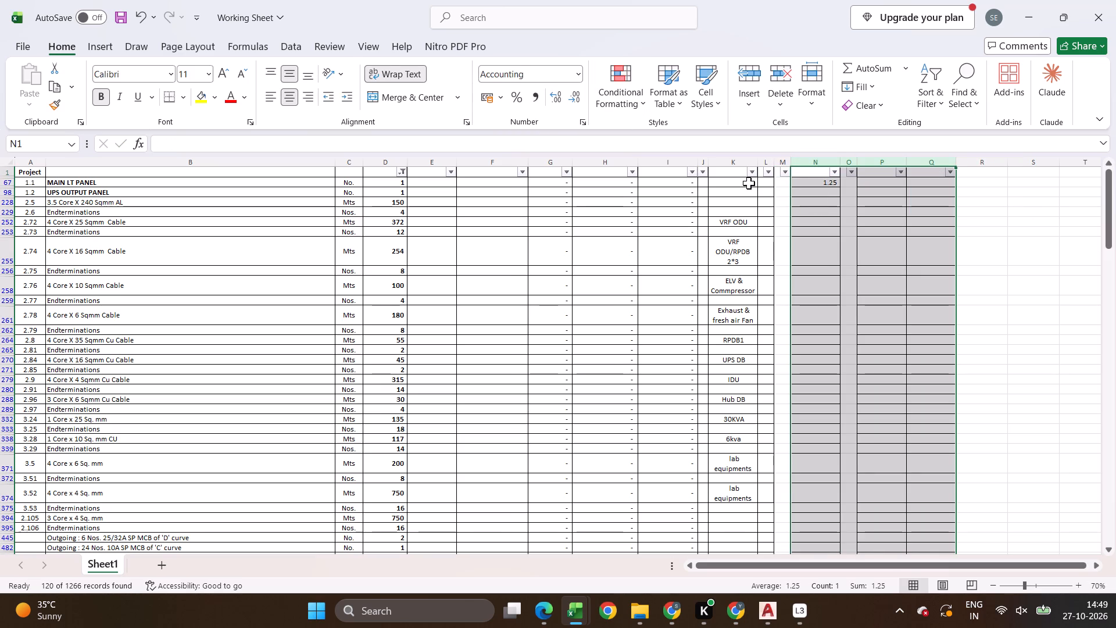
Fill the 1.25 margin down column N from N67 to the last item row, N1266.
{"action": "left_click", "coordinate": [767, 183]}
{"action": "key", "text": "Left"}
{"action": "key", "text": "Left"}
{"action": "key", "text": "Left"}
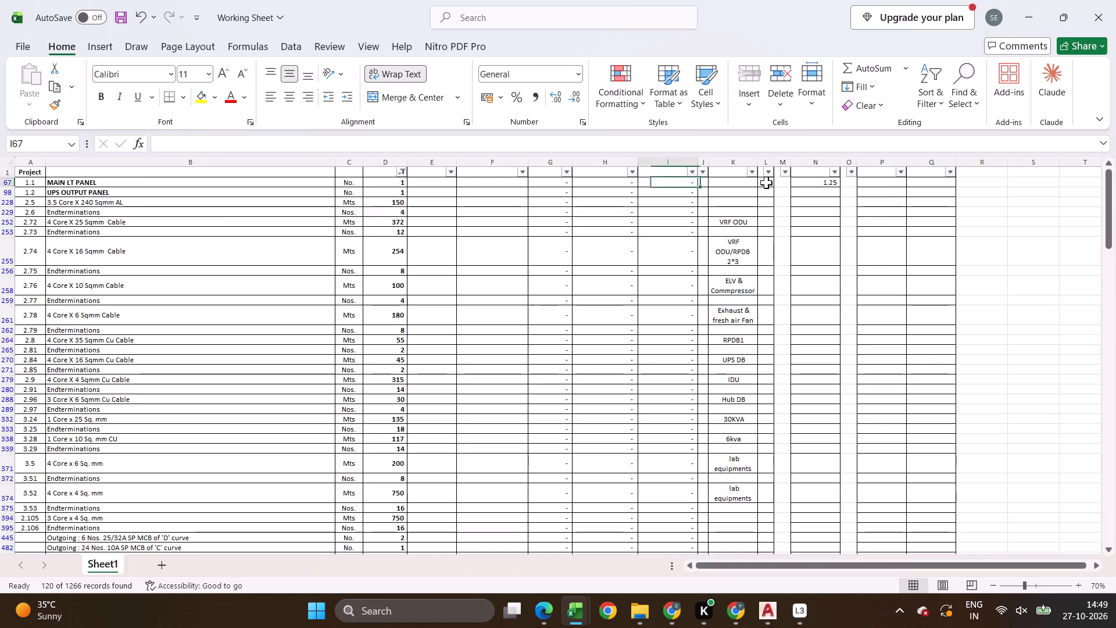
{"action": "key", "text": "ctrl+Down"}
{"action": "key", "text": "Right"}
{"action": "key", "text": "Right"}
{"action": "key", "text": "Right"}
{"action": "key", "text": "Right"}
{"action": "key", "text": "Right"}
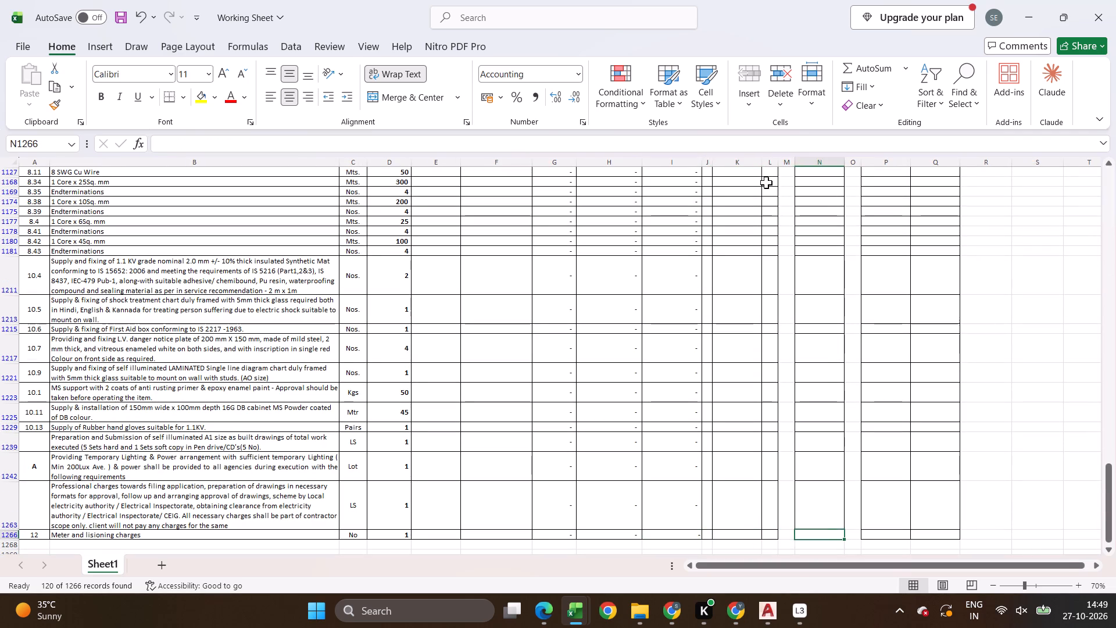
{"action": "key", "text": "ctrl+shift+Up"}
{"action": "key", "text": "ctrl+d"}
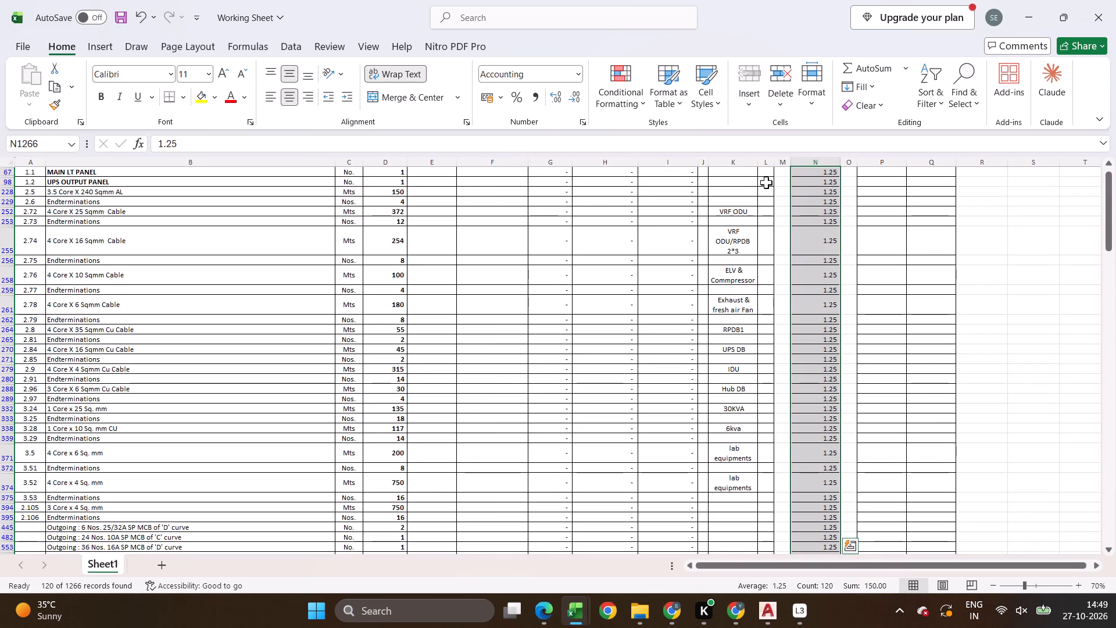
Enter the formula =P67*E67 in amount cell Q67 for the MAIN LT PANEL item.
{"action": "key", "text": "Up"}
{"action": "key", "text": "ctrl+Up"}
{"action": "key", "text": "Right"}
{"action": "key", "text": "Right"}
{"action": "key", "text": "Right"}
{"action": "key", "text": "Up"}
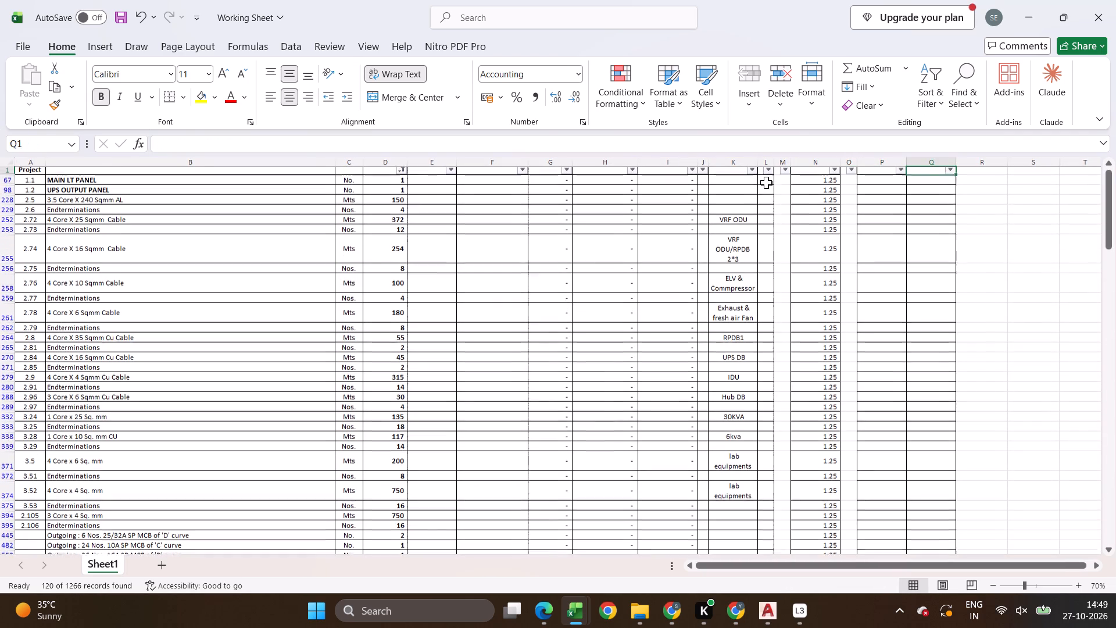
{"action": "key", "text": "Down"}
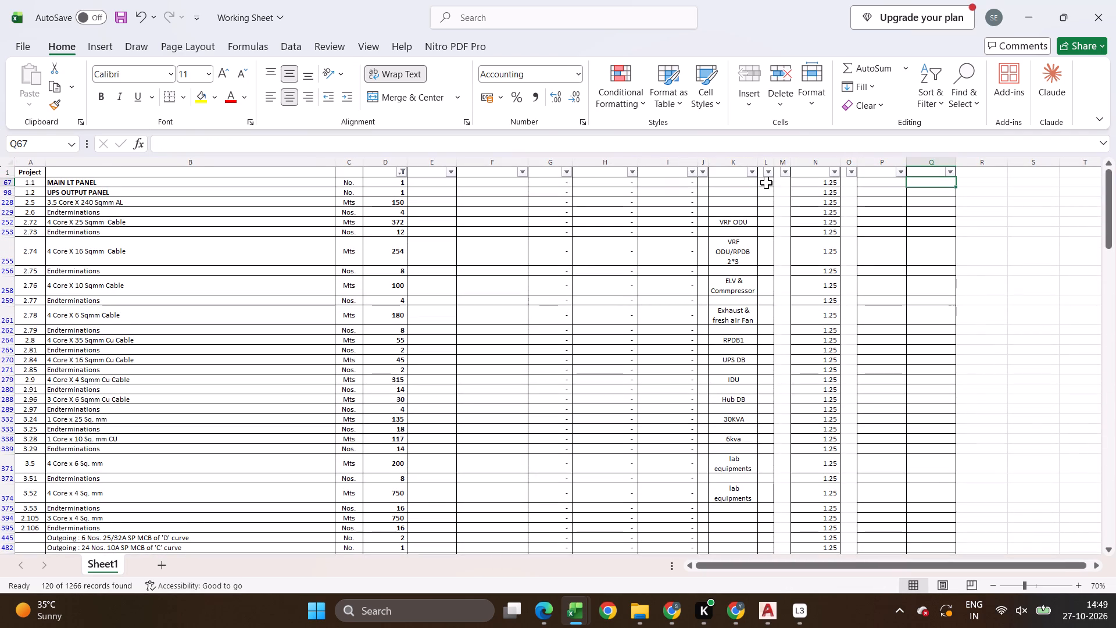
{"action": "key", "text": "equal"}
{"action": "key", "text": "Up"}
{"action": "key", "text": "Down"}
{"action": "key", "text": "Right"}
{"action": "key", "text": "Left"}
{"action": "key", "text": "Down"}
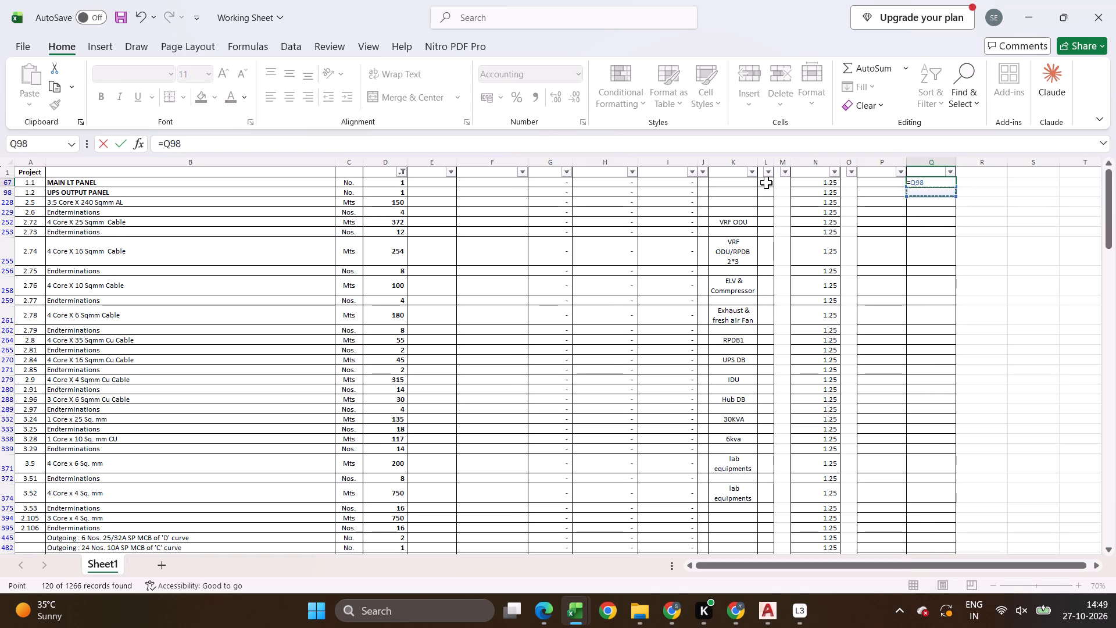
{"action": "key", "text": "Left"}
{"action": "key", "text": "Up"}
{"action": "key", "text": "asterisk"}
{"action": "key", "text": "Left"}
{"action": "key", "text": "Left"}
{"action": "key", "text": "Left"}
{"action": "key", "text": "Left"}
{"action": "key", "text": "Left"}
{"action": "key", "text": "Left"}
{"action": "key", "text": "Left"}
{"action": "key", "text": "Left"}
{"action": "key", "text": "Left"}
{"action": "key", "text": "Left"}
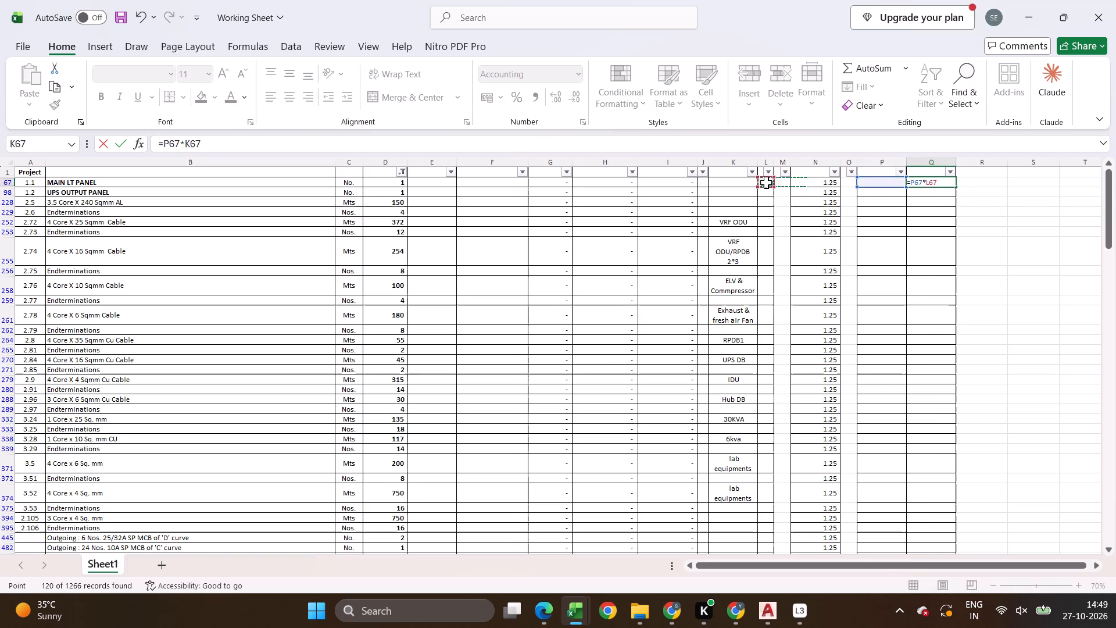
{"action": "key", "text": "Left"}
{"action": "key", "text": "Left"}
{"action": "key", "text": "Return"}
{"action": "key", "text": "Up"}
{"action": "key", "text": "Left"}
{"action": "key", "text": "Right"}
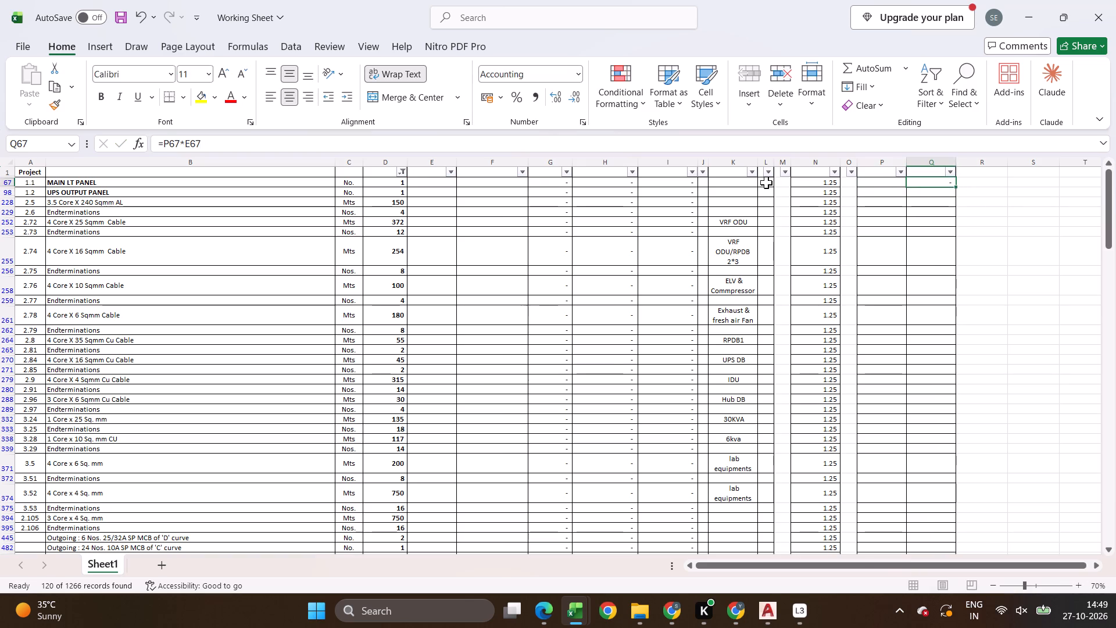
Enter the formula =P67*D67 in amount cell Q67 to multiply the rate by the quantity.
{"action": "key", "text": "equal"}
{"action": "key", "text": "Left"}
{"action": "key", "text": "asterisk"}
{"action": "key", "text": "Left"}
{"action": "key", "text": "Left"}
{"action": "key", "text": "Left"}
{"action": "key", "text": "Left"}
{"action": "key", "text": "Left"}
{"action": "key", "text": "Left"}
{"action": "key", "text": "Left"}
{"action": "key", "text": "Left"}
{"action": "key", "text": "Left"}
{"action": "key", "text": "Left"}
{"action": "key", "text": "Left"}
{"action": "key", "text": "Left"}
{"action": "key", "text": "Left"}
{"action": "key", "text": "Left"}
{"action": "key", "text": "Left"}
{"action": "key", "text": "Left"}
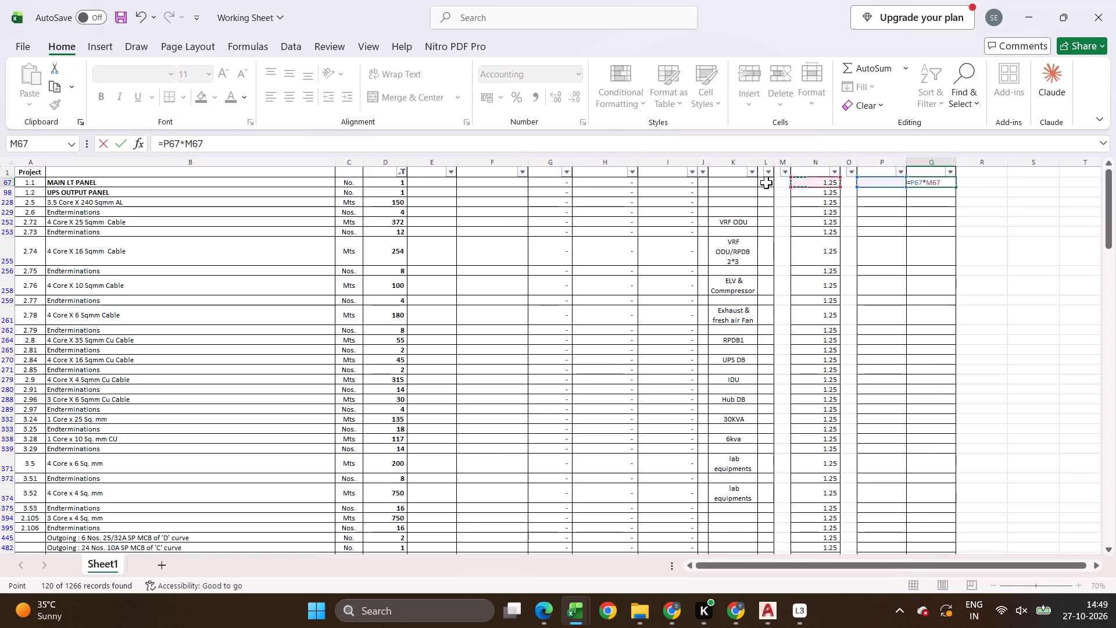
{"action": "key", "text": "Right"}
{"action": "key", "text": "Right"}
{"action": "key", "text": "Right"}
{"action": "key", "text": "Right"}
{"action": "key", "text": "Left"}
{"action": "key", "text": "period"}
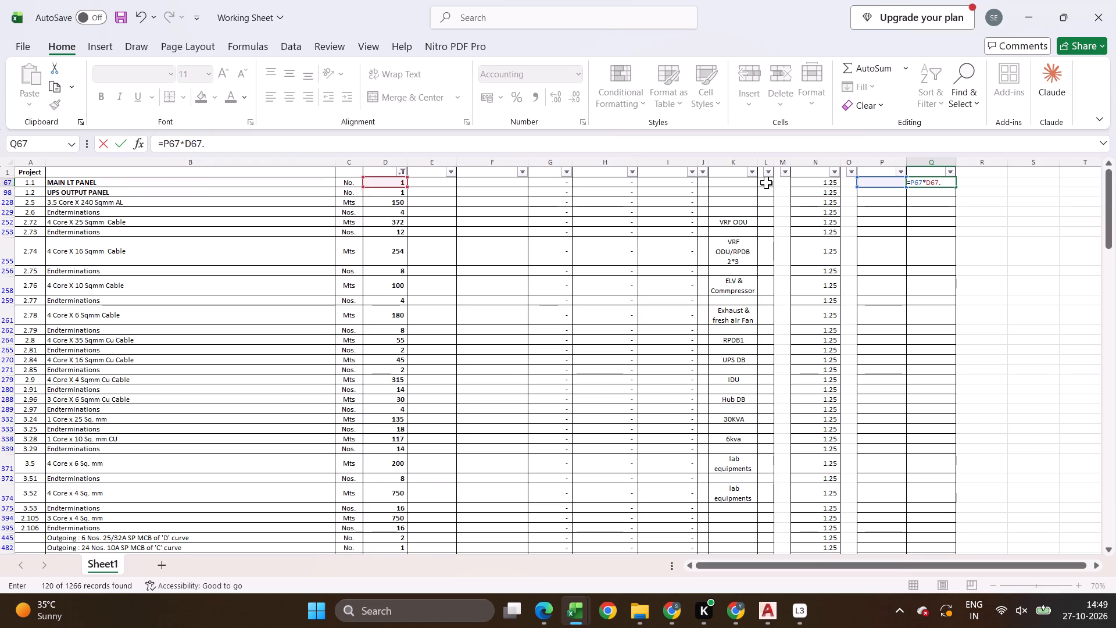
{"action": "key", "text": "BackSpace"}
{"action": "key", "text": "Return"}
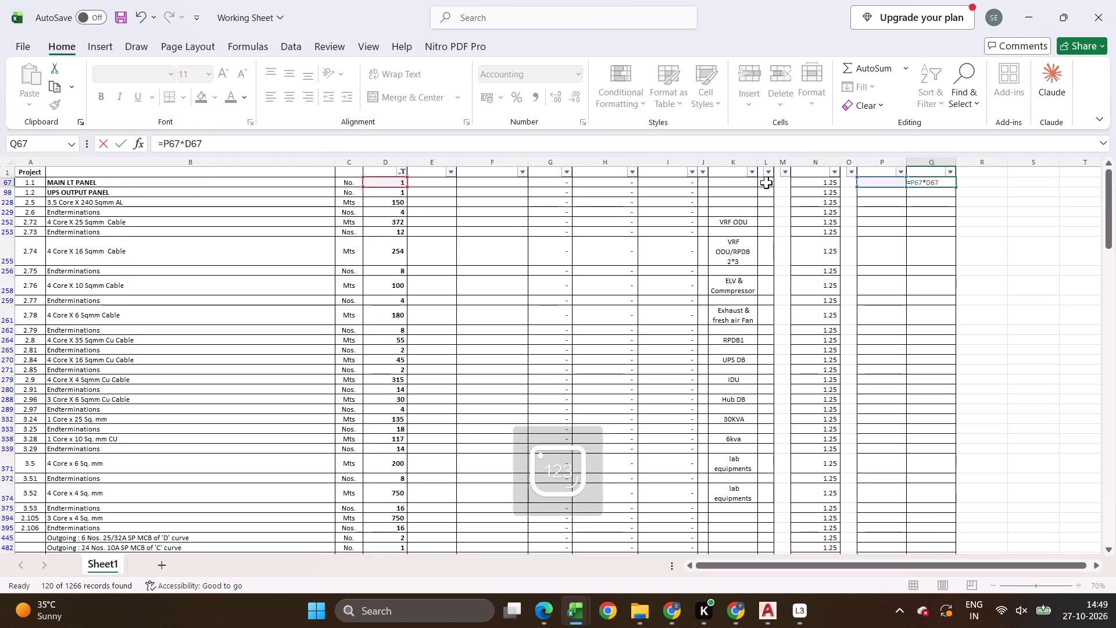
Fill the amount formula down column Q from Q67 to Q1266 and save the workbook.
{"action": "key", "text": "Left"}
{"action": "key", "text": "Down"}
{"action": "key", "text": "Left"}
{"action": "key", "text": "Up"}
{"action": "key", "text": "Up"}
{"action": "key", "text": "Left"}
{"action": "key", "text": "ctrl+Down"}
{"action": "key", "text": "Right"}
{"action": "key", "text": "Right"}
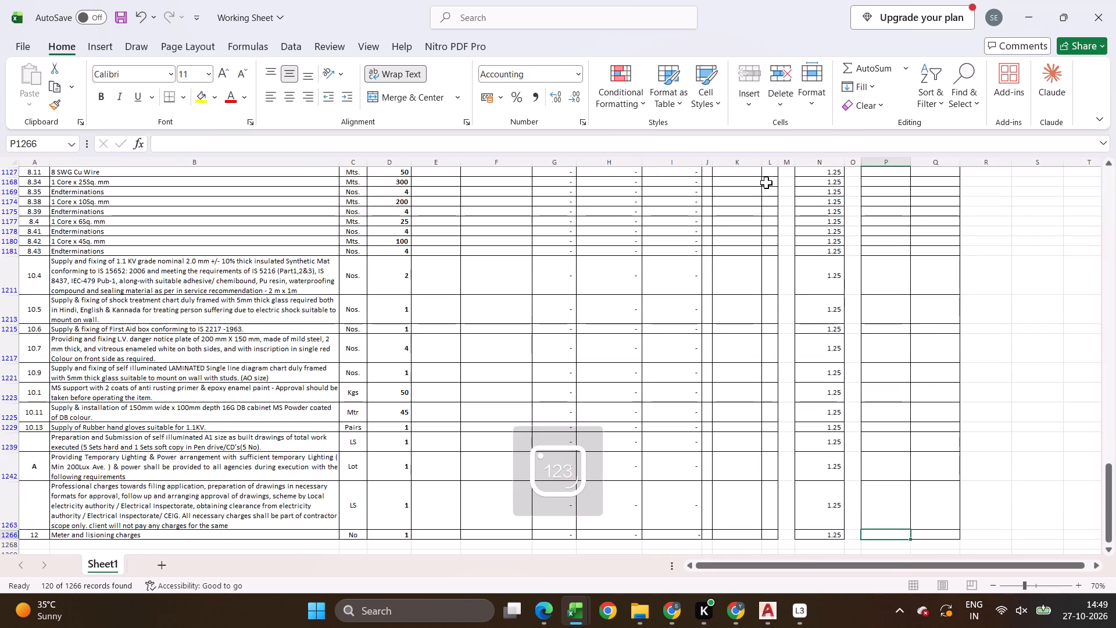
{"action": "key", "text": "Right"}
{"action": "key", "text": "ctrl+shift+Up"}
{"action": "key", "text": "ctrl+s"}
{"action": "key", "text": "ctrl+d"}
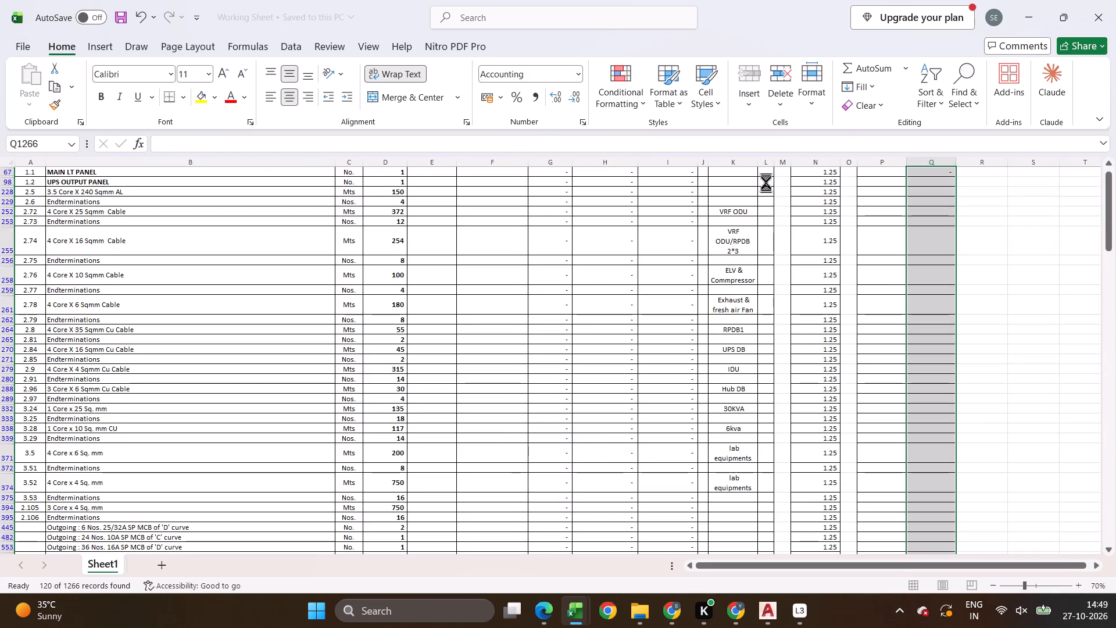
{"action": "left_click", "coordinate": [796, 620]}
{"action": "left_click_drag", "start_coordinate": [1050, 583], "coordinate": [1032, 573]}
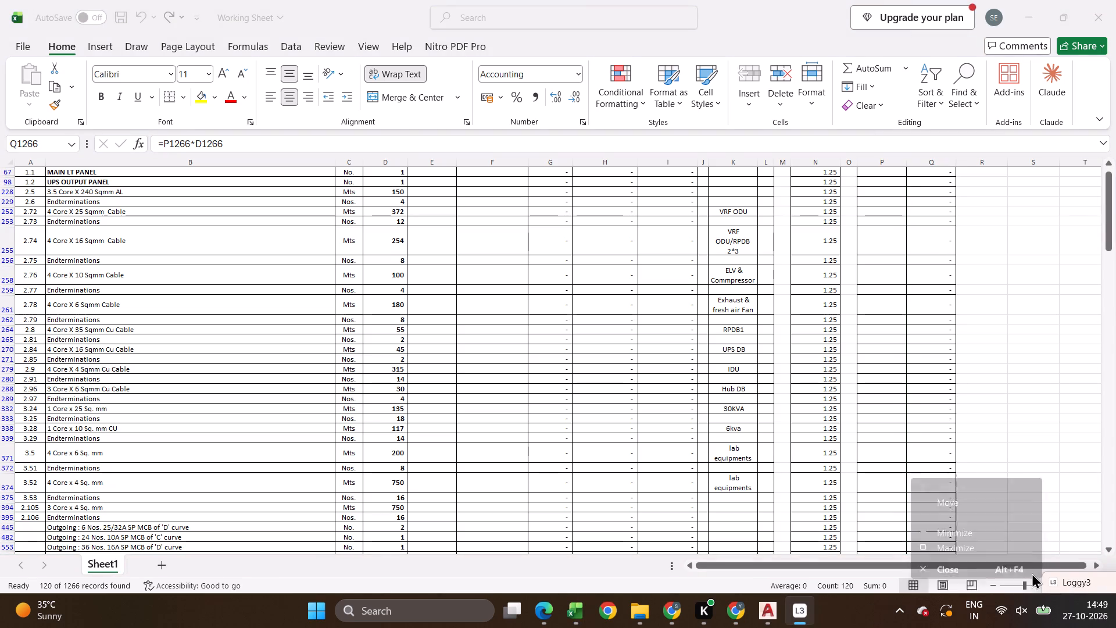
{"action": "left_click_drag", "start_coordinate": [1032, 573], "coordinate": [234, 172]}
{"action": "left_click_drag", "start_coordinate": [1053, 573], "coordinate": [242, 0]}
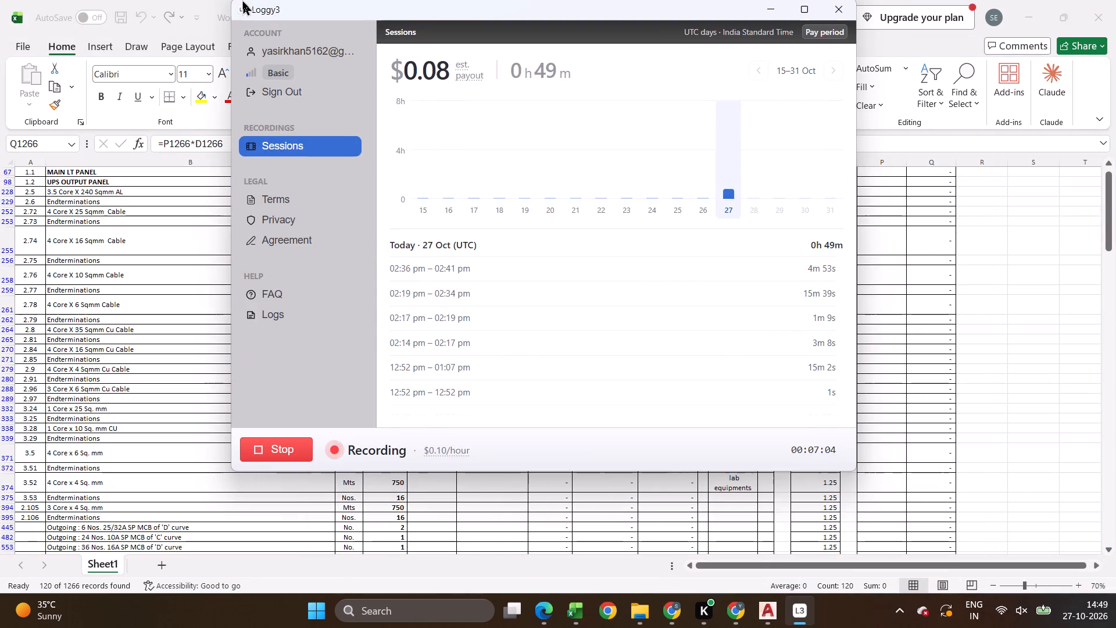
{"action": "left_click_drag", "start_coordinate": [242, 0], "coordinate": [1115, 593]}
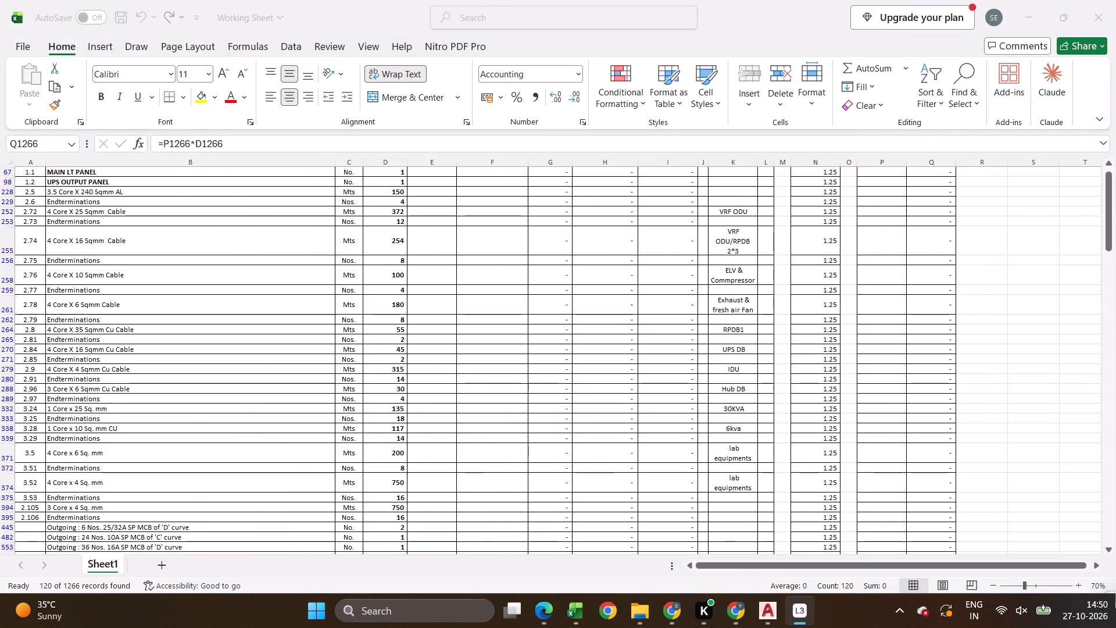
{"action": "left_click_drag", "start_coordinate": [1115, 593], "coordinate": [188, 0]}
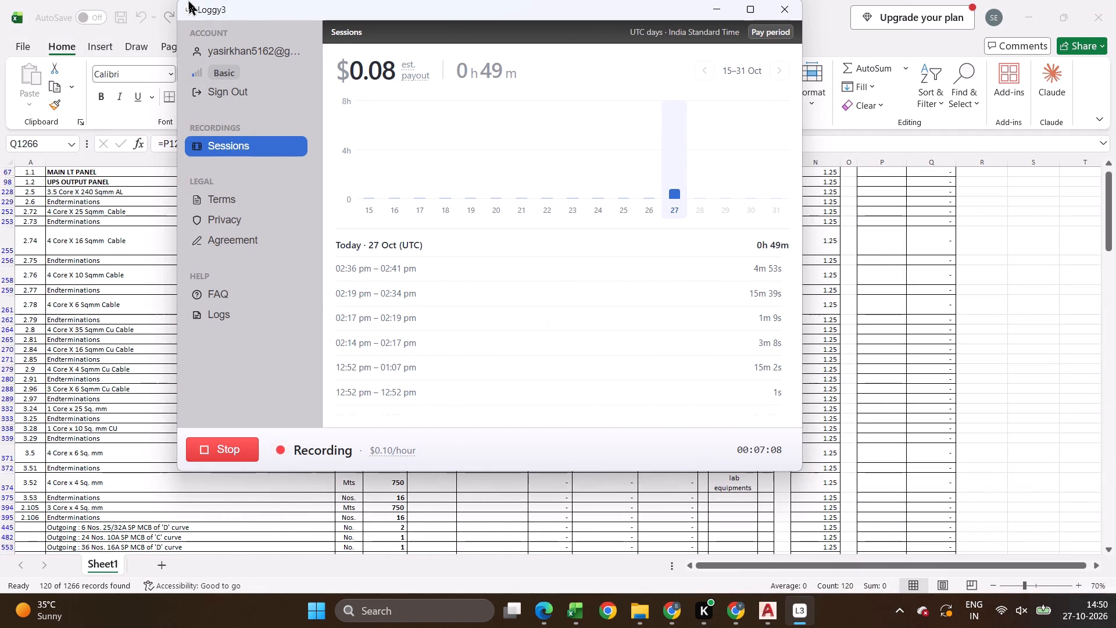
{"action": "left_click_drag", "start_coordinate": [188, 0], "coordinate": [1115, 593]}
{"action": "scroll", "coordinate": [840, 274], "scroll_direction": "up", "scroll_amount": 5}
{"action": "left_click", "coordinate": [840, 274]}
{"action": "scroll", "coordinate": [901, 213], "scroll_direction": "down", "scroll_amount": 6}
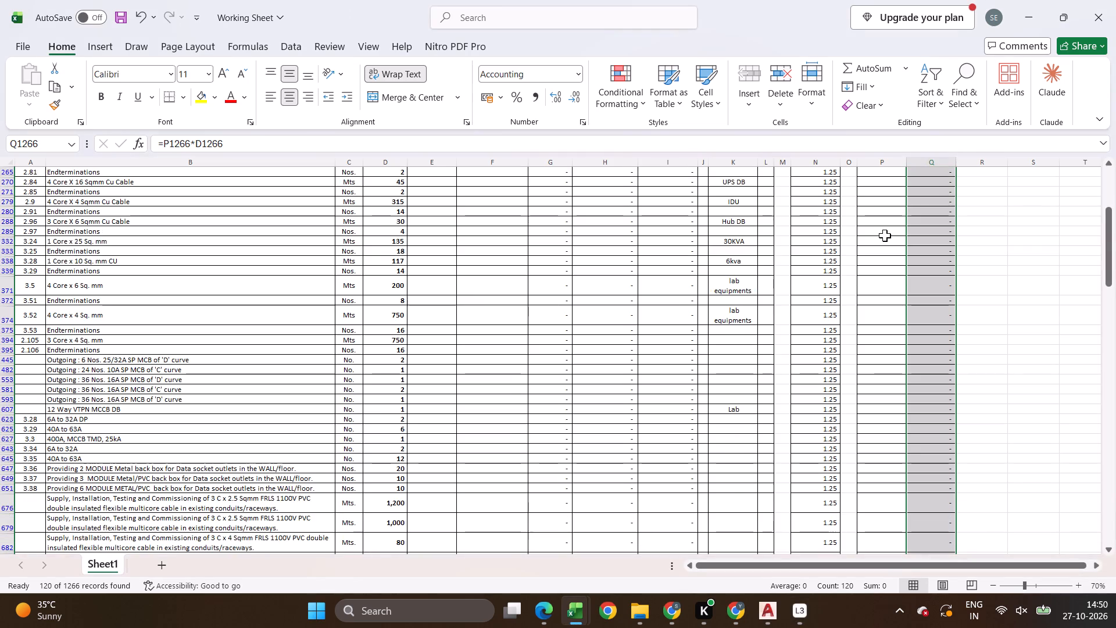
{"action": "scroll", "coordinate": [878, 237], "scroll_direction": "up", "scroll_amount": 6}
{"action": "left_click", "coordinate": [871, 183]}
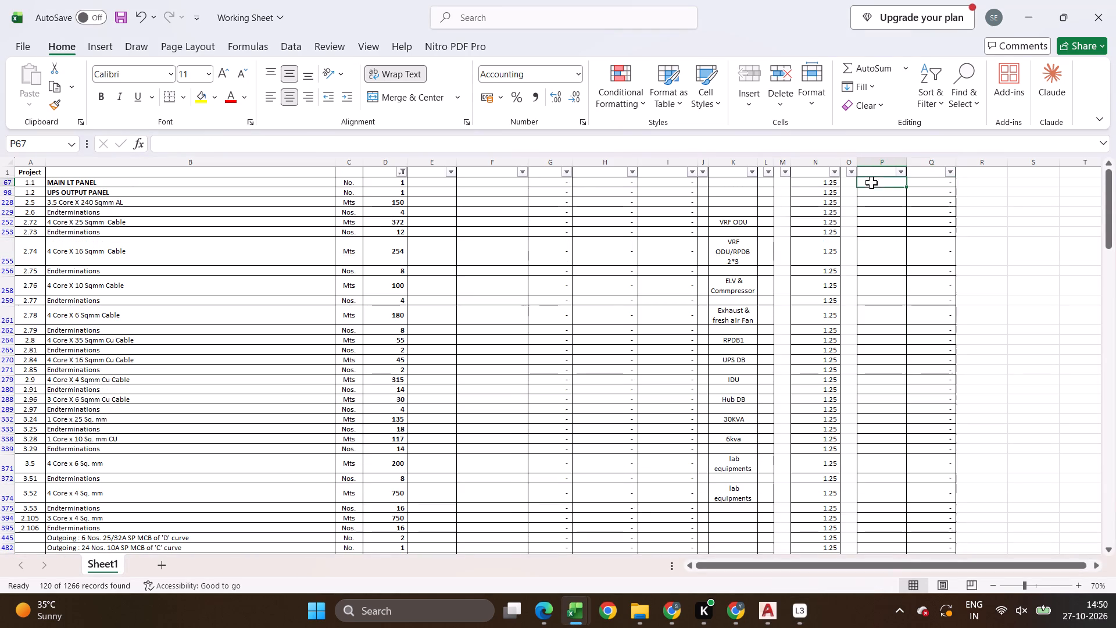
Enter the formula =MROUND(N67*P67,5) in cell E67 to round margin times rate to multiples of 5.
{"action": "left_click", "coordinate": [451, 187]}
{"action": "key", "text": "Up"}
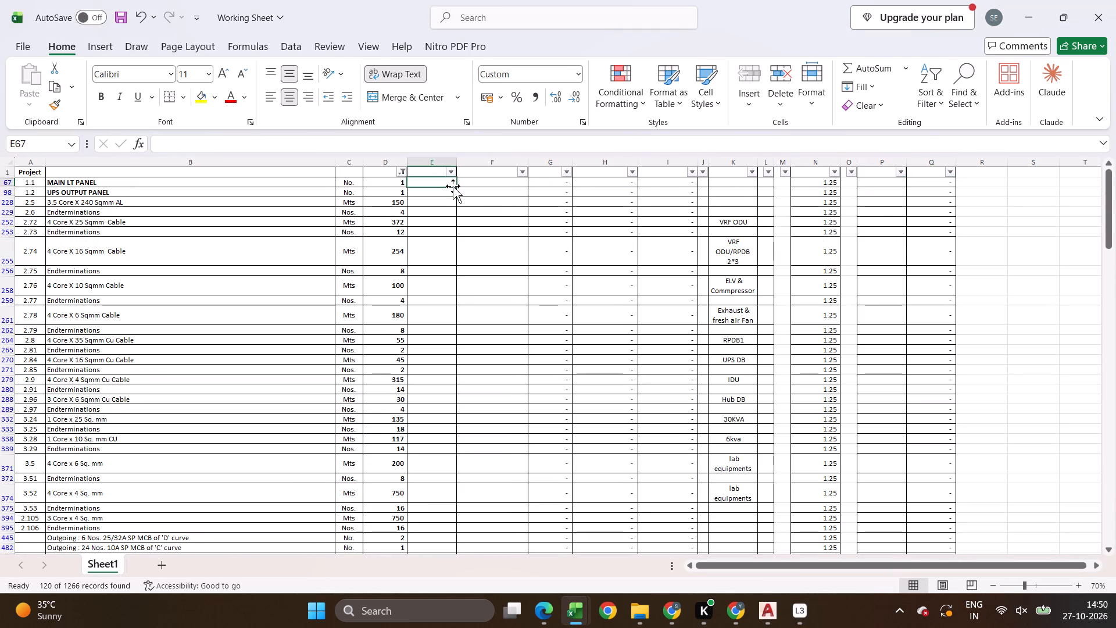
{"action": "type", "text": "=mriu"}
{"action": "key", "text": "BackSpace"}
{"action": "key", "text": "BackSpace"}
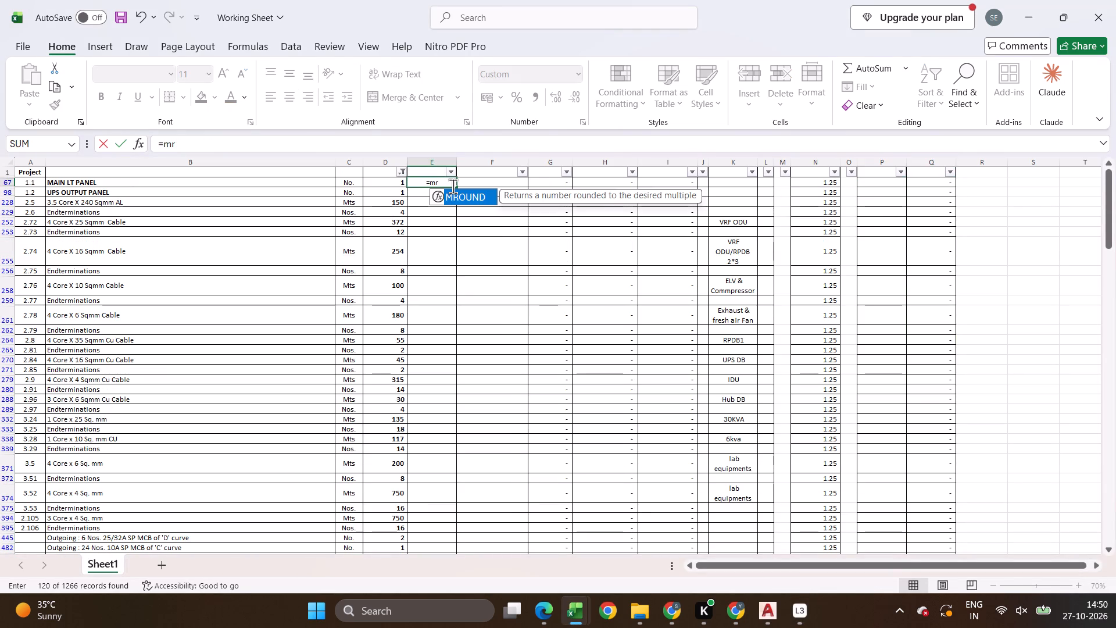
{"action": "type", "text": "ound"}
{"action": "key", "text": "shift+parenleft"}
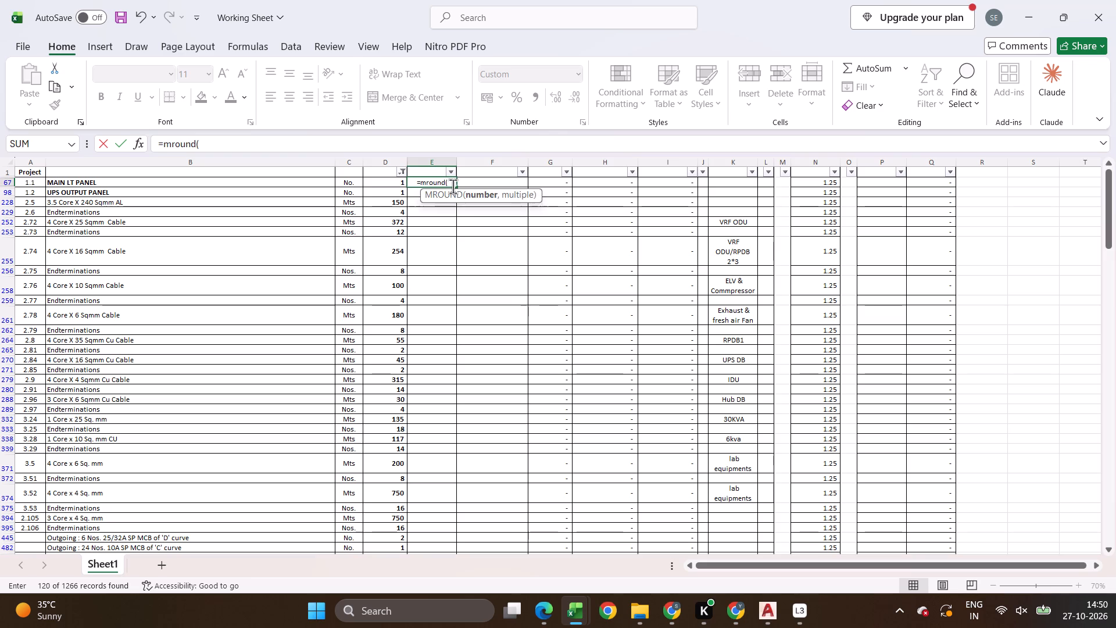
{"action": "key", "text": "Right"}
{"action": "key", "text": "Right"}
{"action": "key", "text": "Right"}
{"action": "key", "text": "Right"}
{"action": "key", "text": "Right"}
{"action": "key", "text": "Right"}
{"action": "key", "text": "Right"}
{"action": "key", "text": "Right"}
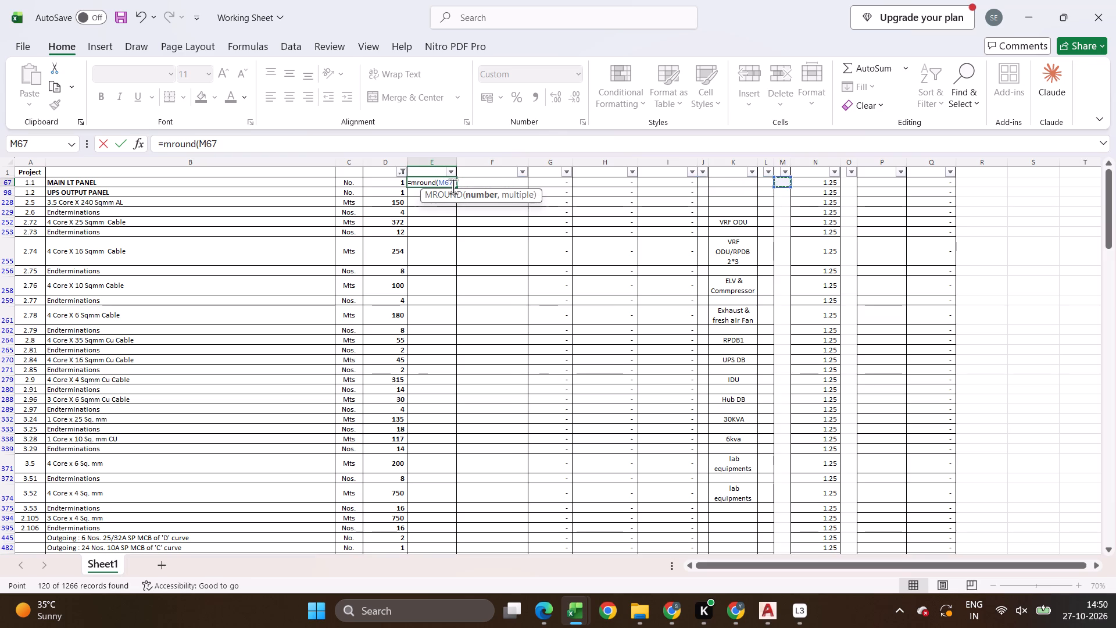
{"action": "key", "text": "Right"}
{"action": "type", "text": "*,"}
{"action": "key", "text": "Right"}
{"action": "key", "text": "Right"}
{"action": "key", "text": "Right"}
{"action": "key", "text": "Right"}
{"action": "key", "text": "Right"}
{"action": "key", "text": "Right"}
{"action": "key", "text": "Right"}
{"action": "key", "text": "Right"}
{"action": "key", "text": "Right"}
{"action": "key", "text": "Right"}
{"action": "key", "text": "Right"}
{"action": "key", "text": "Right"}
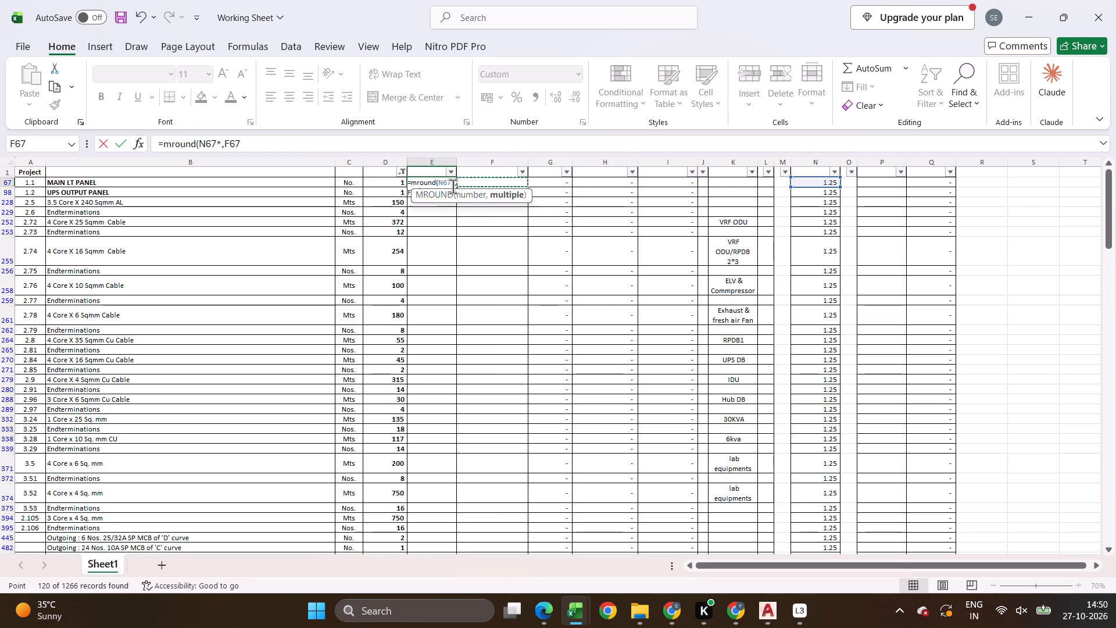
{"action": "key", "text": "Left"}
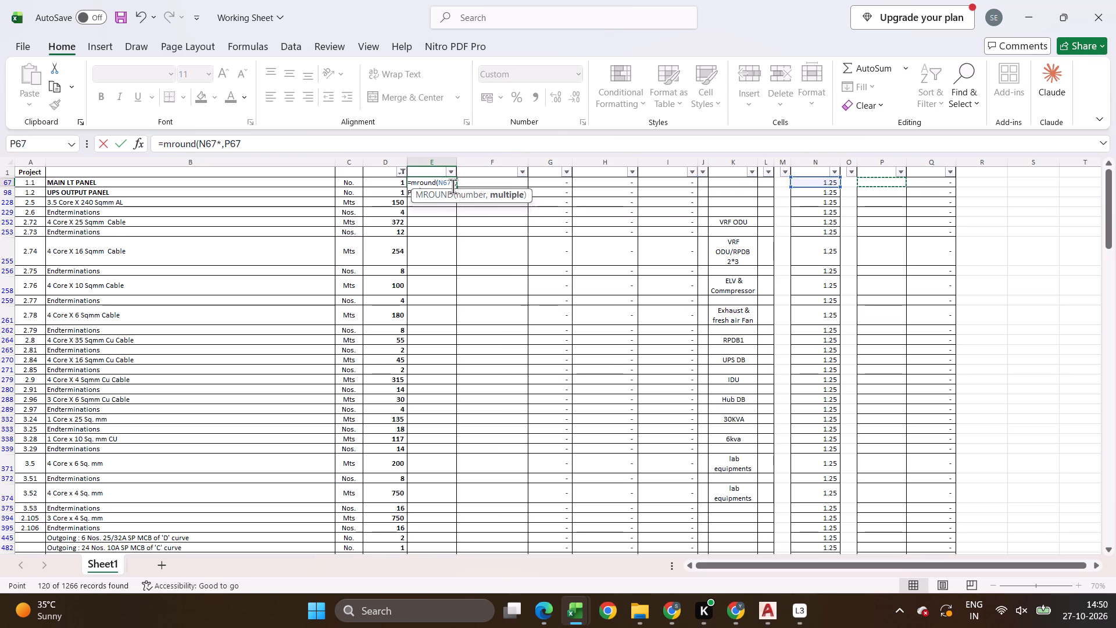
{"action": "key", "text": "BackSpace"}
{"action": "key", "text": "BackSpace"}
{"action": "key", "text": "BackSpace"}
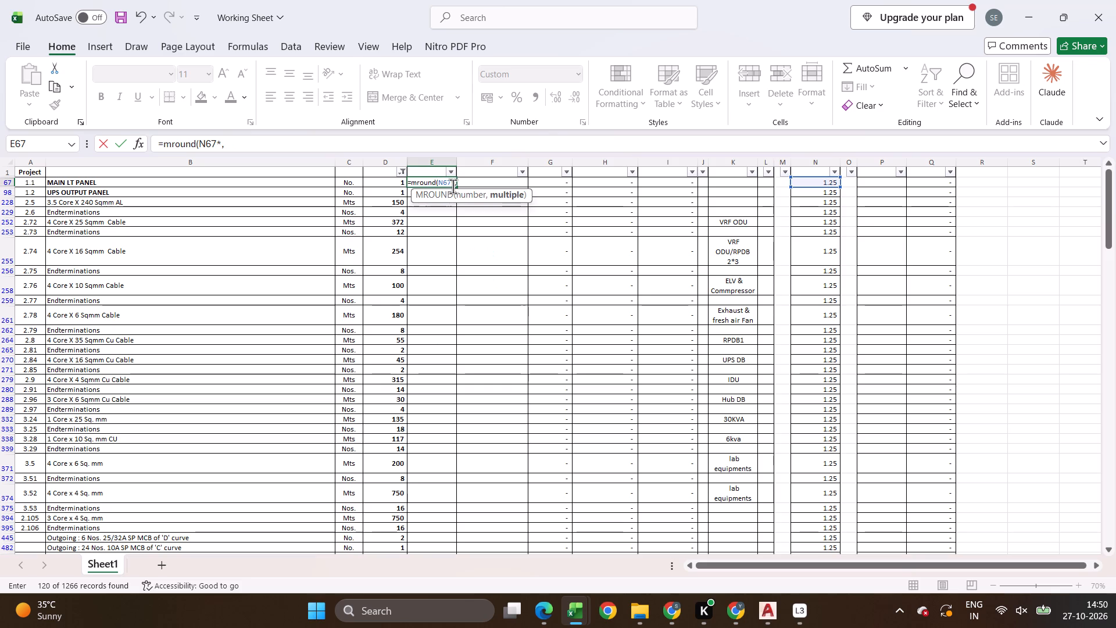
{"action": "key", "text": "BackSpace"}
{"action": "key", "text": "Right"}
{"action": "key", "text": "Right"}
{"action": "key", "text": "Right"}
{"action": "key", "text": "Right"}
{"action": "key", "text": "Right"}
{"action": "key", "text": "Right"}
{"action": "key", "text": "Right"}
{"action": "key", "text": "Right"}
{"action": "key", "text": "Right"}
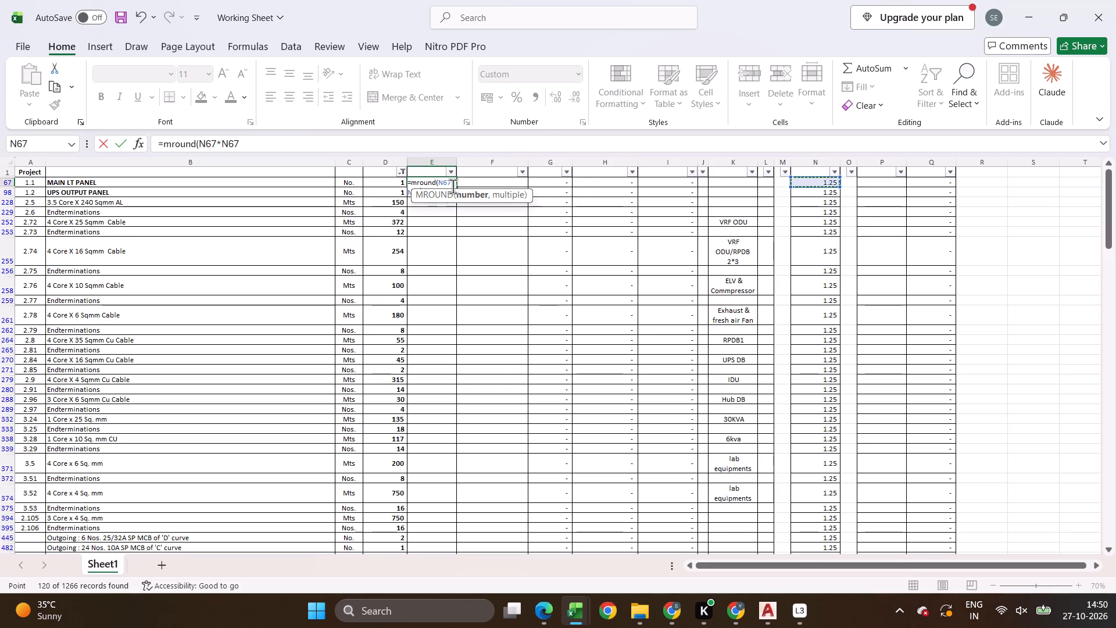
{"action": "key", "text": "Right"}
{"action": "key", "text": "Right"}
{"action": "type", "text": ",5)"}
{"action": "key", "text": "Return"}
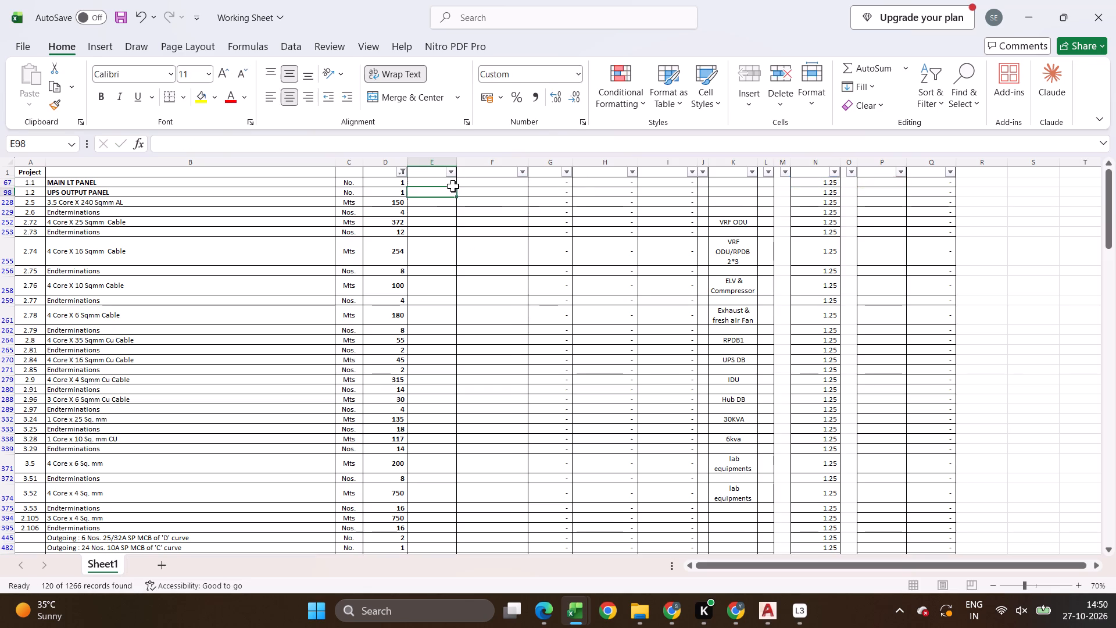
Fill the MROUND formula down column E from E67 to the last item row, E1266.
{"action": "key", "text": "Left"}
{"action": "key", "text": "Up"}
{"action": "key", "text": "ctrl+Down"}
{"action": "key", "text": "Right"}
{"action": "key", "text": "ctrl+shift+Up"}
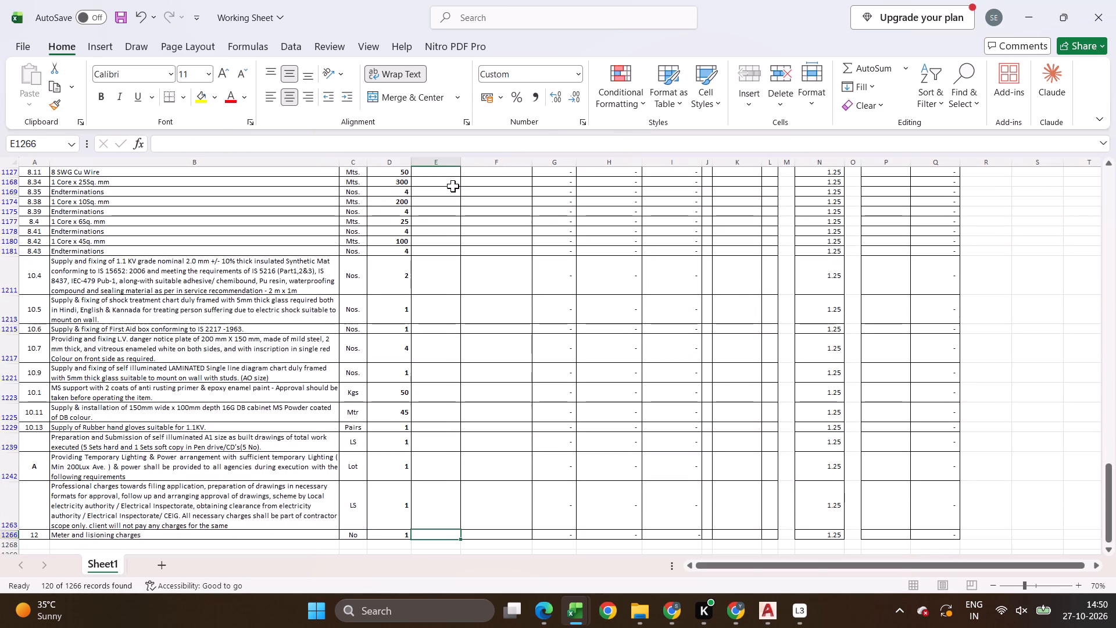
{"action": "key", "text": "ctrl+d"}
{"action": "key", "text": "Up"}
{"action": "key", "text": "Down"}
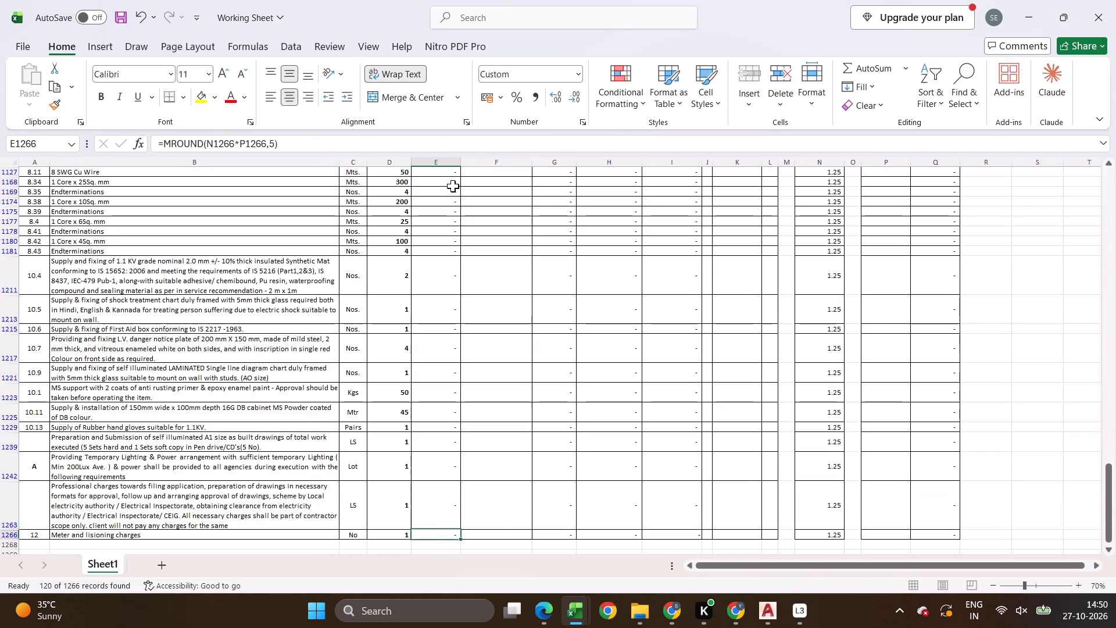
Enter the formula =MROUND(E67*.2,5) in cell F67 to round 20% of the E67 rate to multiples of 5.
{"action": "key", "text": "Right"}
{"action": "key", "text": "ctrl+Up"}
{"action": "key", "text": "Down"}
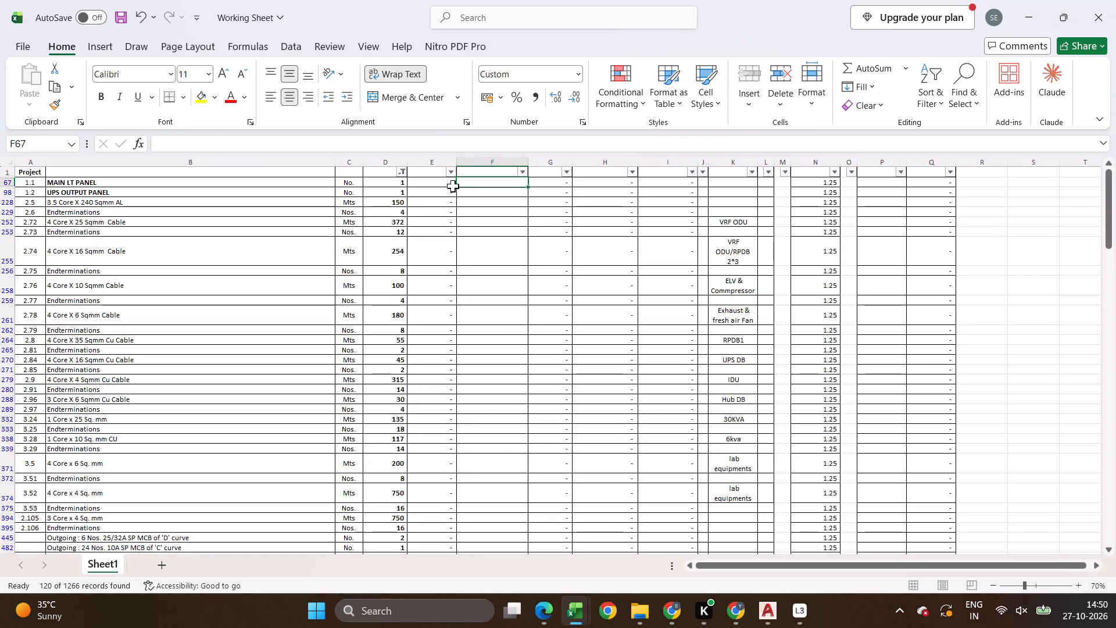
{"action": "key", "text": "equal"}
{"action": "type", "text": "mround("}
{"action": "key", "text": "Left"}
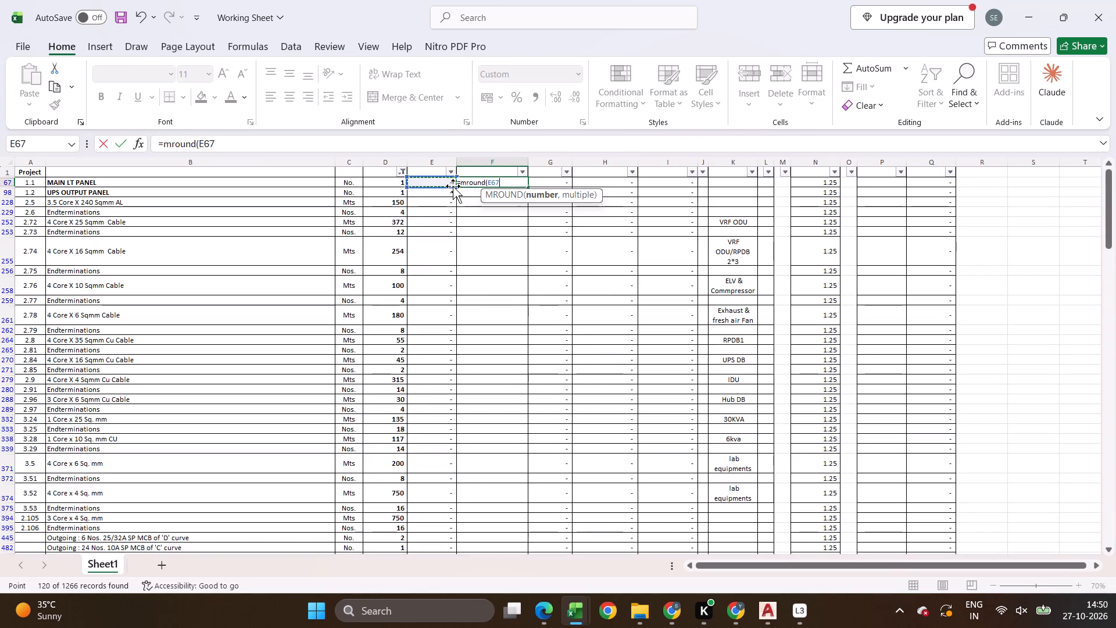
{"action": "type", "text": "*.2,5)"}
{"action": "key", "text": "Return"}
Fill the MROUND formula down column F from F67 to the last item row, F1266.
{"action": "key", "text": "Left"}
{"action": "key", "text": "Up"}
{"action": "key", "text": "ctrl+Down"}
{"action": "key", "text": "Right"}
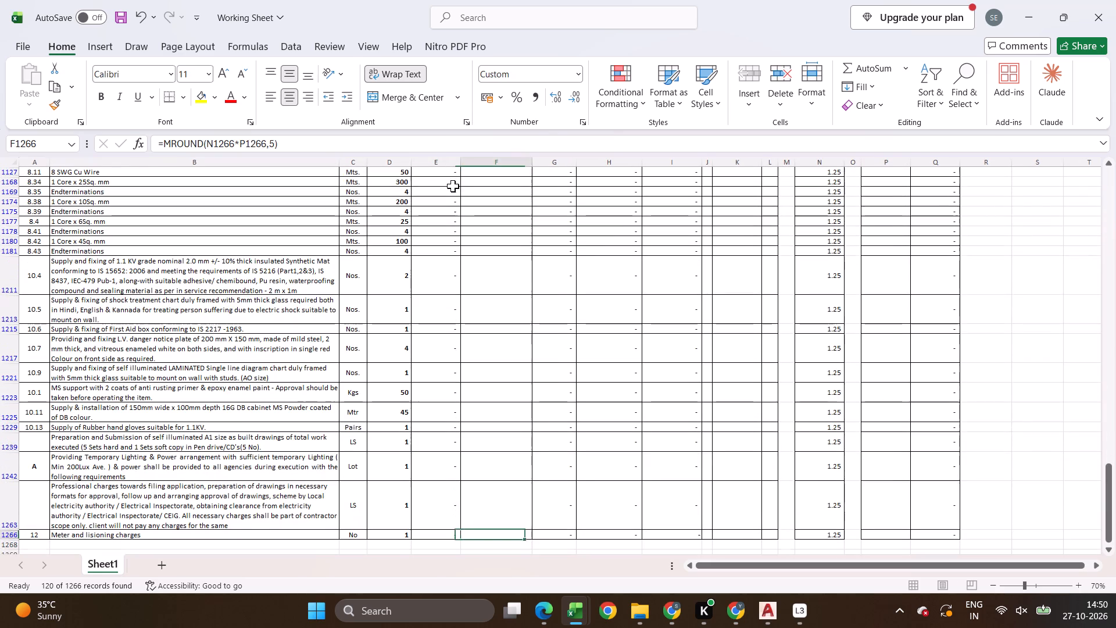
{"action": "key", "text": "ctrl+shift+Up"}
{"action": "key", "text": "ctrl+d"}
Select the rate cell P67 in the MAIN LT PANEL row, the first filtered item.
{"action": "key", "text": "Up"}
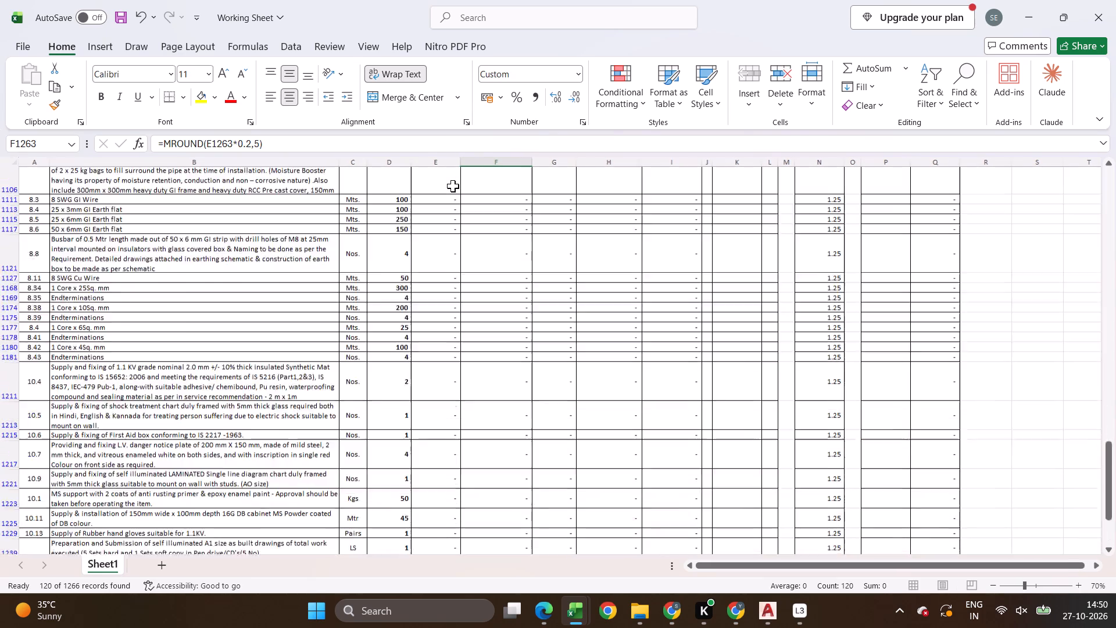
{"action": "key", "text": "Right"}
{"action": "key", "text": "Right"}
{"action": "key", "text": "Right"}
{"action": "key", "text": "Right"}
{"action": "key", "text": "Down"}
{"action": "key", "text": "Right"}
{"action": "key", "text": "Right"}
{"action": "key", "text": "Right"}
{"action": "key", "text": "Right"}
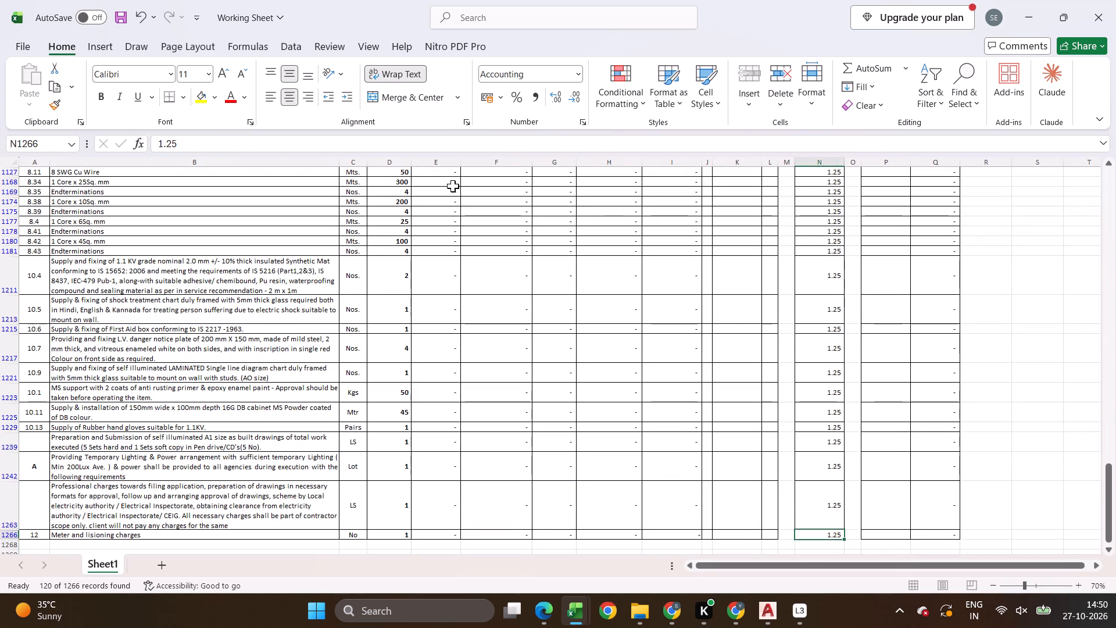
{"action": "key", "text": "ctrl+Up"}
{"action": "key", "text": "Down"}
{"action": "key", "text": "Right"}
{"action": "key", "text": "Up"}
{"action": "key", "text": "Right"}
{"action": "key", "text": "Up"}
{"action": "key", "text": "Down"}
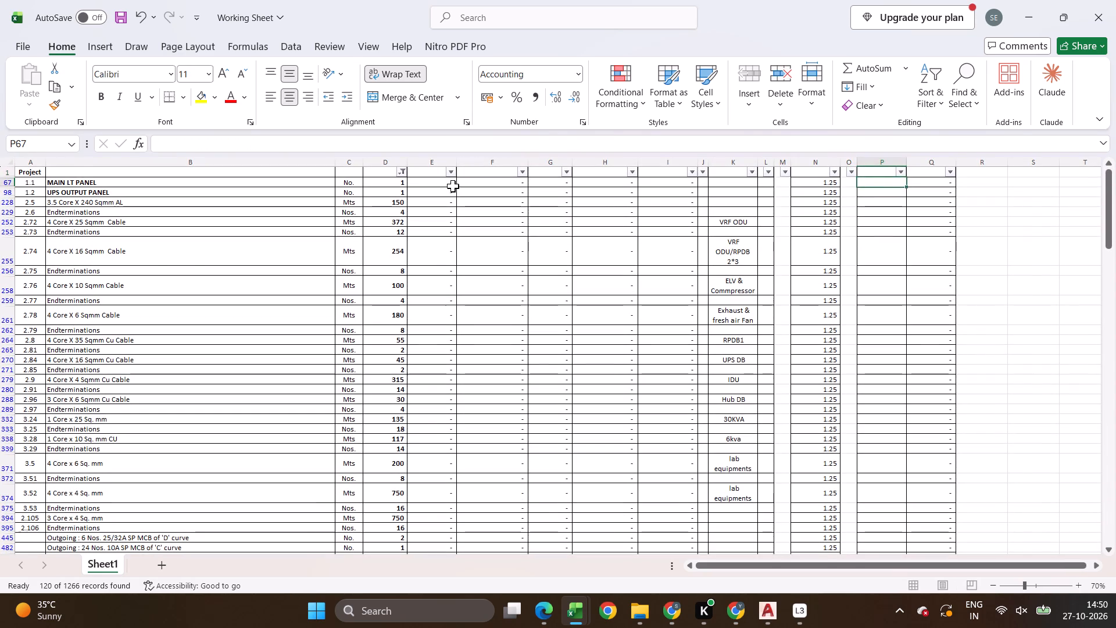
Switch to the MEP folder window in File Explorer.
{"action": "key", "text": "alt+Tab"}
{"action": "key", "text": "alt+Tab"}
{"action": "key", "text": "alt+Tab"}
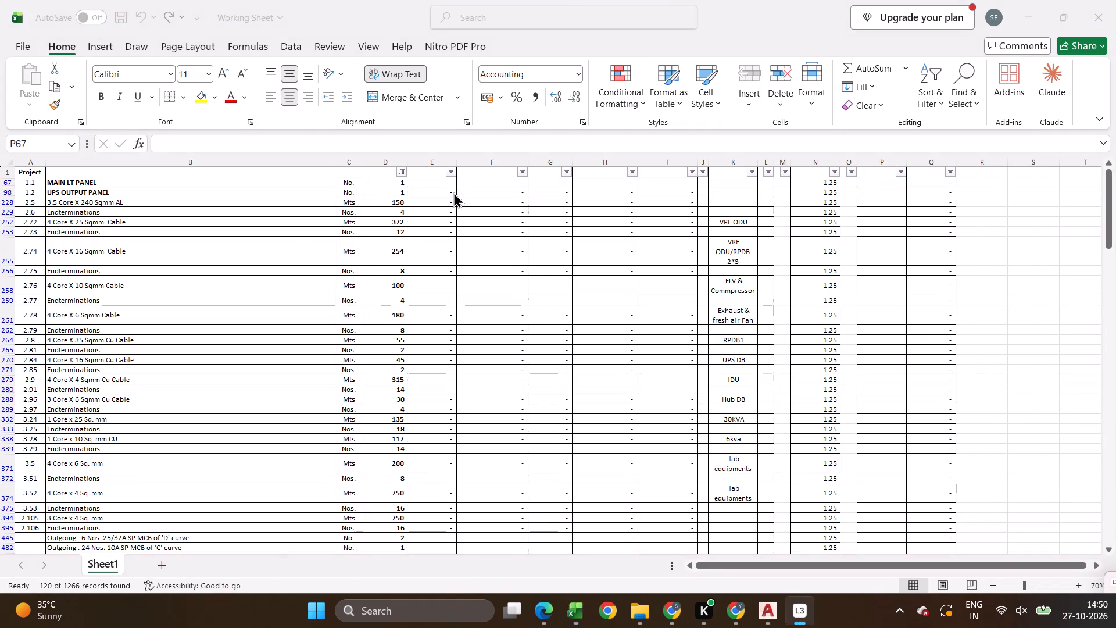
{"action": "key", "text": "alt+Tab"}
{"action": "key", "text": "alt+Tab"}
{"action": "key", "text": "alt+Tab"}
{"action": "key", "text": "alt+Tab"}
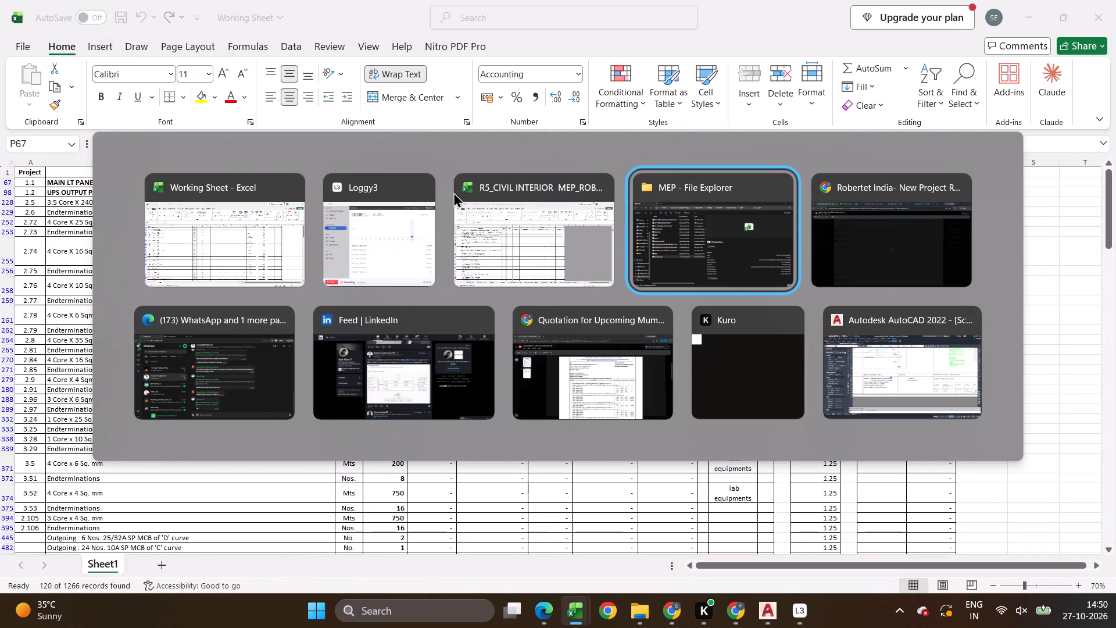
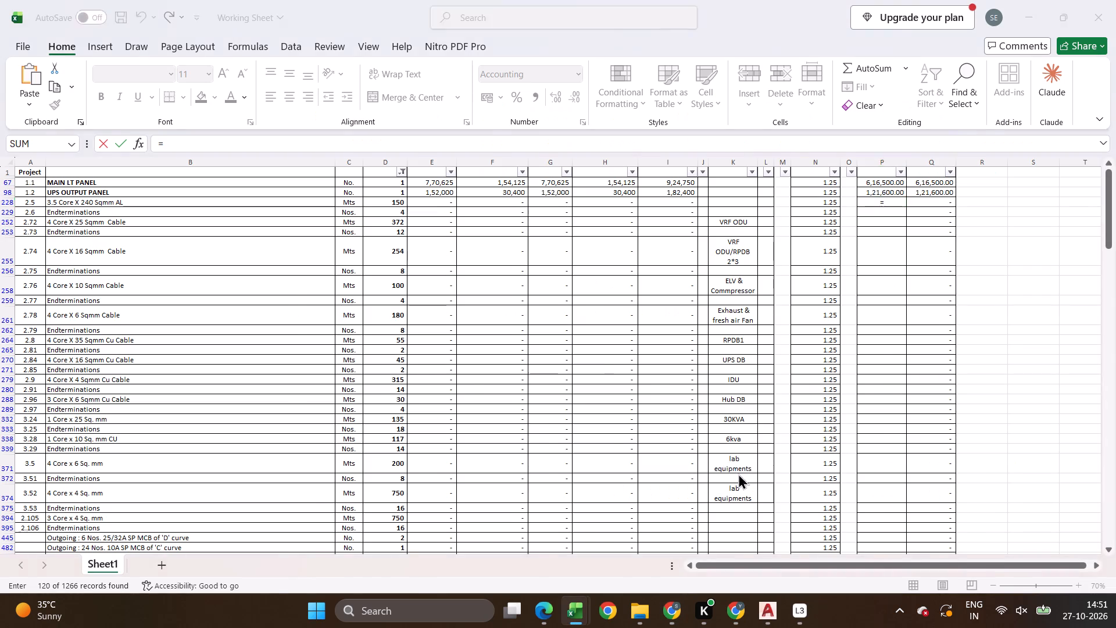
Look up the 3.5 core 240 sqmm aluminium cable in the Polycab price list and enter =5345*.32 in worksheet cell P228.
{"action": "scroll", "coordinate": [710, 571], "scroll_direction": "down", "scroll_amount": 2}
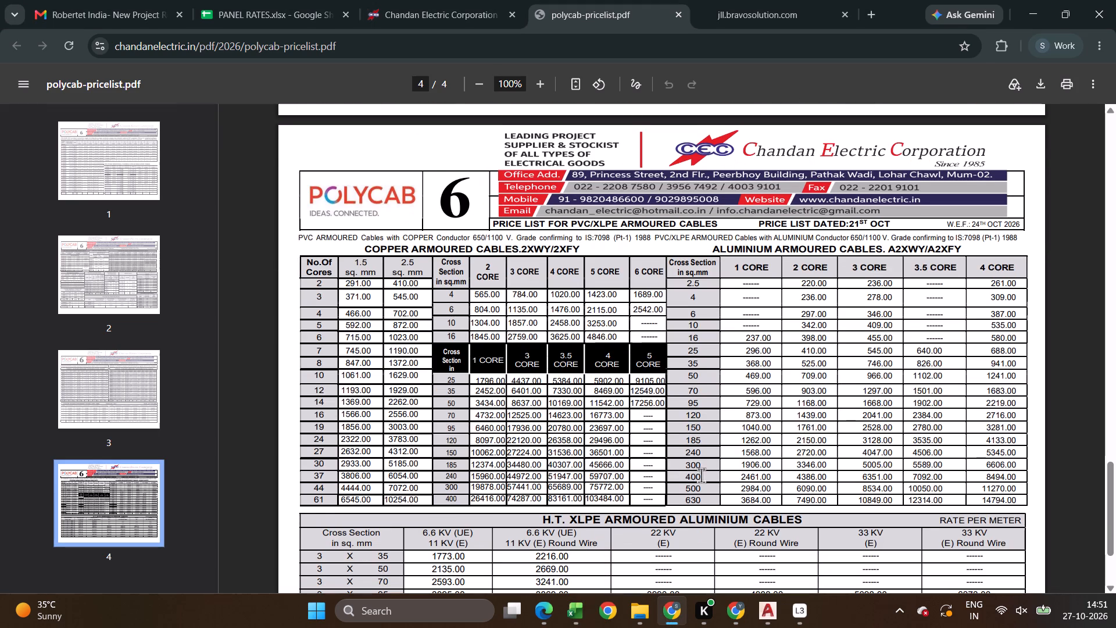
{"action": "key", "text": "alt+Tab"}
{"action": "type", "text": "5345-"}
{"action": "key", "text": "BackSpace"}
{"action": "key", "text": "9"}
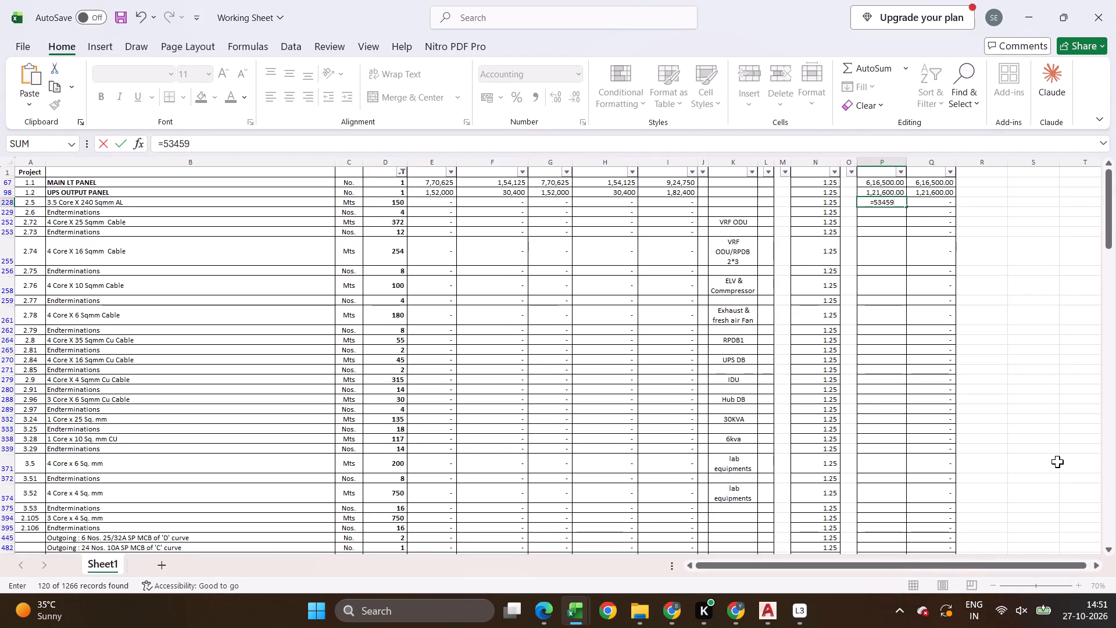
{"action": "key", "text": "BackSpace"}
{"action": "type", "text": "*.32"}
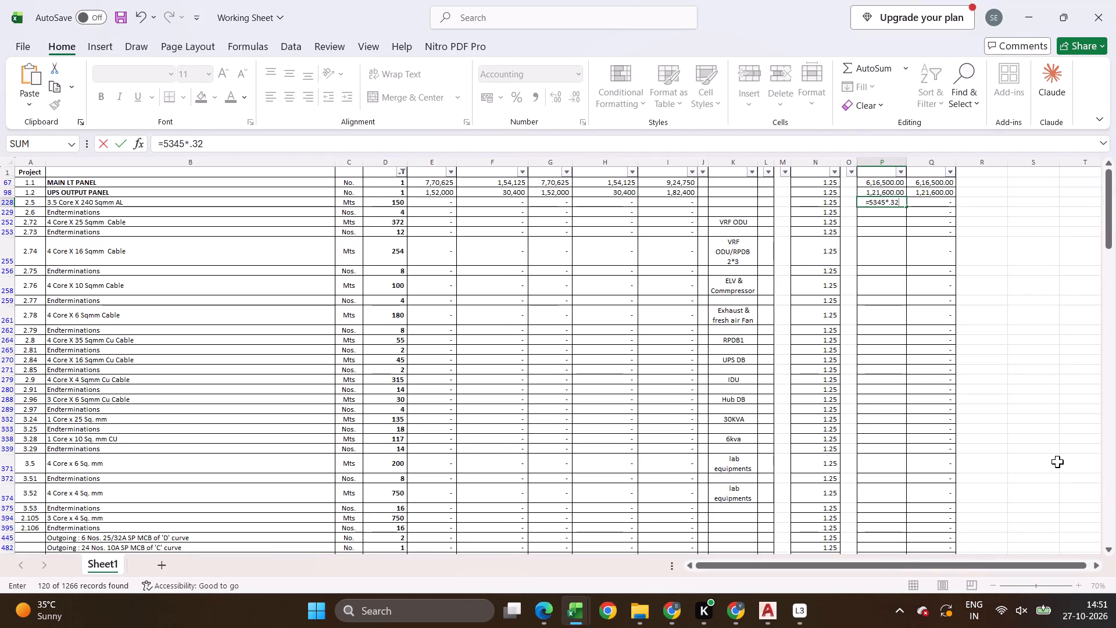
{"action": "key", "text": "Right"}
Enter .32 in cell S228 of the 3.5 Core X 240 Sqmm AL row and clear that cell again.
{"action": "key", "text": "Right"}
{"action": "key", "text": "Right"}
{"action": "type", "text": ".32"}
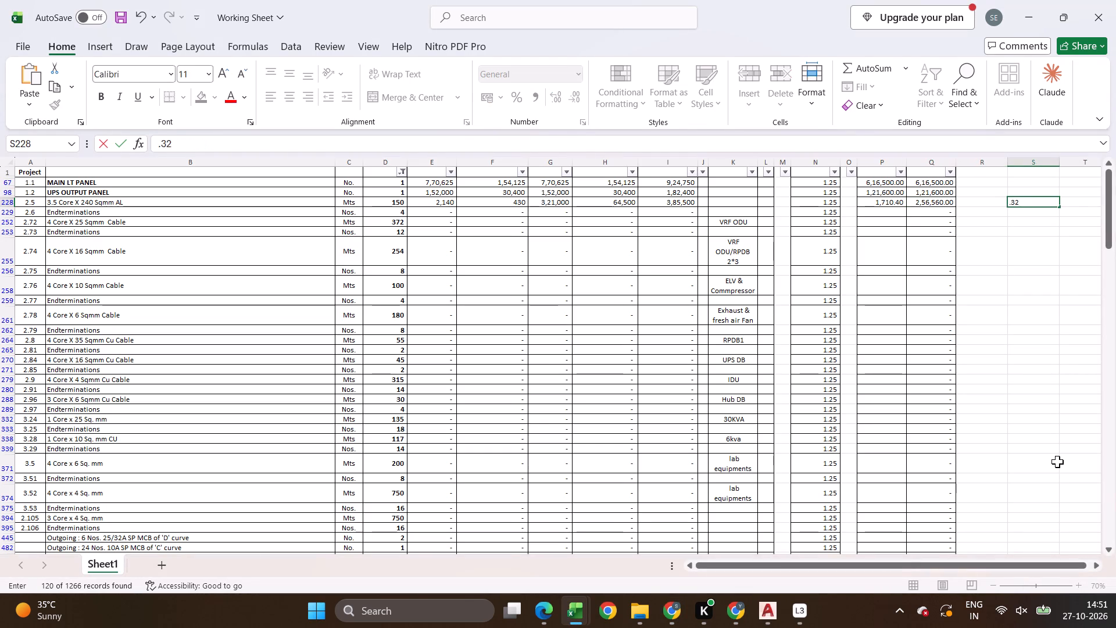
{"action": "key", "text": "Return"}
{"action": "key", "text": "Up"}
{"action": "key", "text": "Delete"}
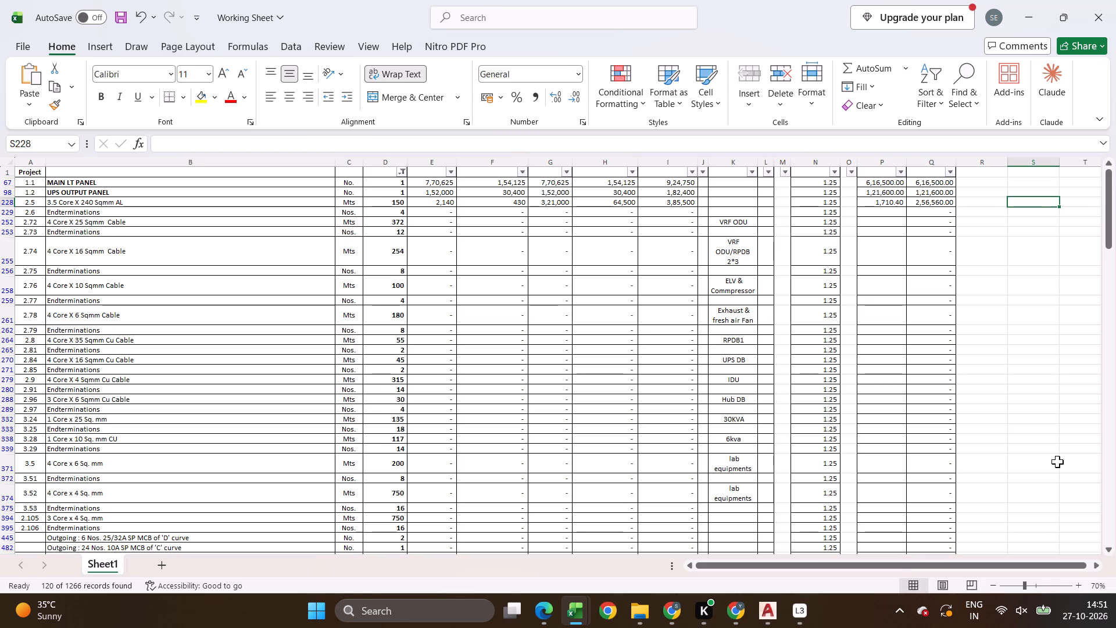
Enter a rate of 115 in cell P229 for the Endterminations item 2.6.
{"action": "key", "text": "Left"}
{"action": "key", "text": "Down"}
{"action": "key", "text": "Left"}
{"action": "key", "text": "Left"}
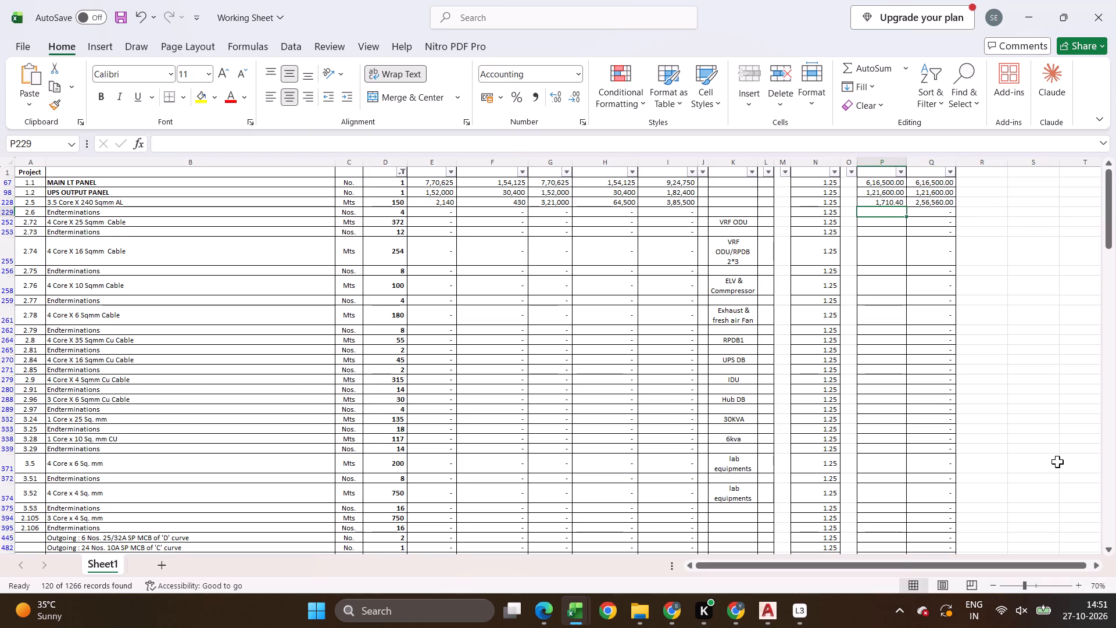
{"action": "type", "text": "115"}
{"action": "key", "text": "Return"}
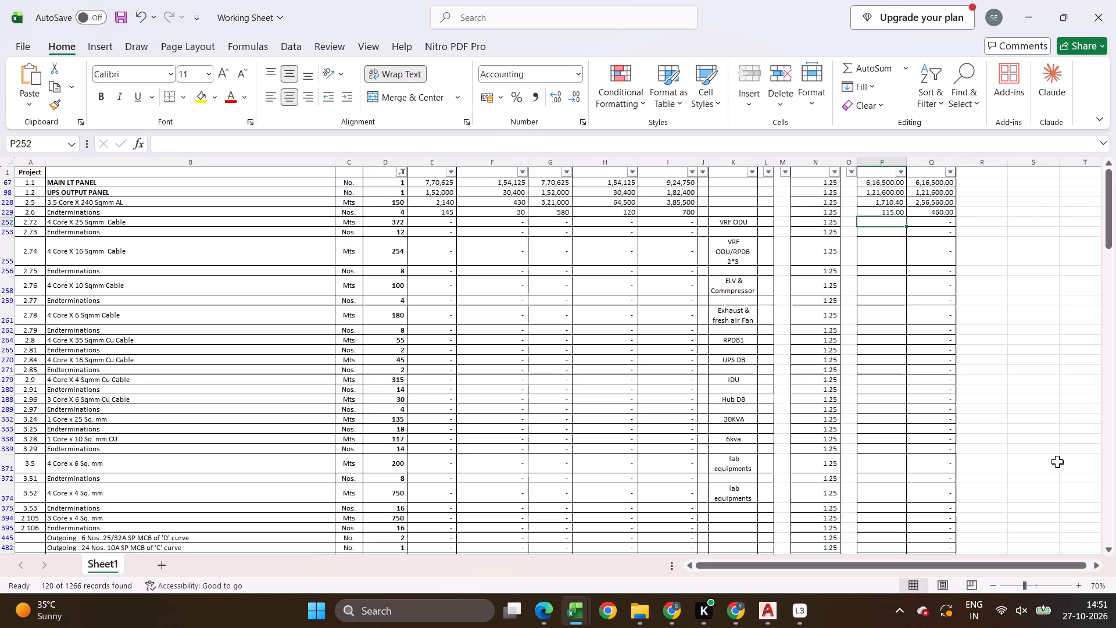
Enter 2250 in cell Q252 of the 4 Core X 25 Sqmm Cable row.
{"action": "key", "text": "Right"}
{"action": "type", "text": "2250"}
{"action": "key", "text": "Return"}
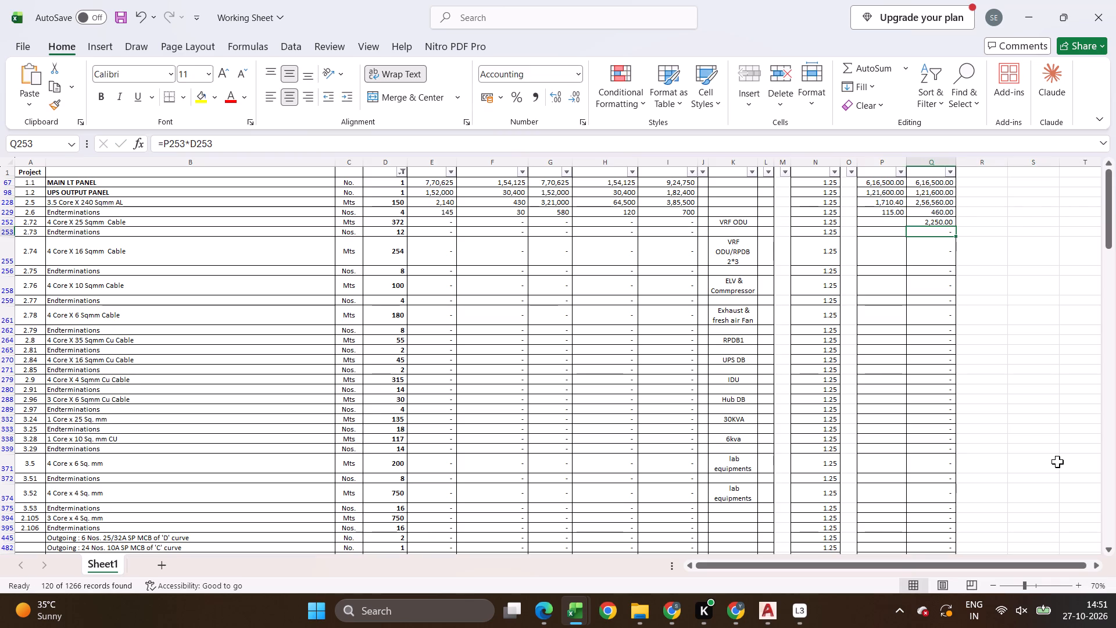
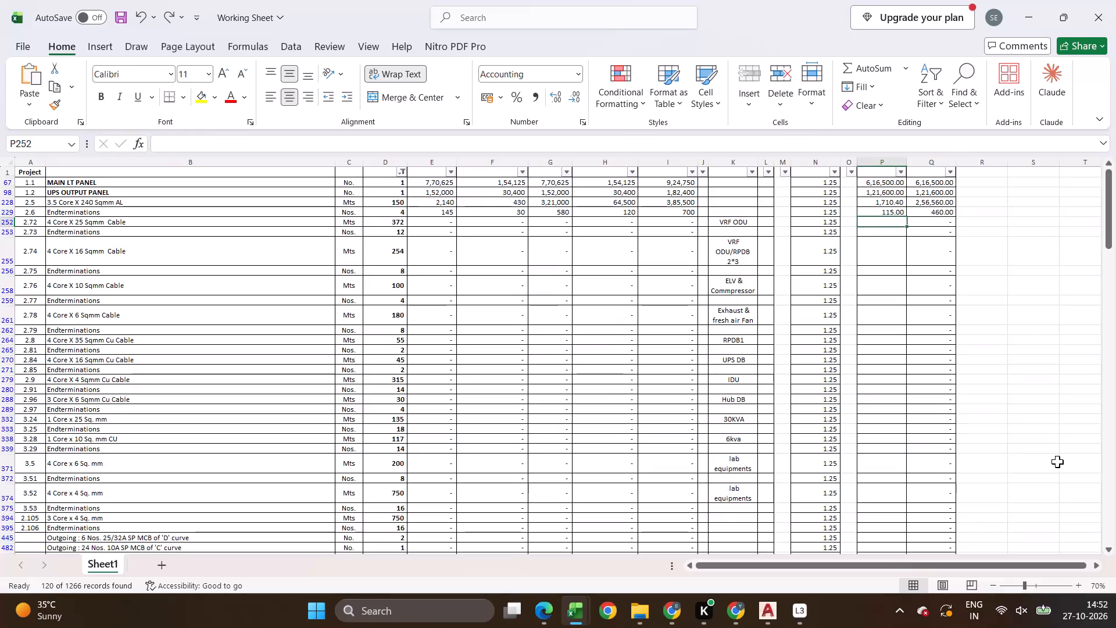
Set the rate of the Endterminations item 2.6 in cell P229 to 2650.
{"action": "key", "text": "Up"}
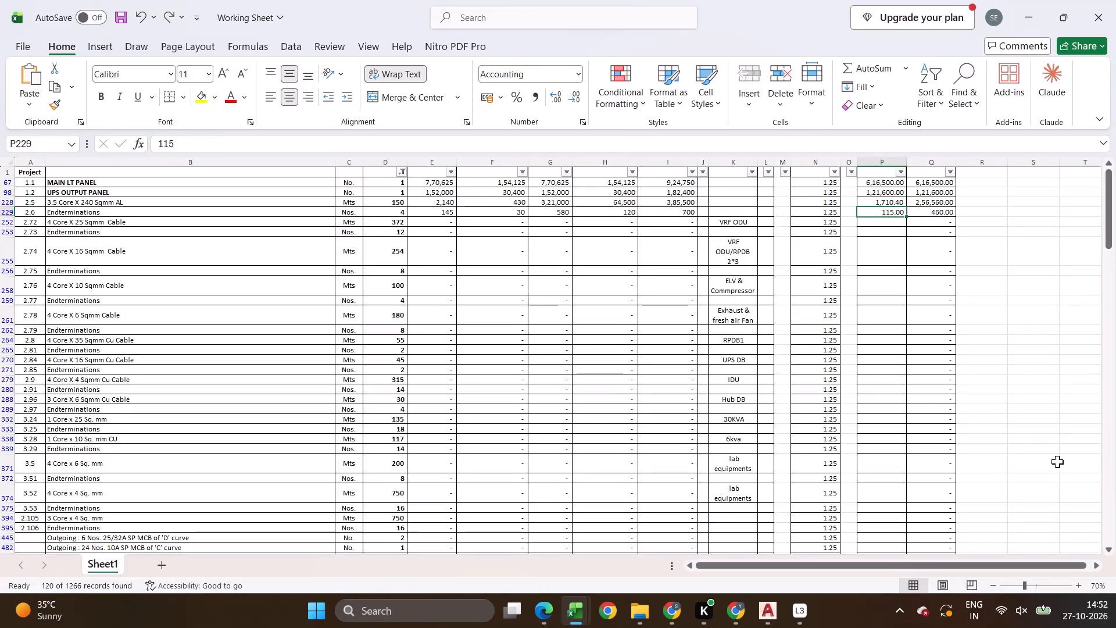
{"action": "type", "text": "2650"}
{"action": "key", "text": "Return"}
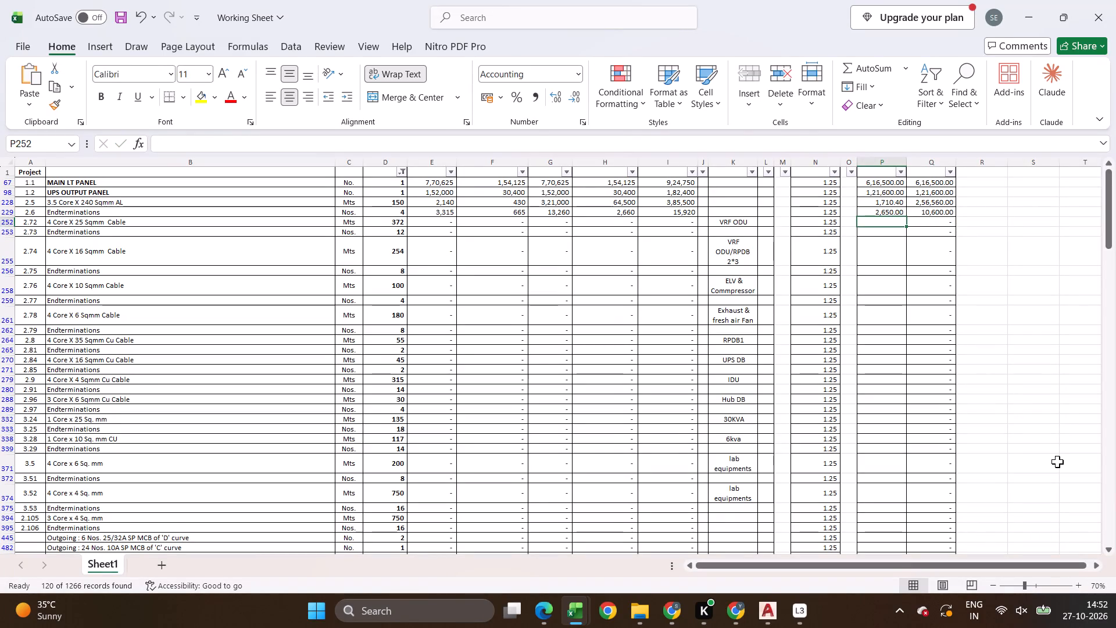
Set the rate of the Endterminations item 2.6 in cell P229 to 3250.
{"action": "key", "text": "Up"}
{"action": "type", "text": "3250"}
{"action": "key", "text": "Return"}
Enter the factor .32 in cell S228 of the 3.5 Core X 240 Sqmm AL row.
{"action": "key", "text": "Up"}
{"action": "key", "text": "Right"}
{"action": "key", "text": "Down"}
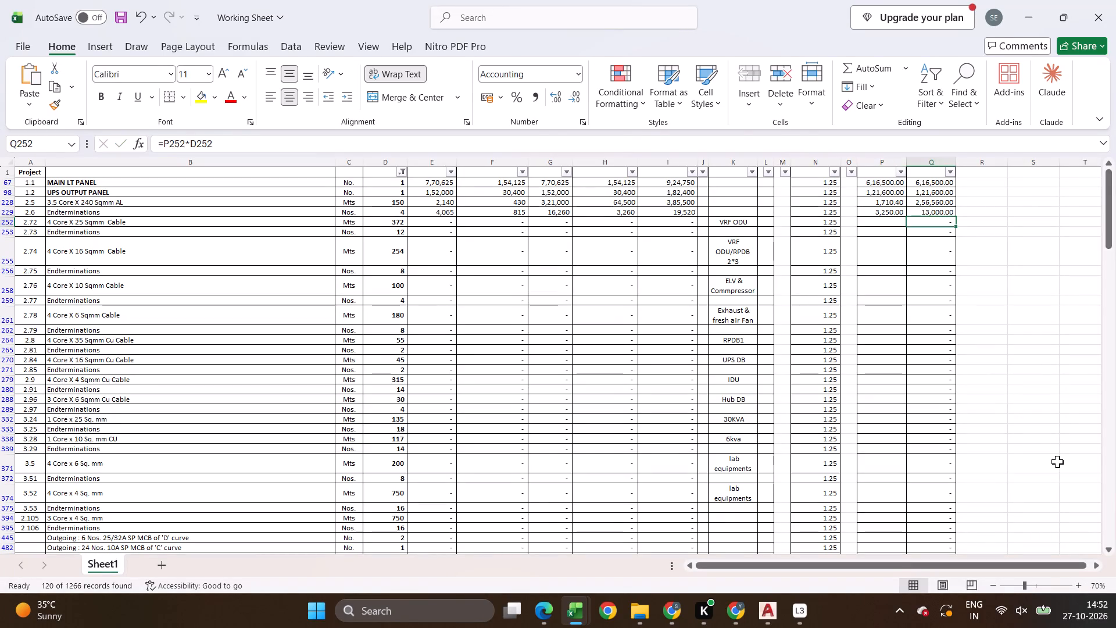
{"action": "key", "text": "Left"}
{"action": "key", "text": "Right"}
{"action": "key", "text": "Right"}
{"action": "key", "text": "Right"}
{"action": "key", "text": "Left"}
{"action": "key", "text": "Up"}
{"action": "key", "text": "Left"}
{"action": "key", "text": "Up"}
{"action": "key", "text": "Right"}
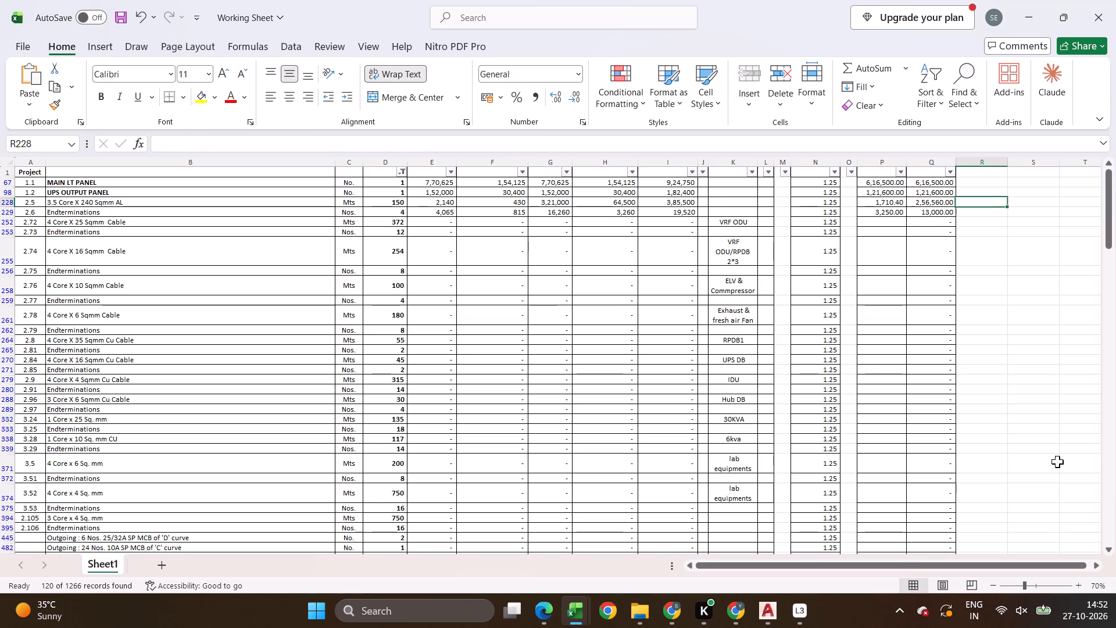
{"action": "key", "text": "Right"}
{"action": "type", "text": ".32"}
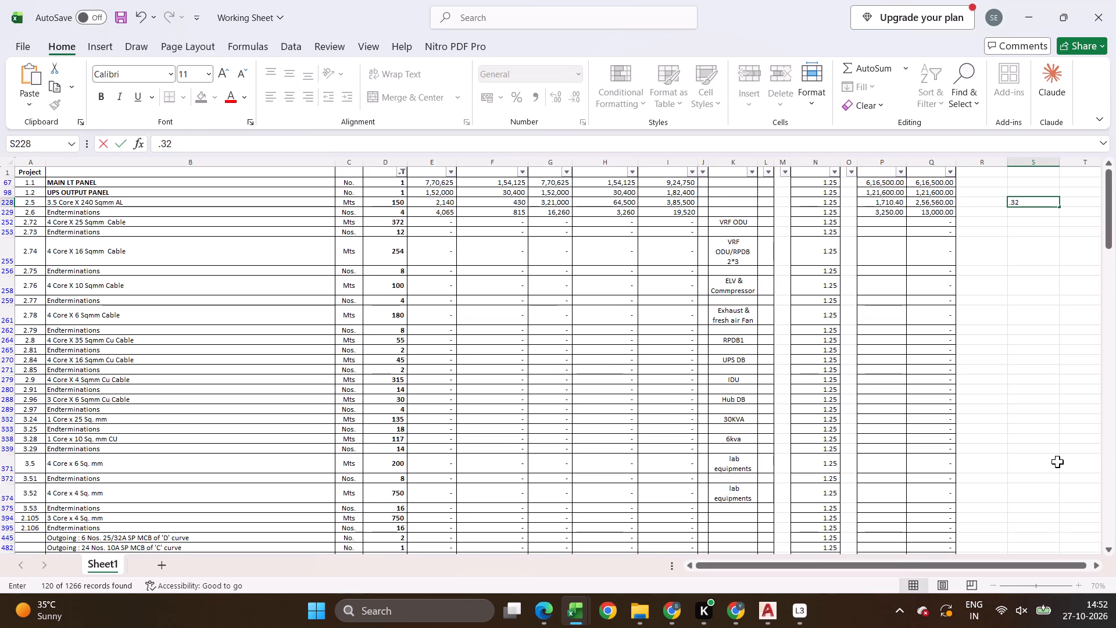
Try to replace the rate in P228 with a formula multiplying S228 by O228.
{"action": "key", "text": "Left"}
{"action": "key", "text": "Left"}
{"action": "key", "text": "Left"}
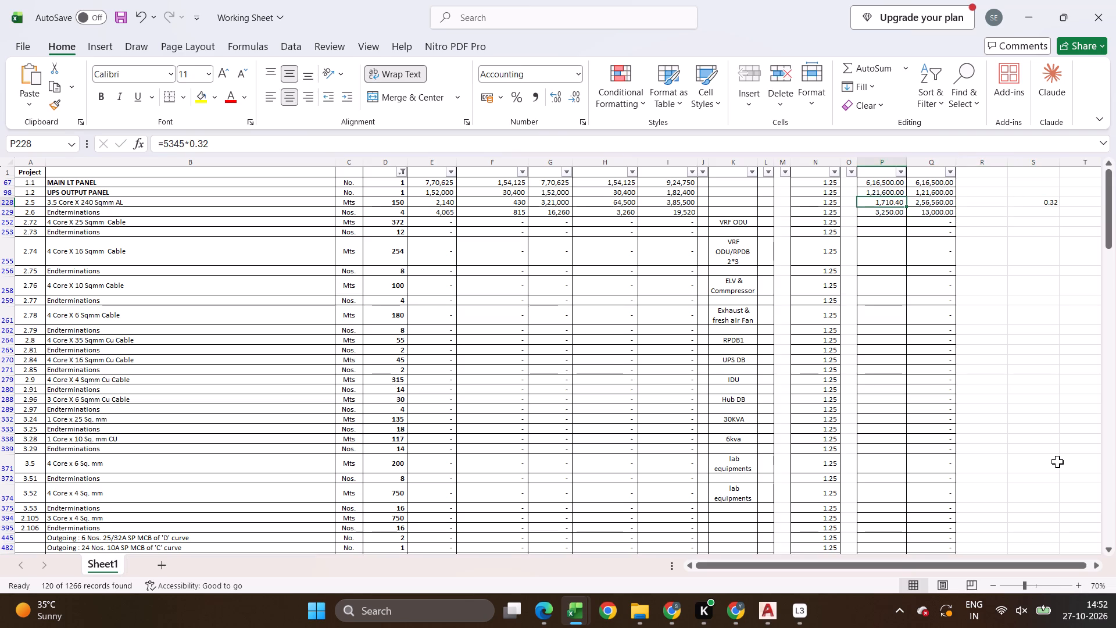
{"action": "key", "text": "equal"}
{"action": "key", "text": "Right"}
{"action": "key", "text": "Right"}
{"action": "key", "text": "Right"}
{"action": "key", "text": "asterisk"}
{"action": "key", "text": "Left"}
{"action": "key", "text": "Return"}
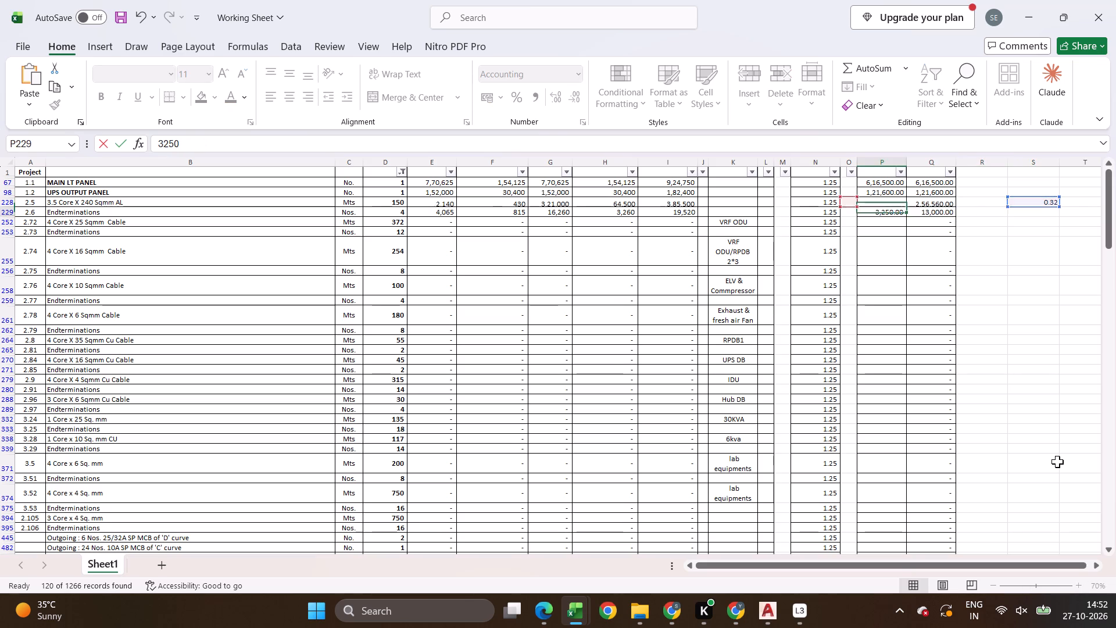
Enter the formula =R228*S228 in P228 as the rate of the 3.5 Core X 240 Sqmm AL cable.
{"action": "key", "text": "Up"}
{"action": "key", "text": "equal"}
{"action": "key", "text": "Right"}
{"action": "key", "text": "Right"}
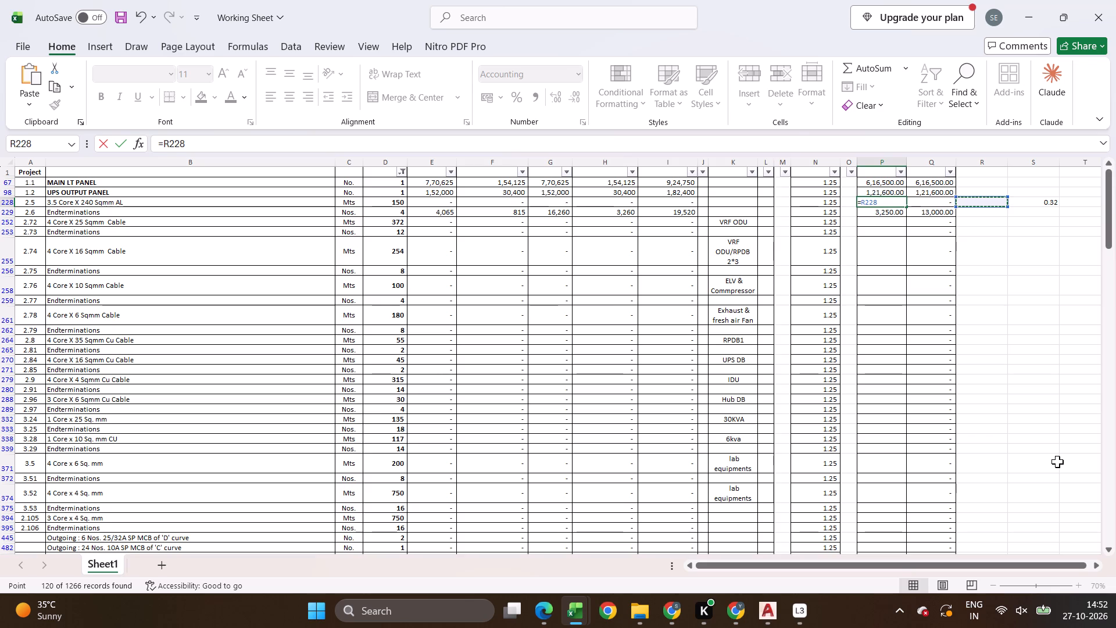
{"action": "key", "text": "asterisk"}
{"action": "key", "text": "Right"}
{"action": "key", "text": "Right"}
{"action": "key", "text": "Right"}
{"action": "key", "text": "Right"}
{"action": "key", "text": "Left"}
{"action": "key", "text": "Return"}
Copy P228:S228 and paste it from column P into the 4 Core 25, 16, 10 and 6 Sqmm Cable rows 252, 255, 258 and 261.
{"action": "key", "text": "Up"}
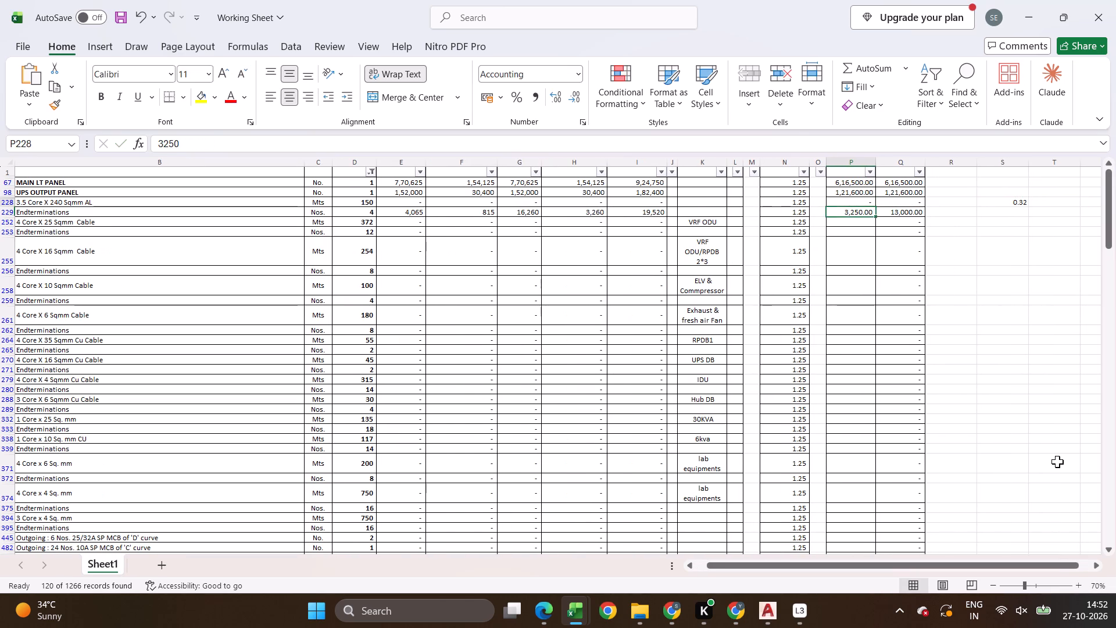
{"action": "key", "text": "ctrl+shift+Right"}
{"action": "key", "text": "ctrl+shift+Right"}
{"action": "key", "text": "ctrl+shift+Right"}
{"action": "key", "text": "ctrl+shift+Left"}
{"action": "key", "text": "ctrl+c"}
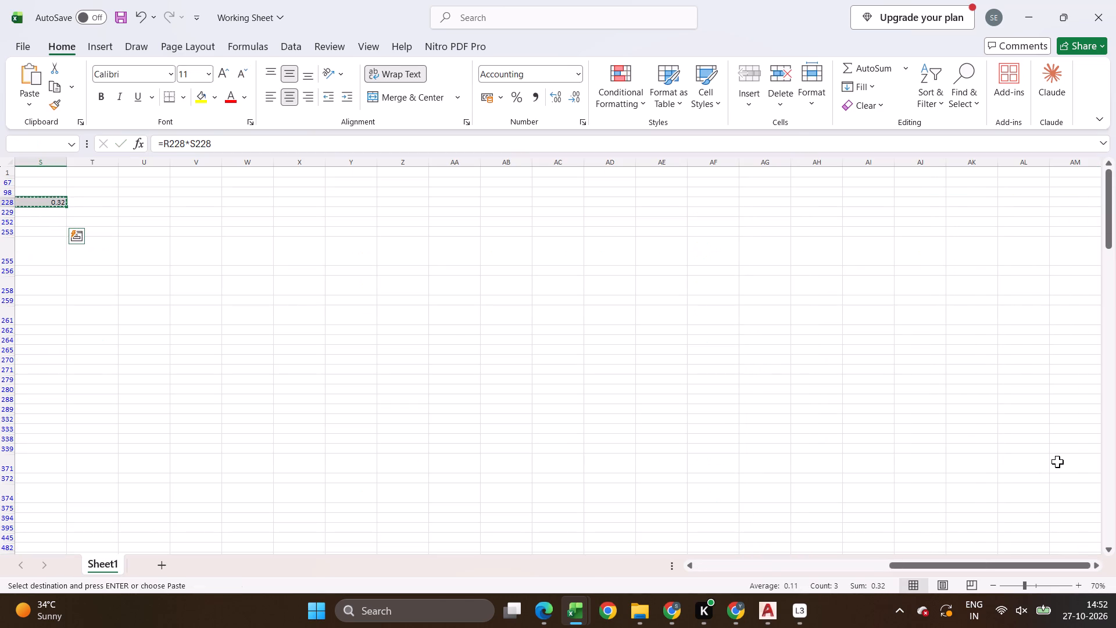
{"action": "key", "text": "ctrl+Left"}
{"action": "key", "text": "ctrl+Left"}
{"action": "key", "text": "ctrl+Left"}
{"action": "key", "text": "ctrl+Left"}
{"action": "key", "text": "ctrl+Left"}
{"action": "key", "text": "ctrl+Left"}
{"action": "key", "text": "ctrl+Left"}
{"action": "key", "text": "ctrl+Left"}
{"action": "key", "text": "ctrl+Left"}
{"action": "key", "text": "ctrl+Left"}
{"action": "key", "text": "ctrl+Left"}
{"action": "key", "text": "ctrl+Left"}
{"action": "key", "text": "ctrl+Left"}
{"action": "key", "text": "ctrl+Left"}
{"action": "key", "text": "ctrl+Left"}
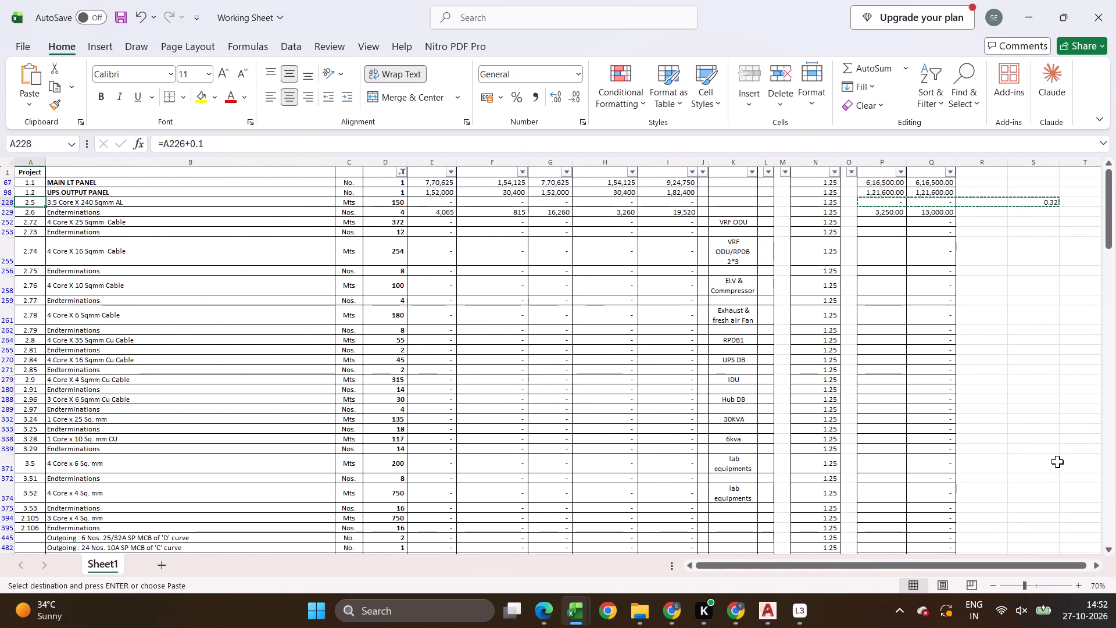
{"action": "key", "text": "Right"}
{"action": "key", "text": "Right"}
{"action": "key", "text": "Right"}
{"action": "key", "text": "Right"}
{"action": "key", "text": "Right"}
{"action": "key", "text": "Right"}
{"action": "key", "text": "Right"}
{"action": "key", "text": "Right"}
{"action": "key", "text": "Right"}
{"action": "key", "text": "Right"}
{"action": "key", "text": "Right"}
{"action": "key", "text": "Right"}
{"action": "key", "text": "Right"}
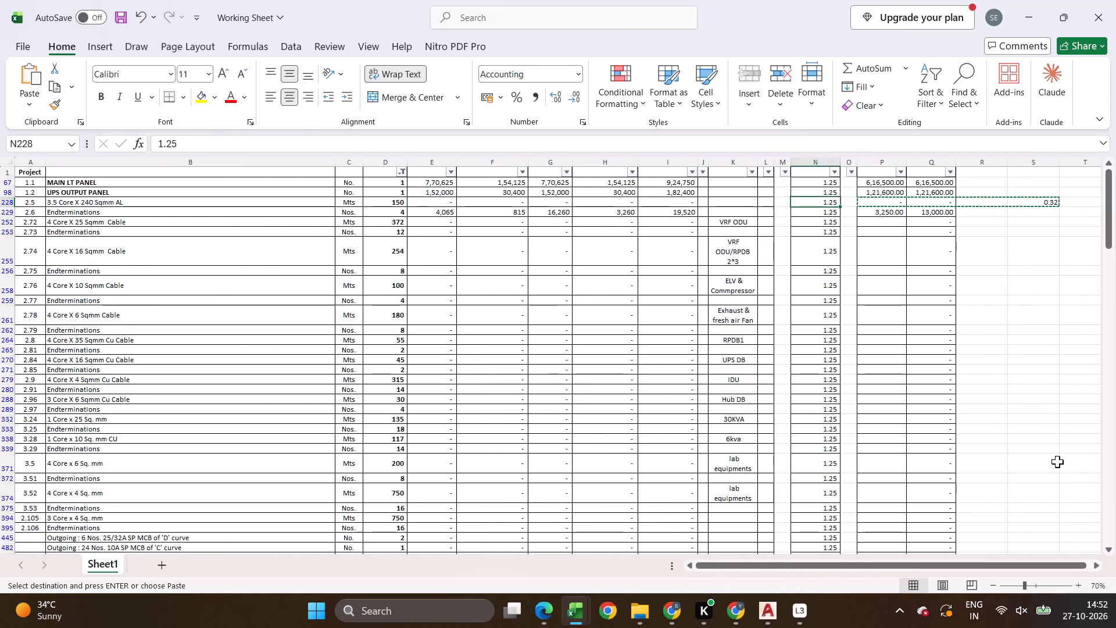
{"action": "key", "text": "Right"}
{"action": "key", "text": "Right"}
{"action": "key", "text": "Down"}
{"action": "key", "text": "Down"}
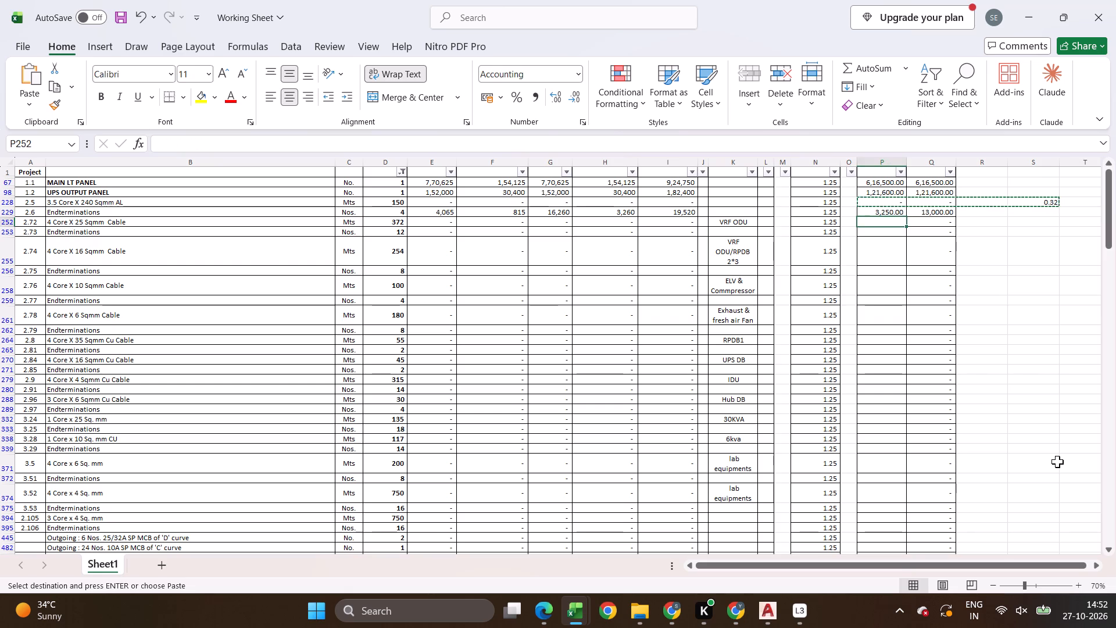
{"action": "key", "text": "ctrl+v"}
{"action": "key", "text": "Down"}
{"action": "key", "text": "Down"}
{"action": "key", "text": "ctrl+v"}
{"action": "key", "text": "Down"}
{"action": "key", "text": "Down"}
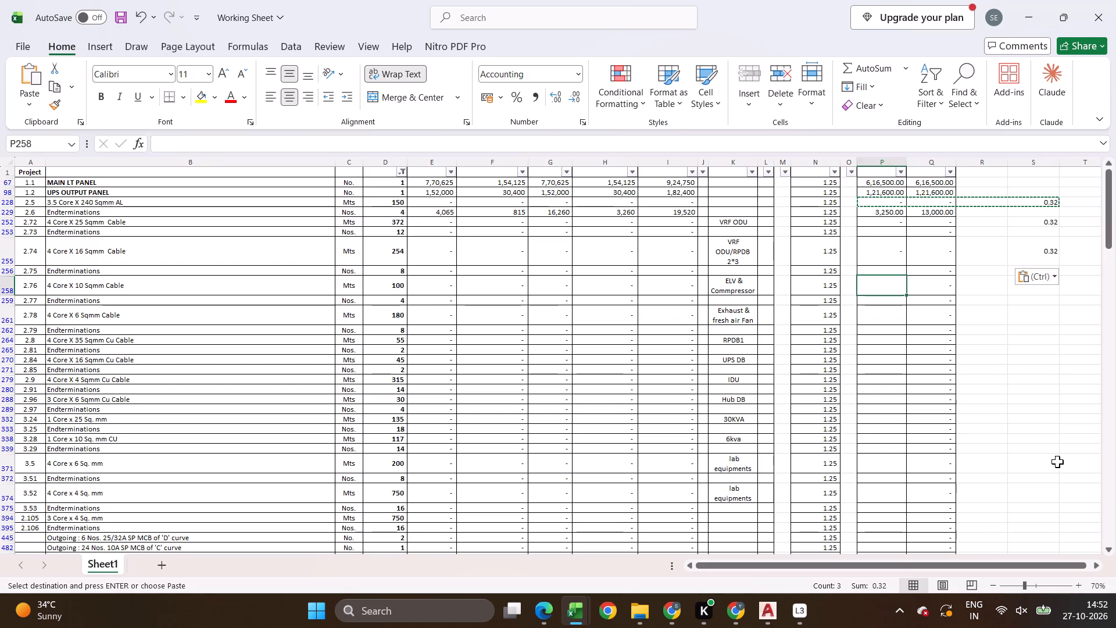
{"action": "key", "text": "ctrl+v"}
{"action": "key", "text": "Down"}
{"action": "key", "text": "Down"}
{"action": "key", "text": "ctrl+v"}
{"action": "key", "text": "Down"}
{"action": "key", "text": "Down"}
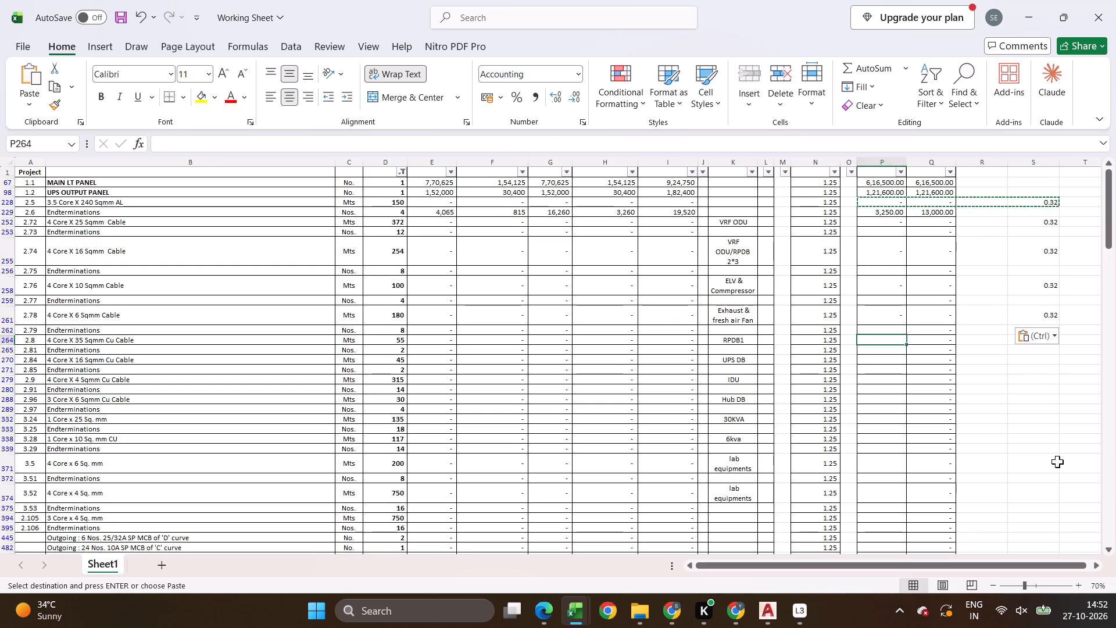
Paste the copied rate formula and factor cells from column P into the Cu cable rows 264, 270, 279 and 288.
{"action": "key", "text": "ctrl+v"}
{"action": "key", "text": "Down"}
{"action": "key", "text": "Down"}
{"action": "key", "text": "ctrl+v"}
{"action": "key", "text": "Down"}
{"action": "key", "text": "Down"}
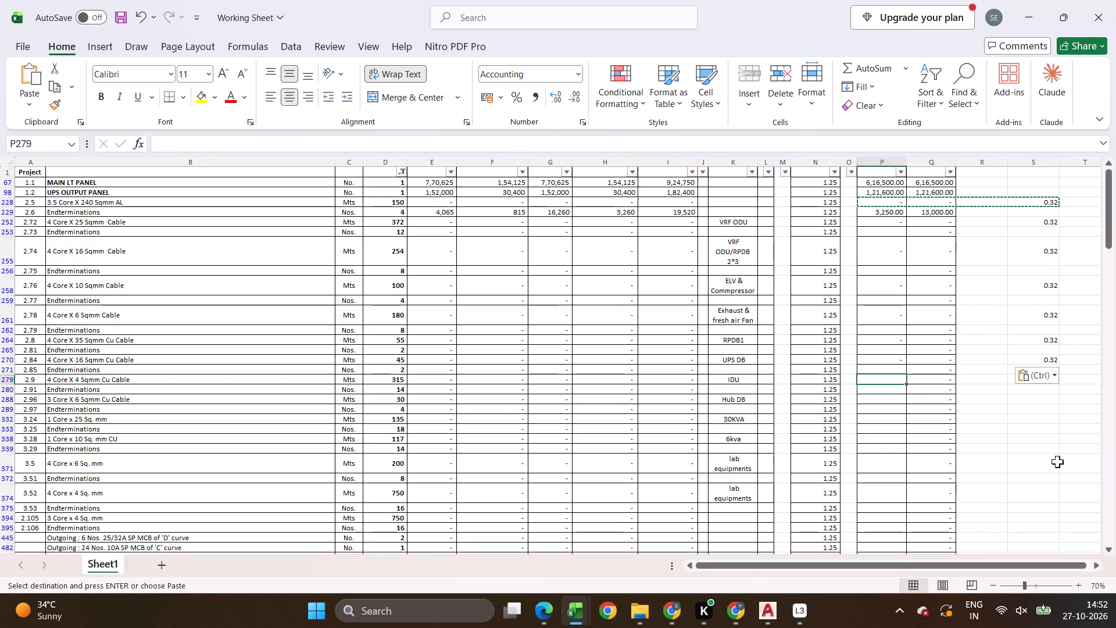
{"action": "key", "text": "ctrl+v"}
{"action": "key", "text": "Down"}
{"action": "key", "text": "Down"}
{"action": "key", "text": "ctrl+v"}
{"action": "key", "text": "Down"}
{"action": "key", "text": "Down"}
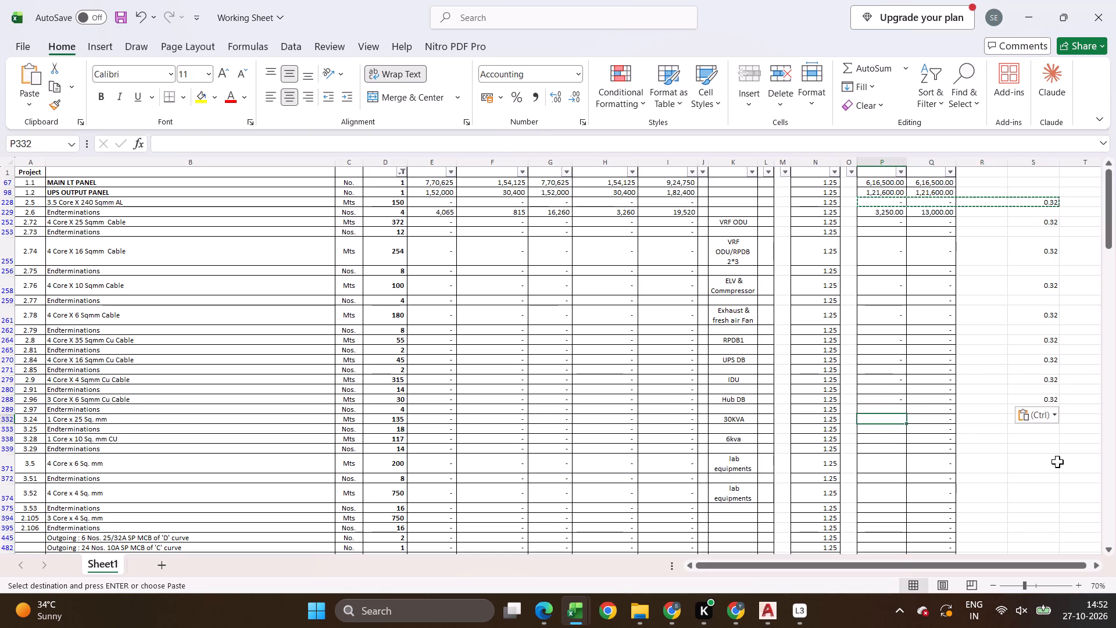
Paste the copied rate formula and factor cells from column P into cable rows 332, 338, 371, 374 and 394.
{"action": "key", "text": "ctrl+v"}
{"action": "key", "text": "Down"}
{"action": "key", "text": "Down"}
{"action": "key", "text": "ctrl+v"}
{"action": "key", "text": "Down"}
{"action": "key", "text": "Down"}
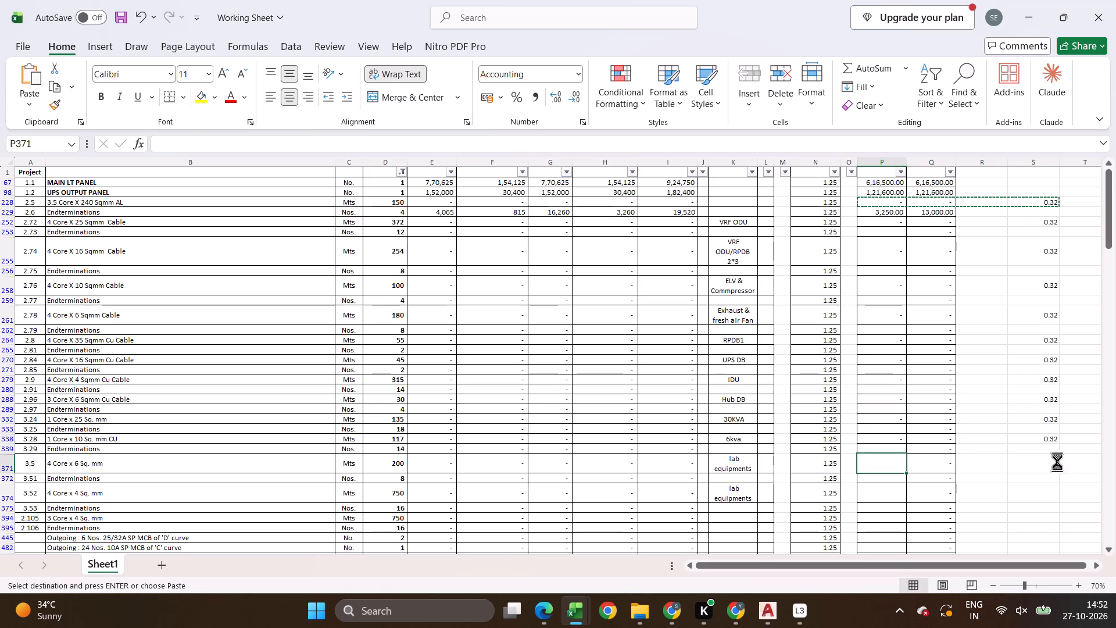
{"action": "key", "text": "ctrl+v"}
{"action": "key", "text": "Down"}
{"action": "key", "text": "Down"}
{"action": "key", "text": "ctrl+v"}
{"action": "key", "text": "Down"}
{"action": "key", "text": "Down"}
{"action": "key", "text": "ctrl+v"}
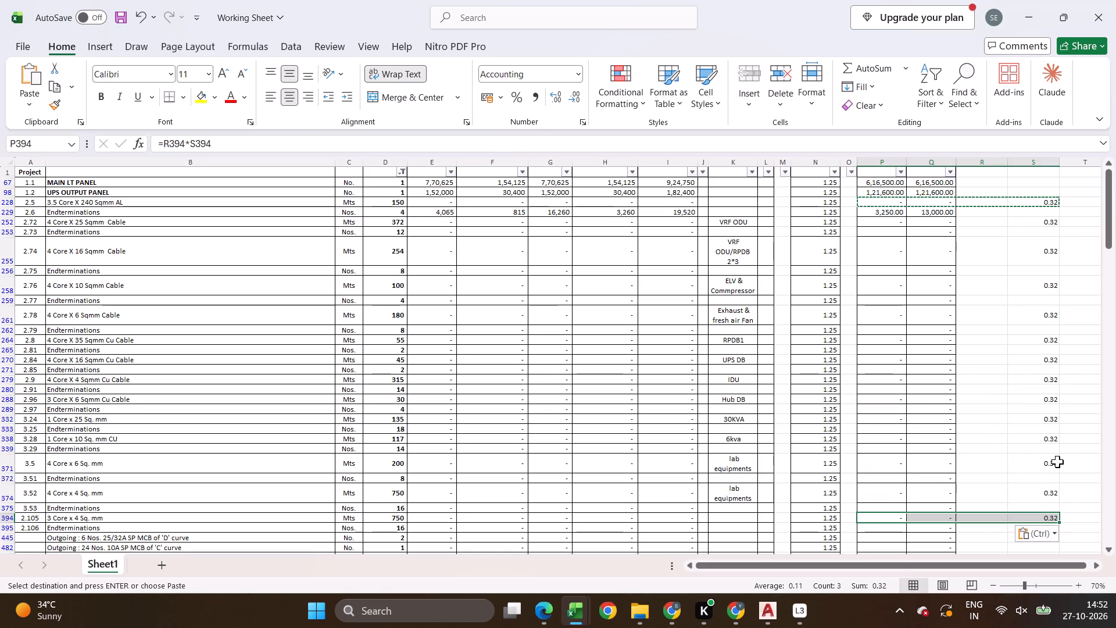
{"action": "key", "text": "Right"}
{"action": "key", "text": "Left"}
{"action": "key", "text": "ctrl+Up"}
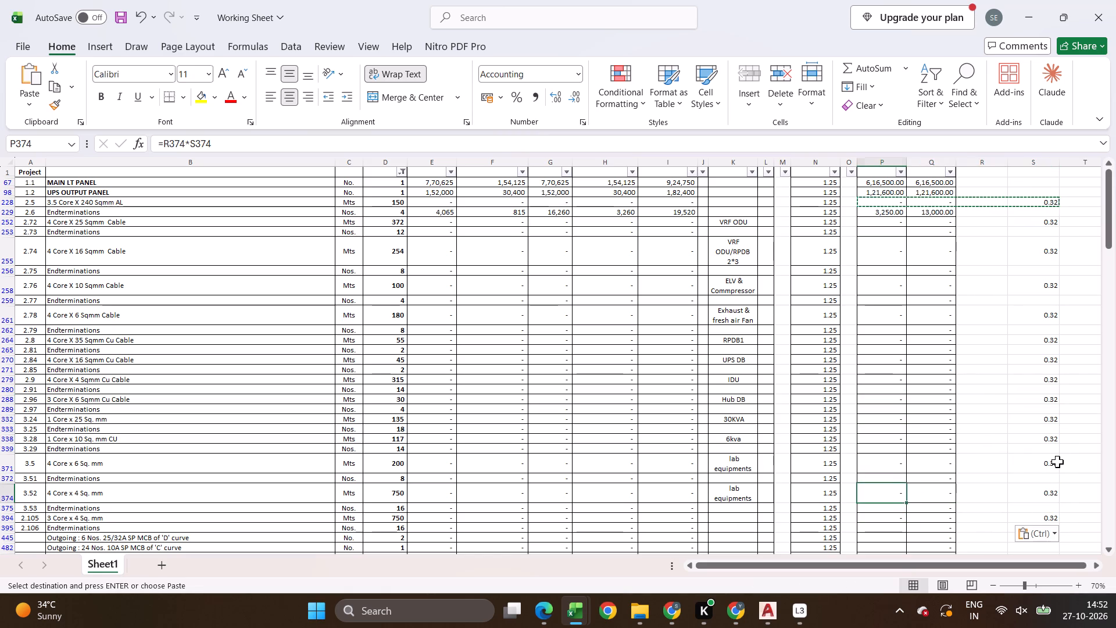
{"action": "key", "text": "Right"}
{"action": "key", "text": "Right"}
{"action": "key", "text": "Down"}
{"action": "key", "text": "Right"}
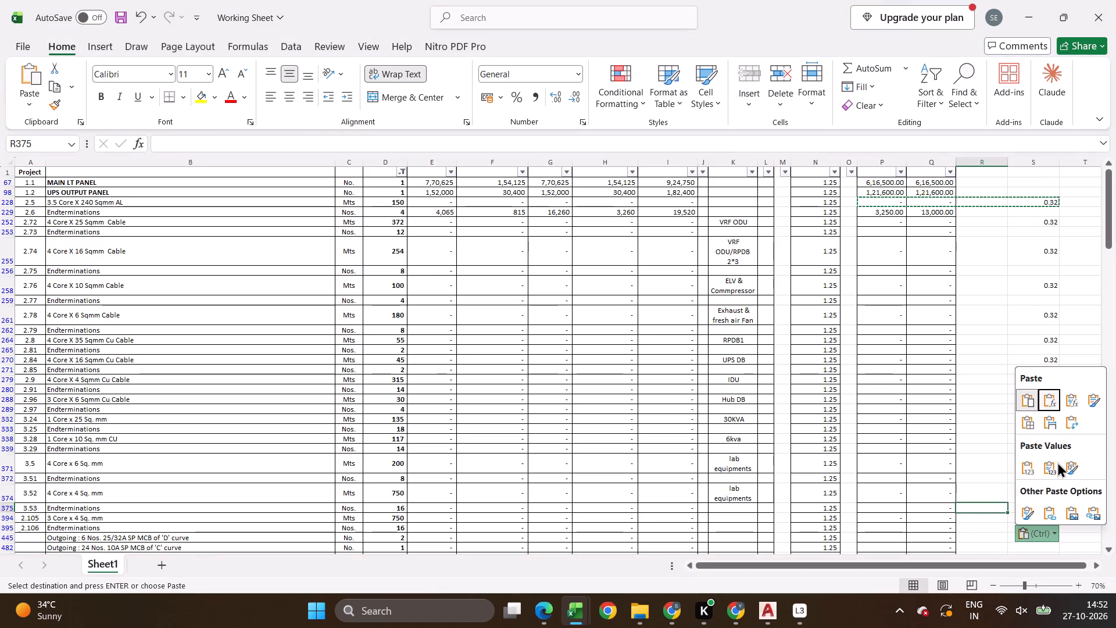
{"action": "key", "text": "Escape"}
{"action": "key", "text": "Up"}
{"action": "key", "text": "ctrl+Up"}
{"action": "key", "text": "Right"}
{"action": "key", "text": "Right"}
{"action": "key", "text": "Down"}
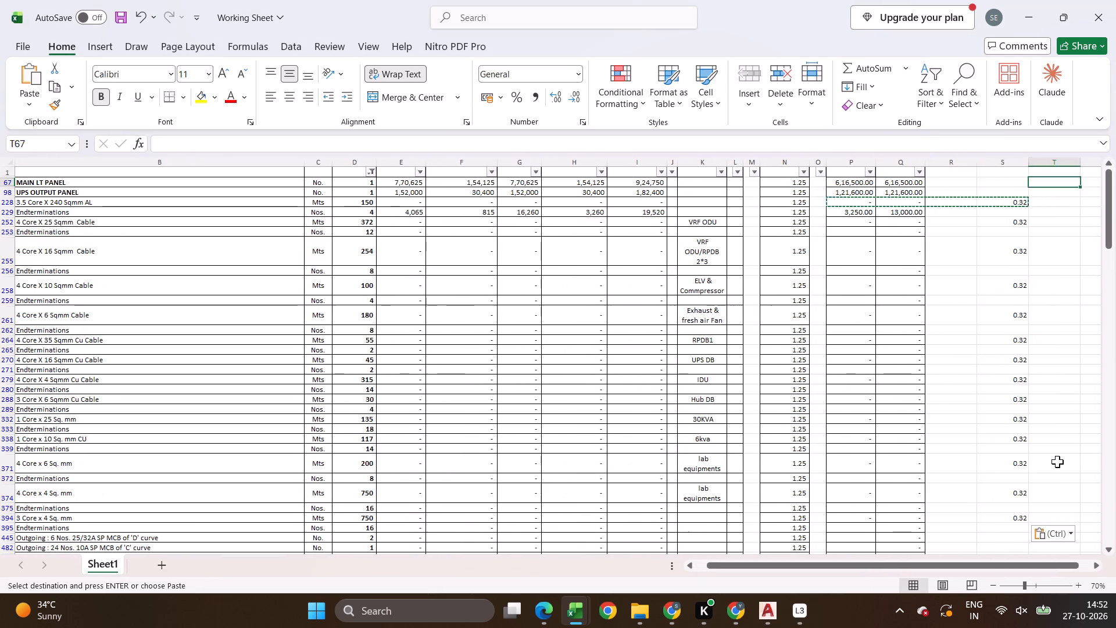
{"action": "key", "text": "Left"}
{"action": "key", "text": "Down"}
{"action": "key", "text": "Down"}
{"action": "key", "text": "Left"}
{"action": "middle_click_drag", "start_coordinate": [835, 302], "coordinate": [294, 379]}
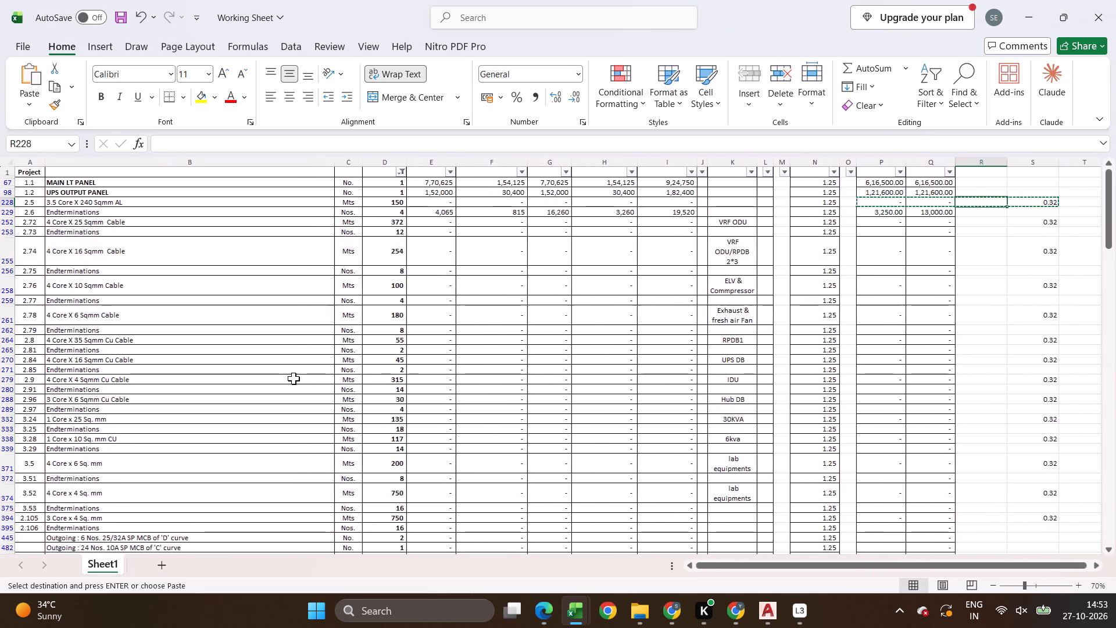
Hide columns E to H of the worksheet.
{"action": "left_click_drag", "start_coordinate": [427, 160], "coordinate": [631, 180]}
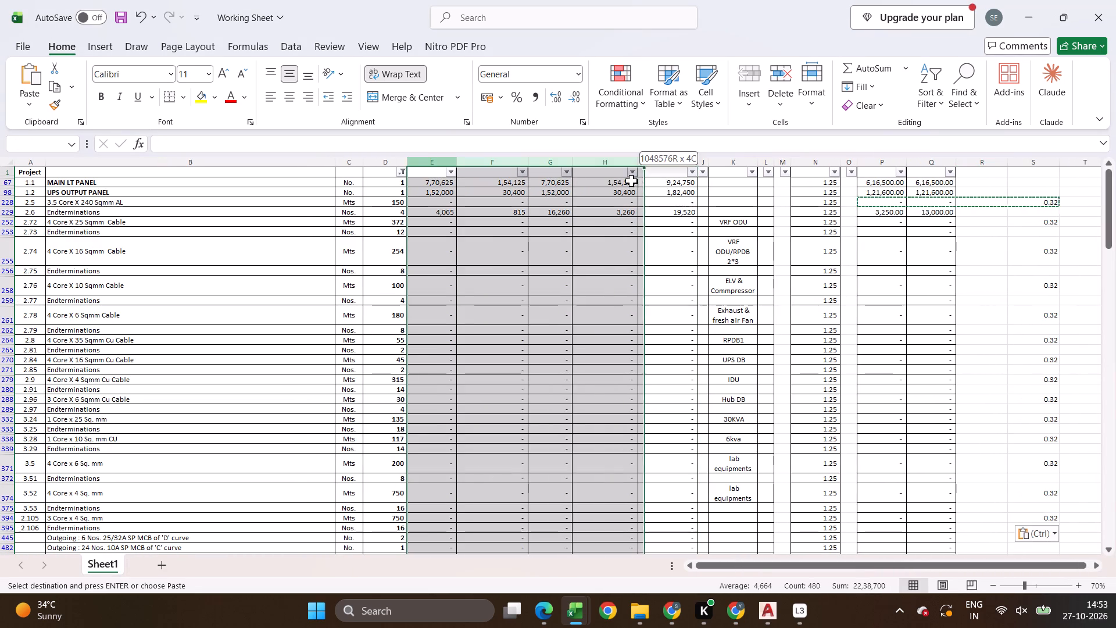
{"action": "left_click_drag", "start_coordinate": [631, 180], "coordinate": [627, 171]}
{"action": "right_click", "coordinate": [625, 163]}
{"action": "left_click", "coordinate": [652, 420]}
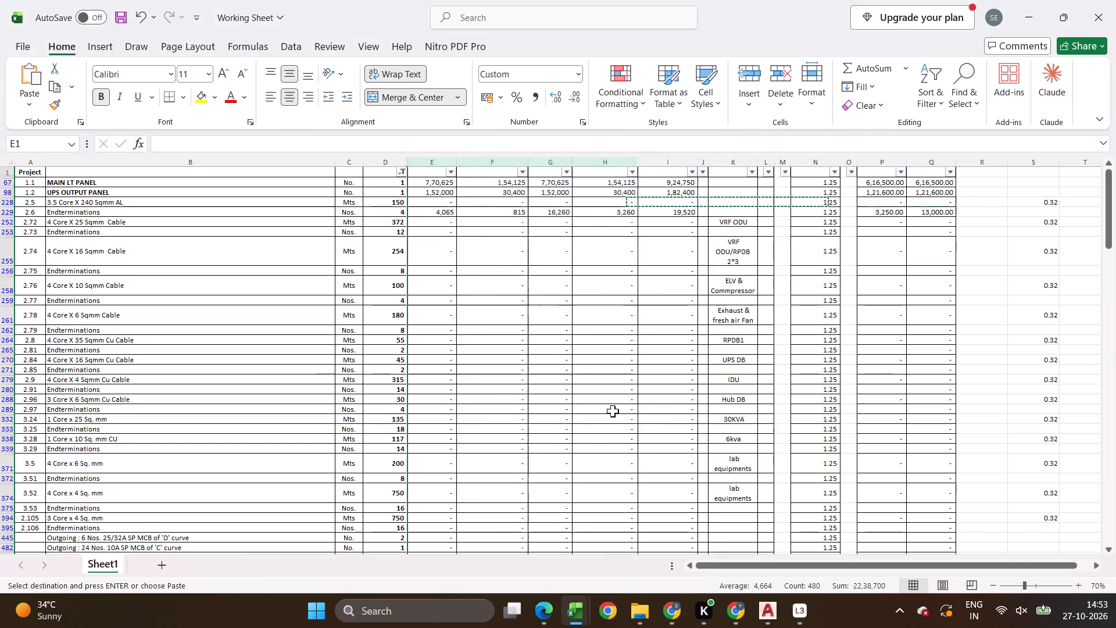
Check the Polycab price list for the 3.5 core 240 sqmm aluminium cable and enter its list price 5345 in R228.
{"action": "left_click", "coordinate": [363, 322]}
{"action": "scroll", "coordinate": [389, 320], "scroll_direction": "up", "scroll_amount": 1, "text": "ctrl"}
{"action": "scroll", "coordinate": [1061, 164], "scroll_direction": "up", "scroll_amount": 3}
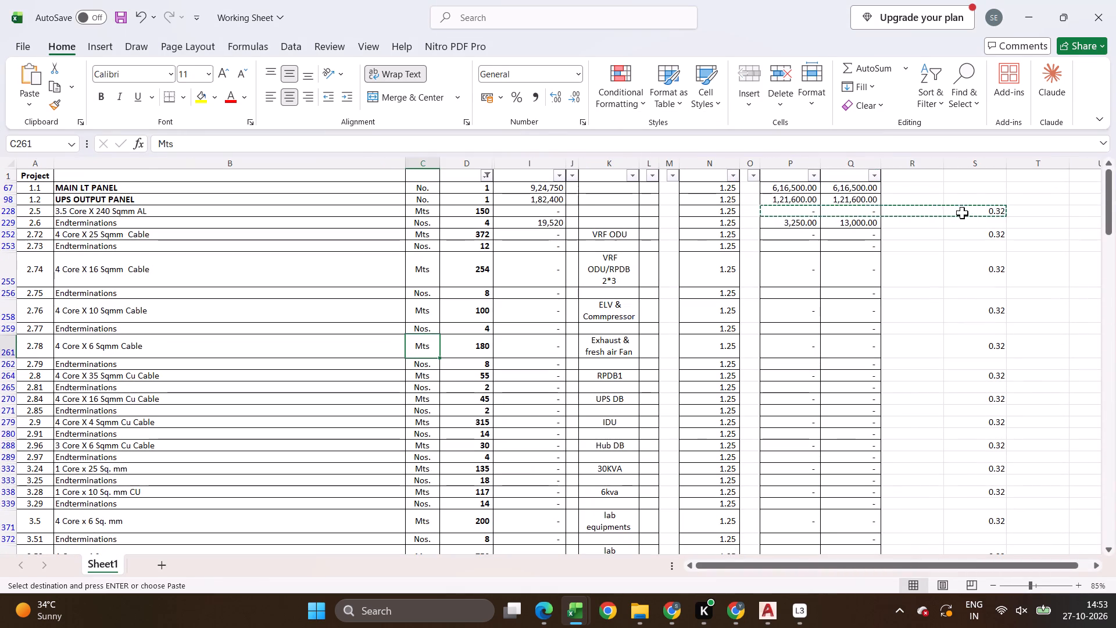
{"action": "left_click", "coordinate": [932, 209]}
{"action": "key", "text": "alt+Tab"}
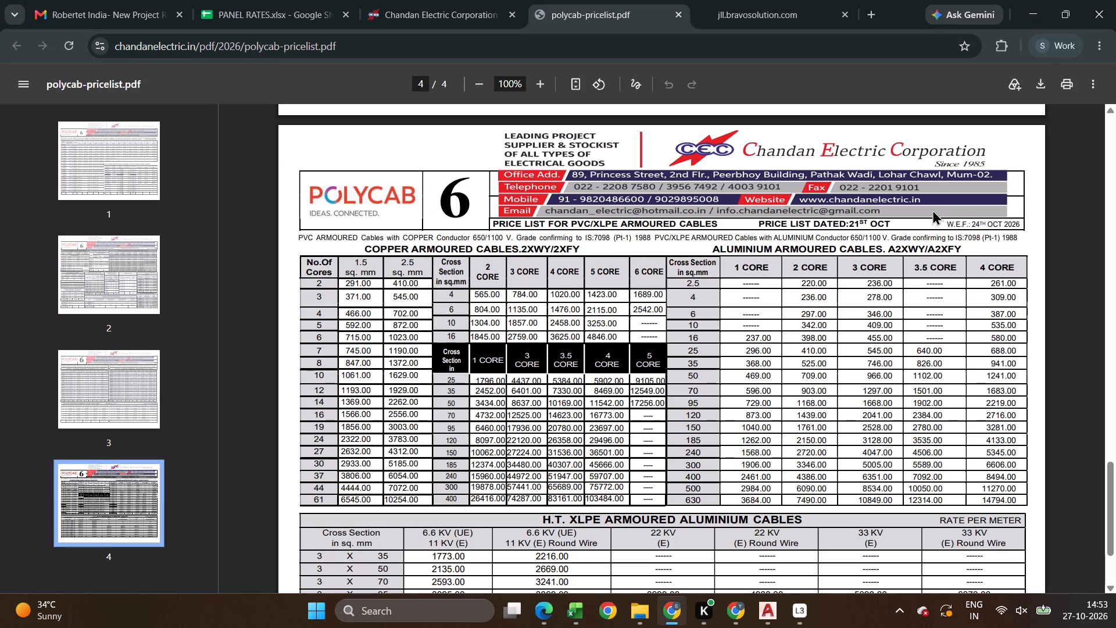
{"action": "key", "text": "alt+Tab"}
{"action": "type", "text": "5345"}
{"action": "key", "text": "Return"}
{"action": "key", "text": "Return"}
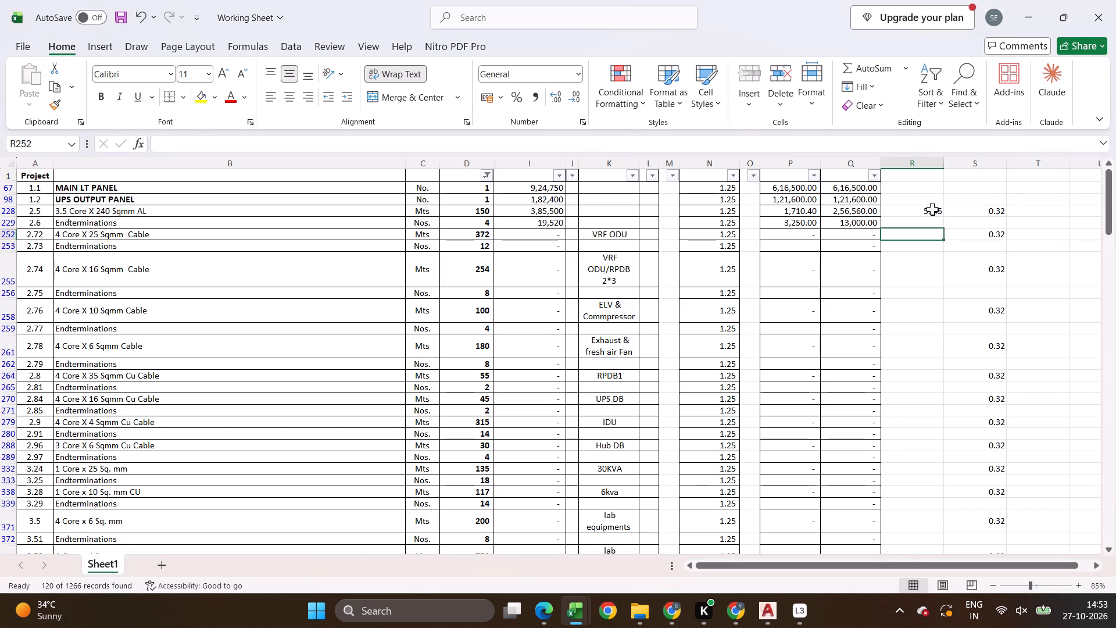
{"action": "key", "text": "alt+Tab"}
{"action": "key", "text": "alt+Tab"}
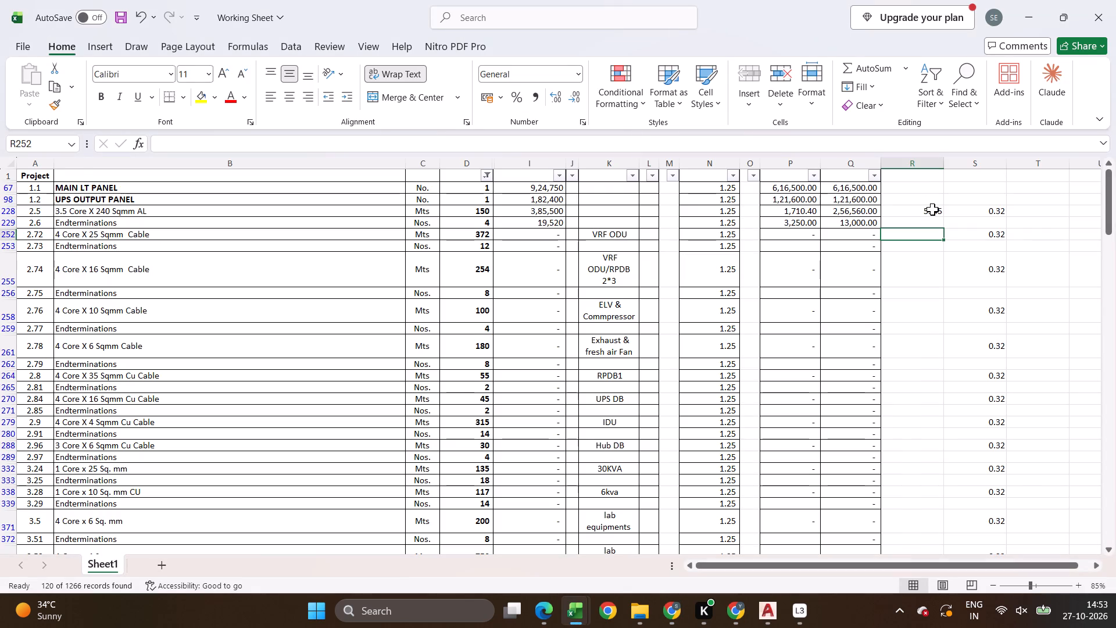
Reveal the hidden rows 230 to 251 between the Endterminations item 2.6 and the 4 Core X 25 Sqmm Cable.
{"action": "double_click", "coordinate": [9, 227]}
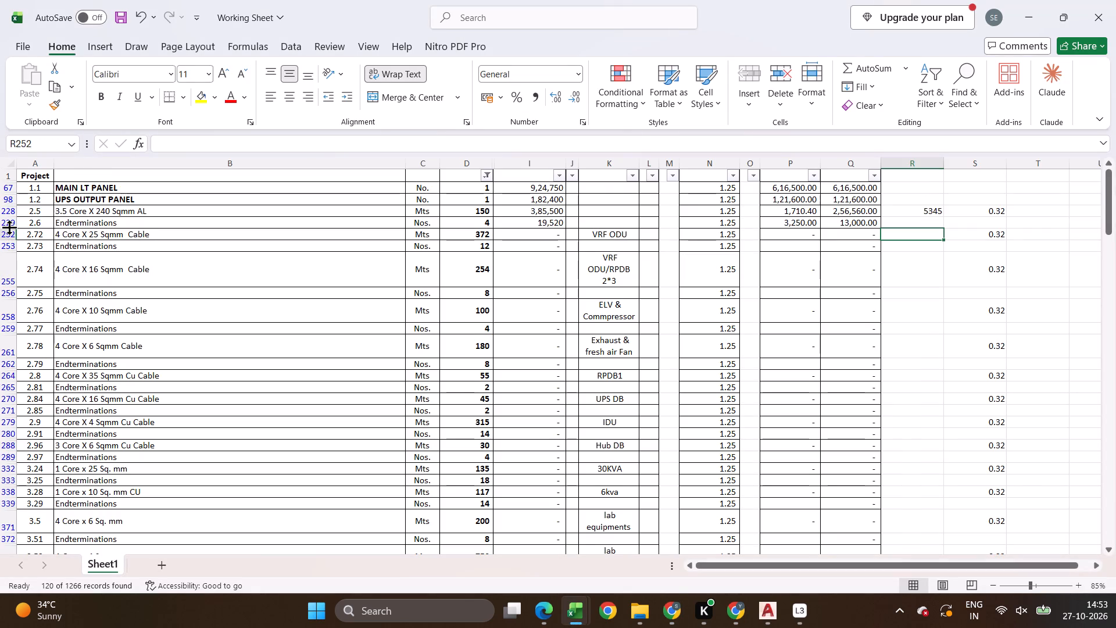
{"action": "left_click", "coordinate": [9, 227]}
{"action": "left_click_drag", "start_coordinate": [9, 225], "coordinate": [8, 230]}
{"action": "double_click", "coordinate": [8, 230]}
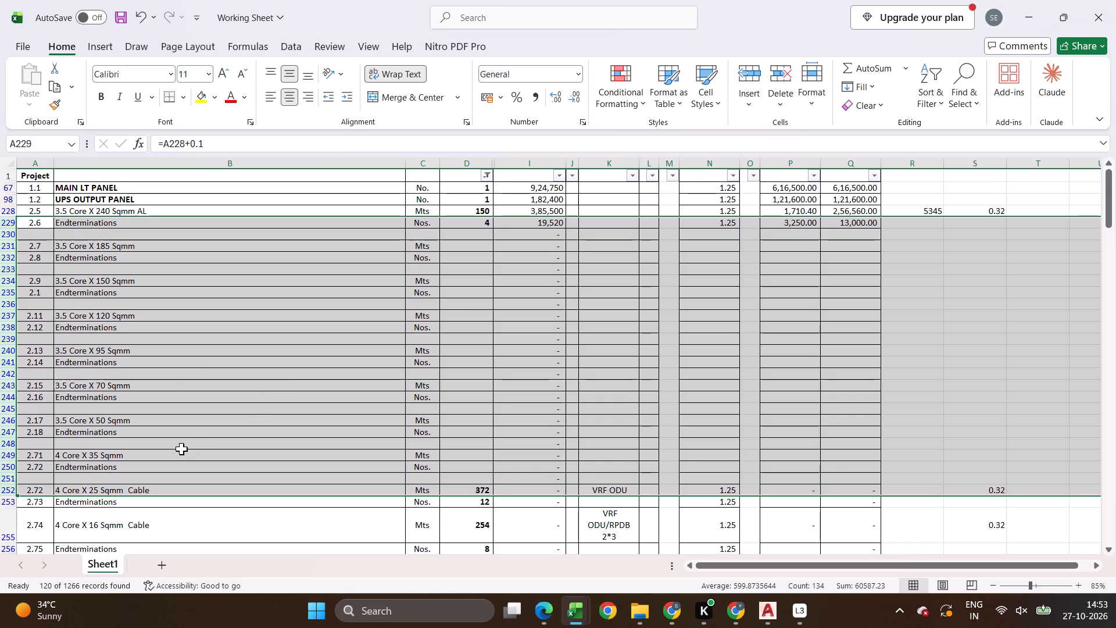
{"action": "scroll", "coordinate": [181, 449], "scroll_direction": "down", "scroll_amount": 3}
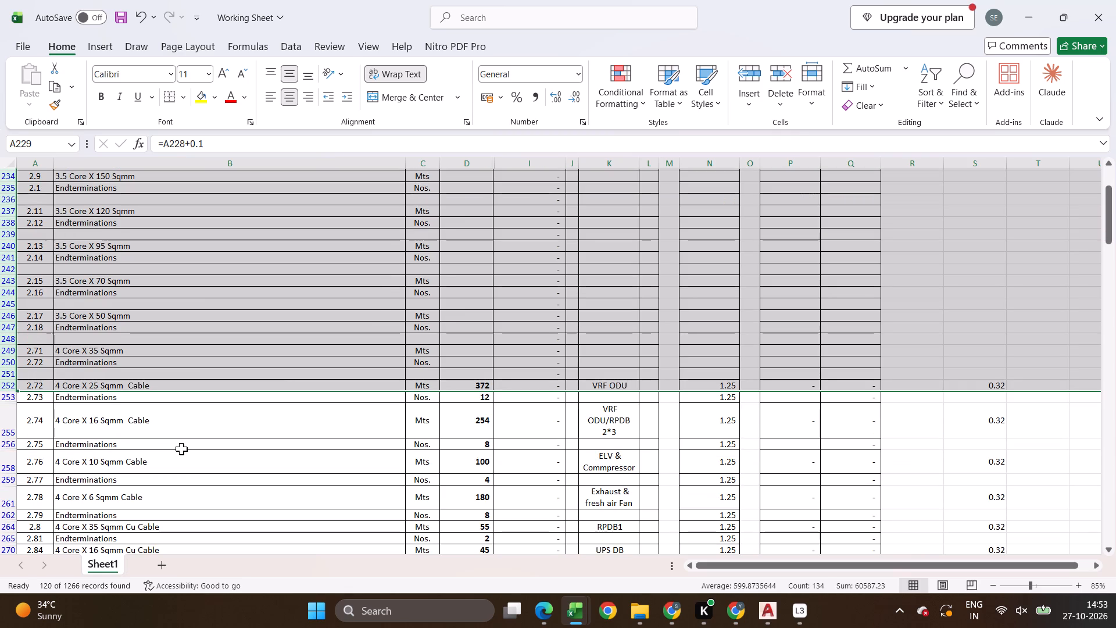
{"action": "scroll", "coordinate": [6, 352], "scroll_direction": "up", "scroll_amount": 5}
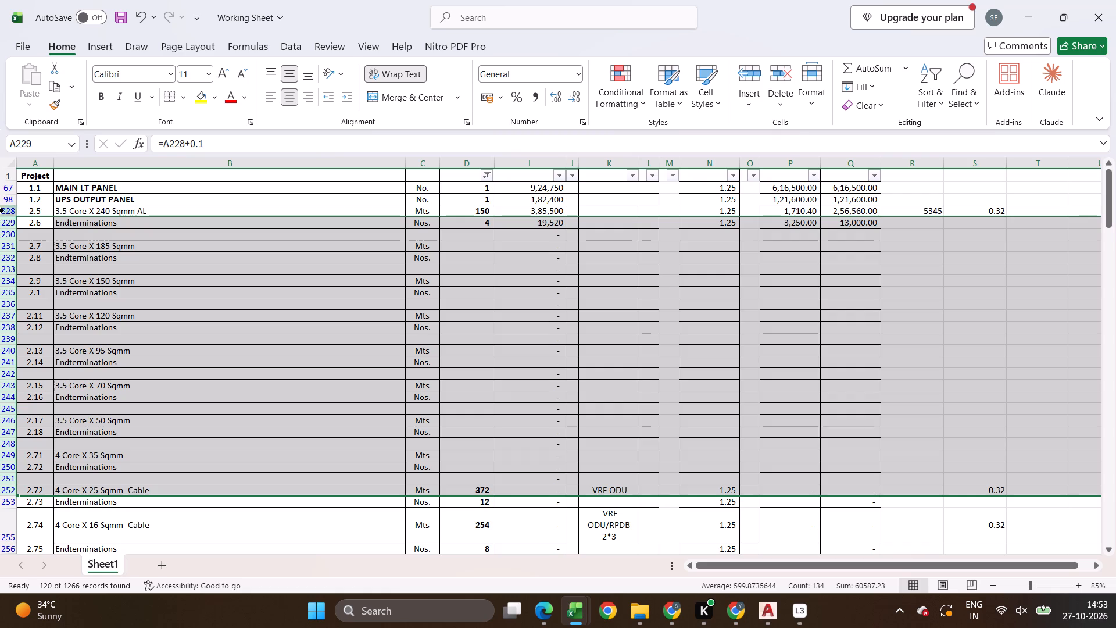
Reveal the hidden rows 99 to 227 between the UPS Output Panel and the 3.5 Core X 240 Sqmm AL cable.
{"action": "left_click", "coordinate": [4, 213]}
{"action": "left_click", "coordinate": [5, 201]}
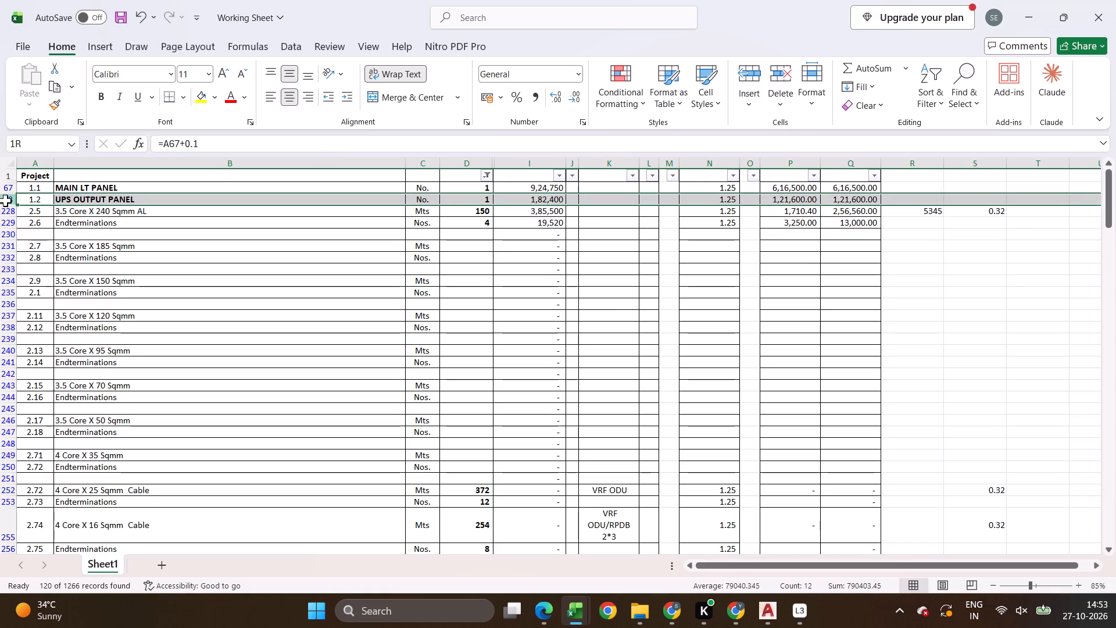
{"action": "left_click_drag", "start_coordinate": [6, 212], "coordinate": [4, 230]}
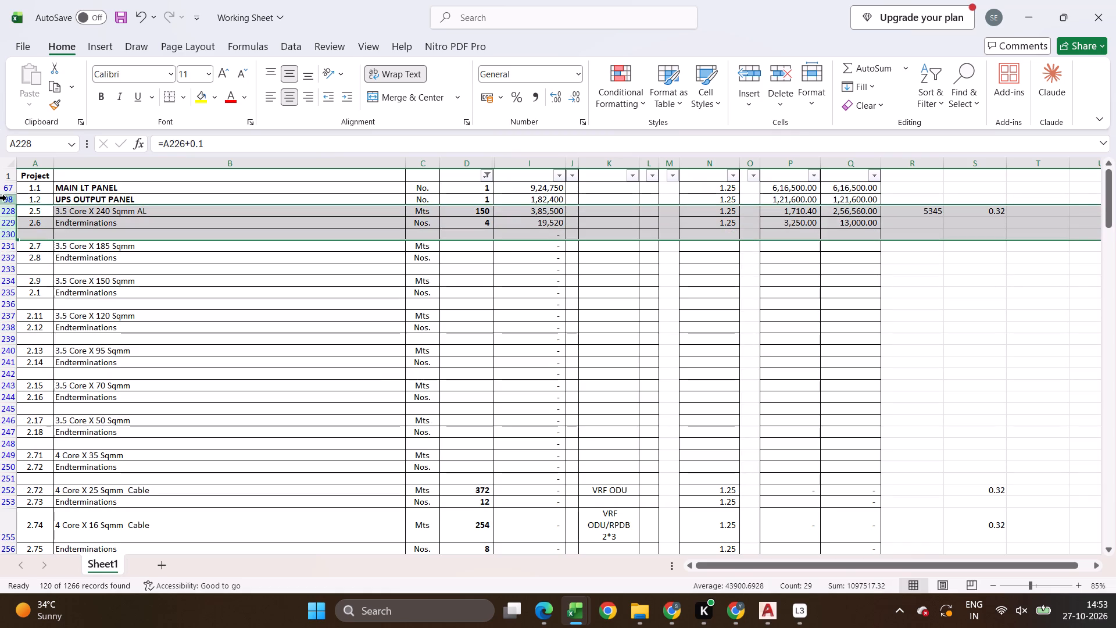
{"action": "left_click_drag", "start_coordinate": [7, 198], "coordinate": [6, 236]}
{"action": "double_click", "coordinate": [9, 206]}
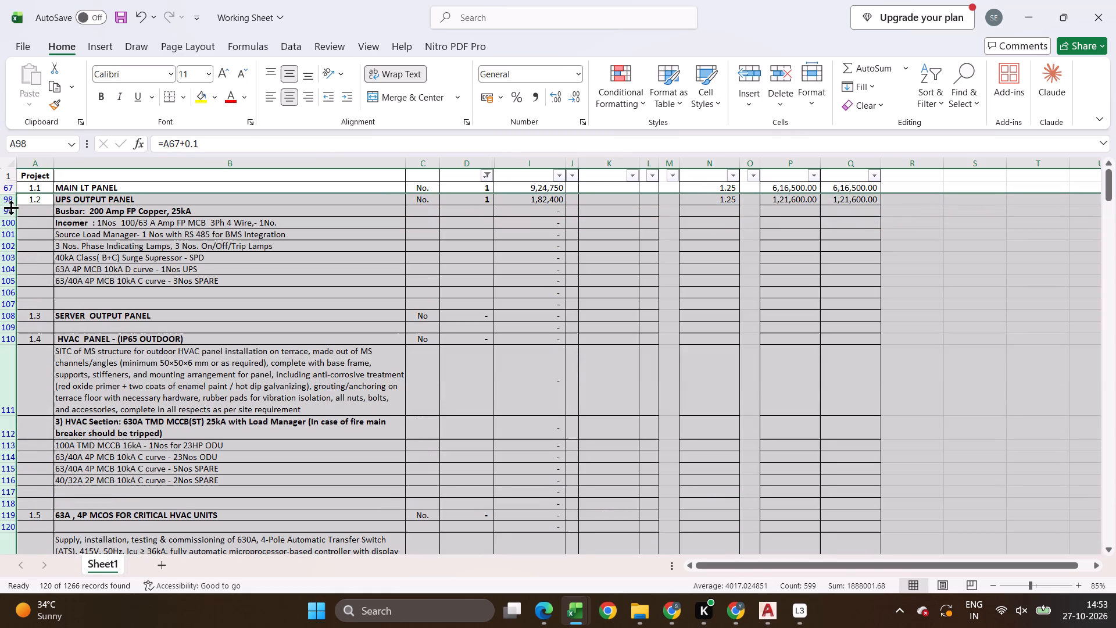
Examine the revealed panel, starter and cable specification rows, including the armoured aluminium/copper cable heading above the cable sizes.
{"action": "left_click", "coordinate": [277, 415]}
{"action": "scroll", "coordinate": [277, 415], "scroll_direction": "down", "scroll_amount": 14}
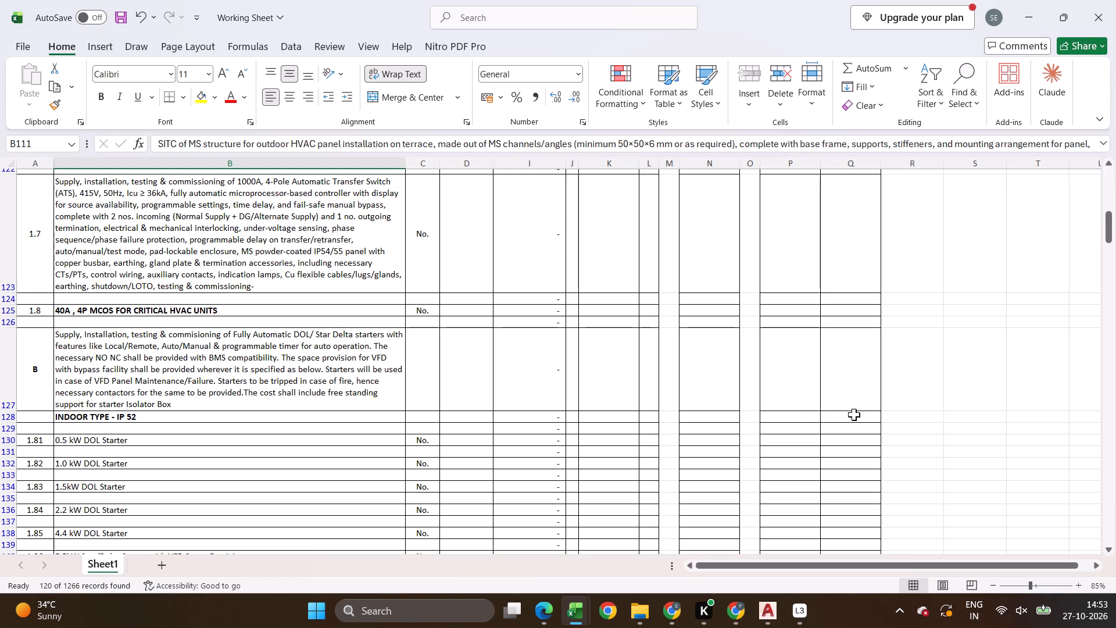
{"action": "left_click", "coordinate": [805, 418]}
{"action": "key", "text": "ctrl+Right"}
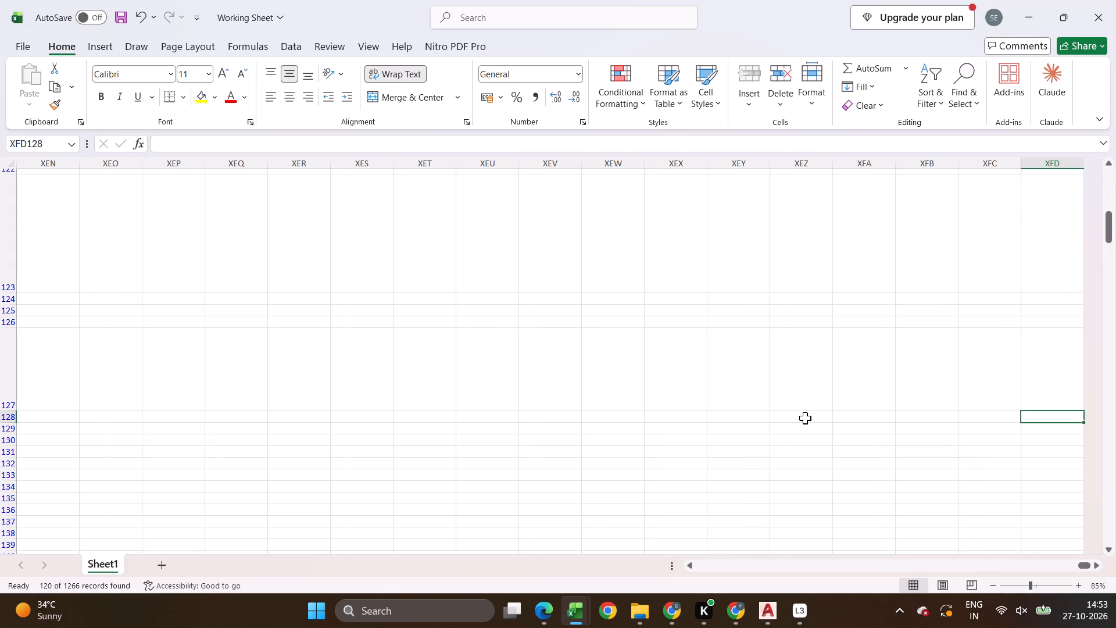
{"action": "key", "text": "ctrl+Left"}
{"action": "key", "text": "Right"}
{"action": "key", "text": "Right"}
{"action": "key", "text": "Right"}
{"action": "key", "text": "Right"}
{"action": "key", "text": "Right"}
{"action": "key", "text": "Right"}
{"action": "key", "text": "Right"}
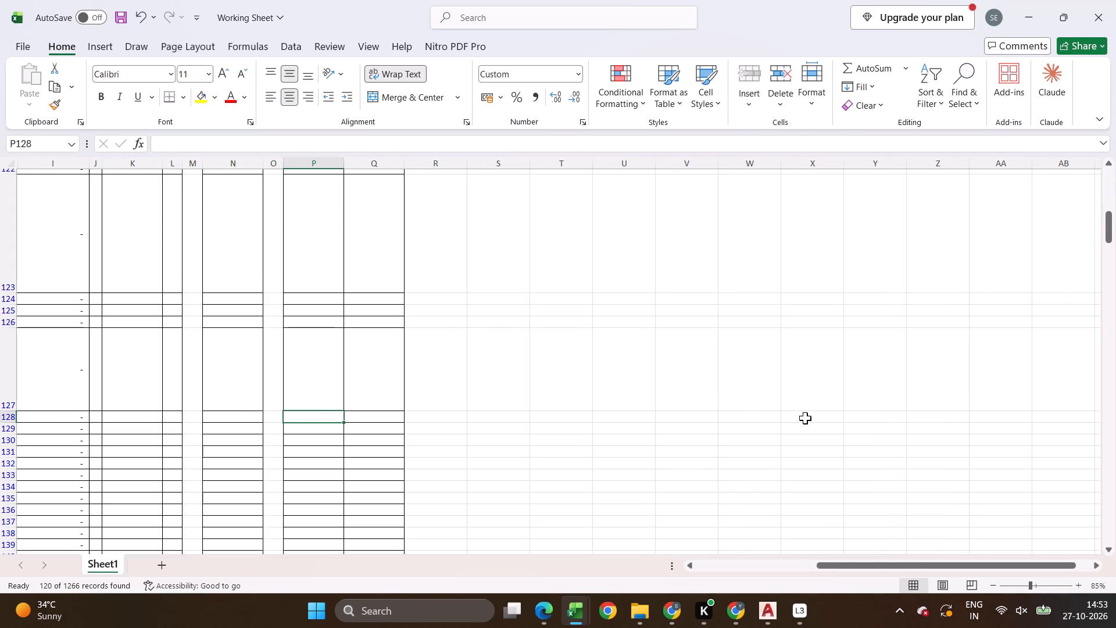
{"action": "key", "text": "ctrl+Down"}
{"action": "middle_click_drag", "start_coordinate": [805, 418], "coordinate": [117, 356]}
{"action": "scroll", "coordinate": [325, 423], "scroll_direction": "down", "scroll_amount": 5}
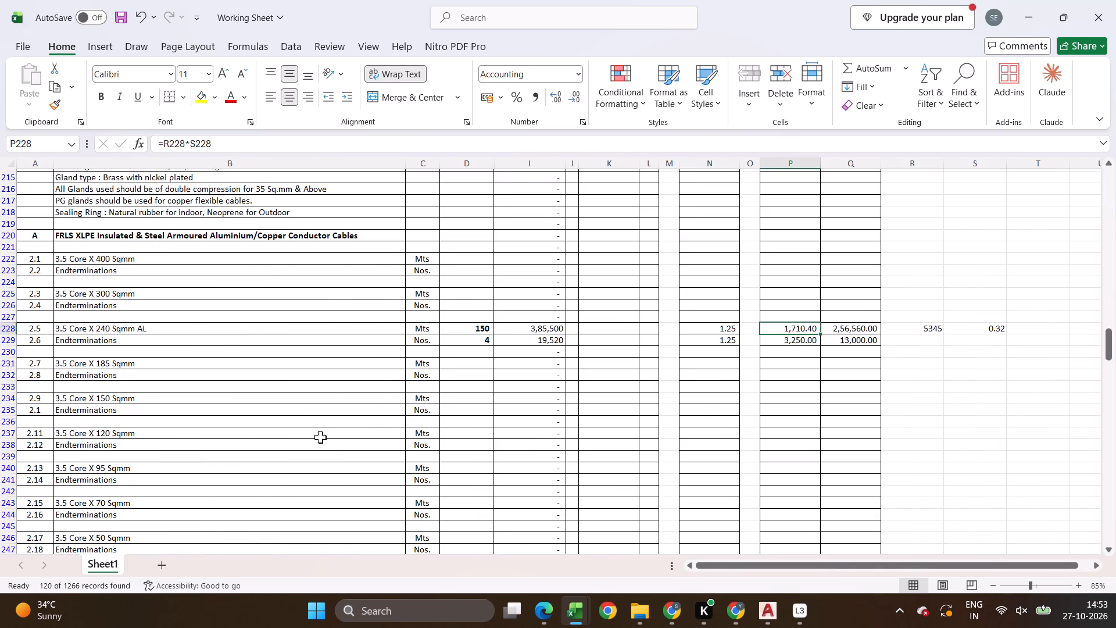
{"action": "scroll", "coordinate": [320, 437], "scroll_direction": "down", "scroll_amount": 5}
{"action": "scroll", "coordinate": [320, 437], "scroll_direction": "up", "scroll_amount": 3}
{"action": "scroll", "coordinate": [320, 438], "scroll_direction": "down", "scroll_amount": 3}
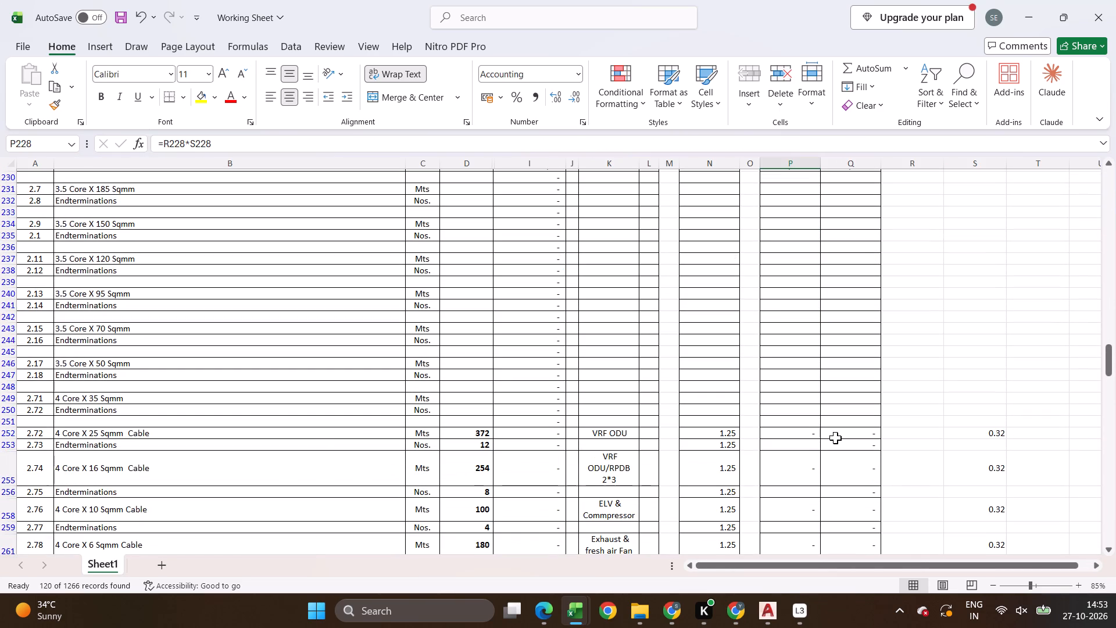
Check the Polycab price list for the 4 core 25 sqmm aluminium cable and enter its list price 688 in R252.
{"action": "left_click", "coordinate": [896, 437]}
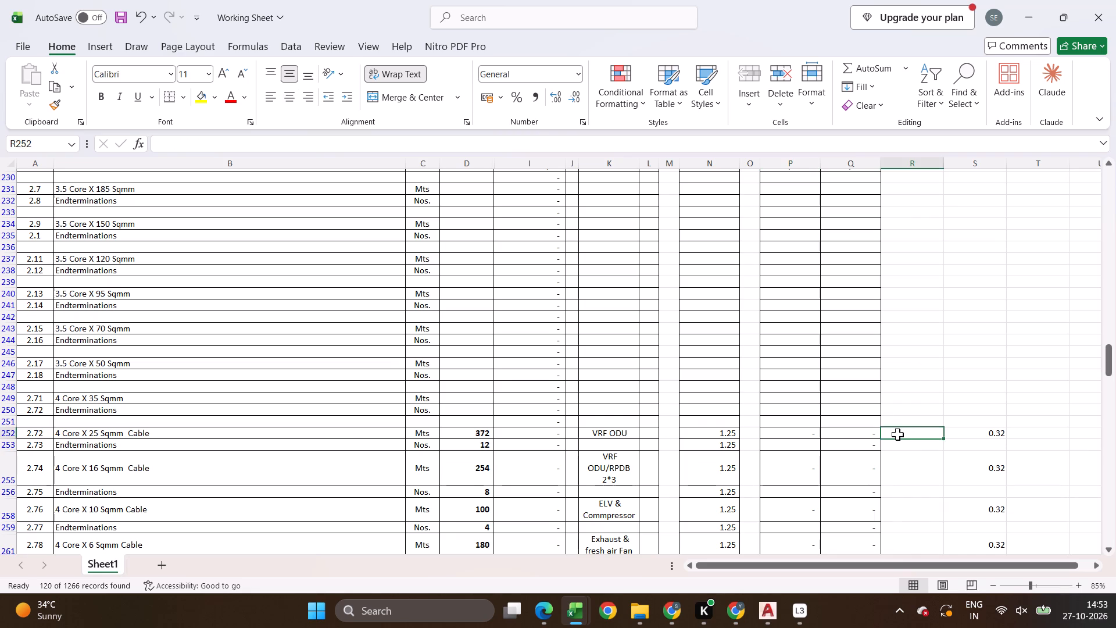
{"action": "key", "text": "alt+Tab"}
{"action": "left_click_drag", "start_coordinate": [685, 353], "coordinate": [1078, 353]}
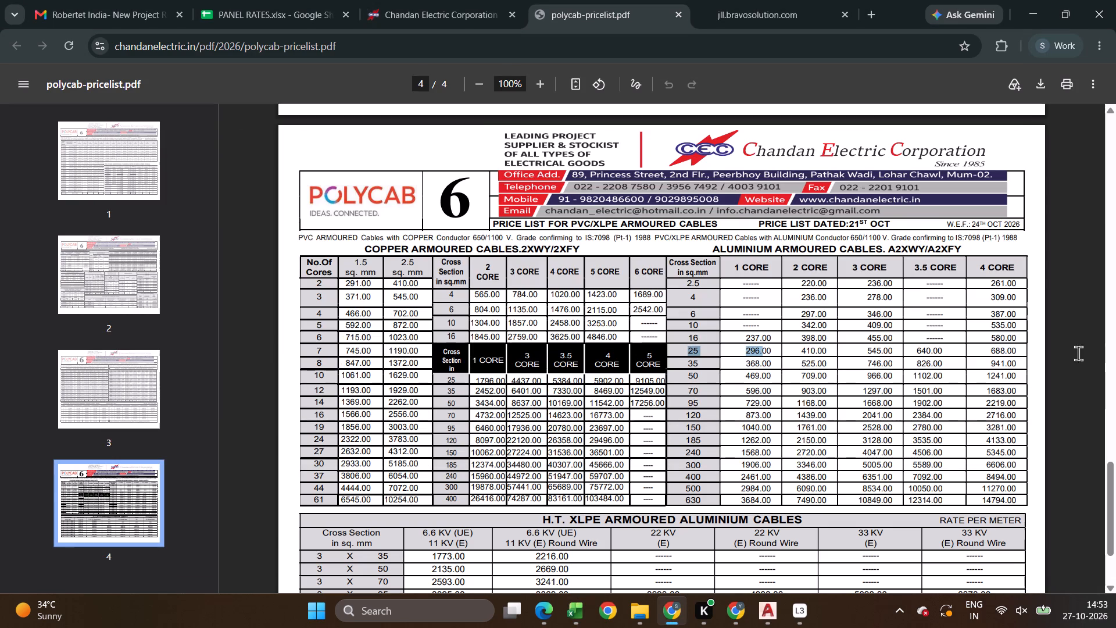
{"action": "left_click_drag", "start_coordinate": [1078, 353], "coordinate": [1021, 352]}
{"action": "key", "text": "alt+Tab"}
{"action": "type", "text": "688"}
{"action": "key", "text": "Return"}
{"action": "key", "text": "Return"}
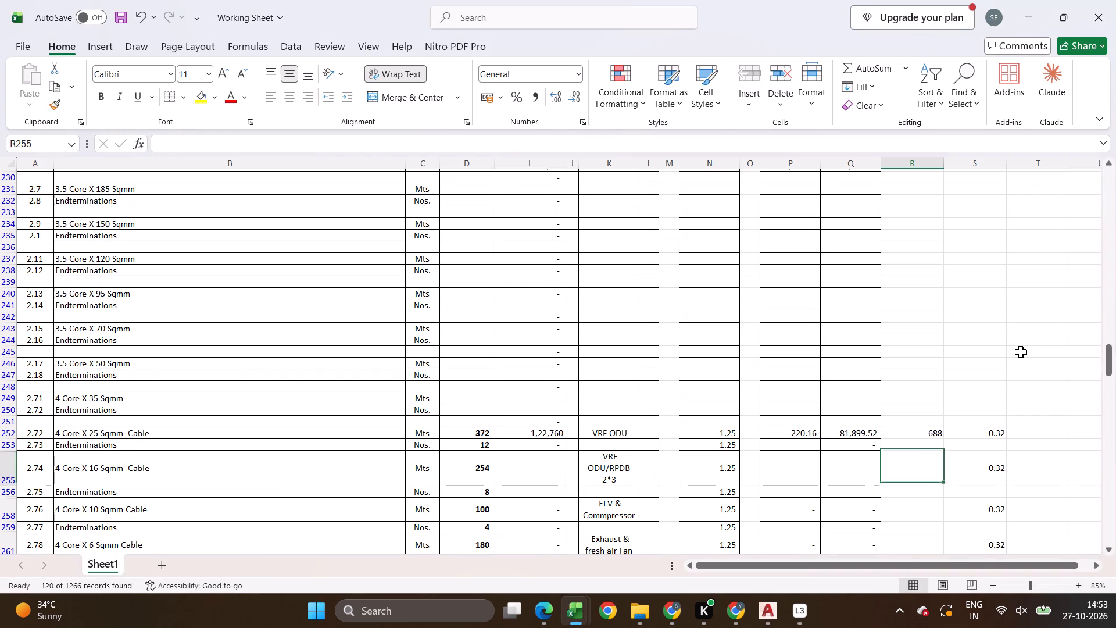
Check the price list for the 4 core 16 sqmm aluminium cable and enter its list price 580 in R255.
{"action": "key", "text": "Return"}
{"action": "key", "text": "Up"}
{"action": "key", "text": "alt+Tab"}
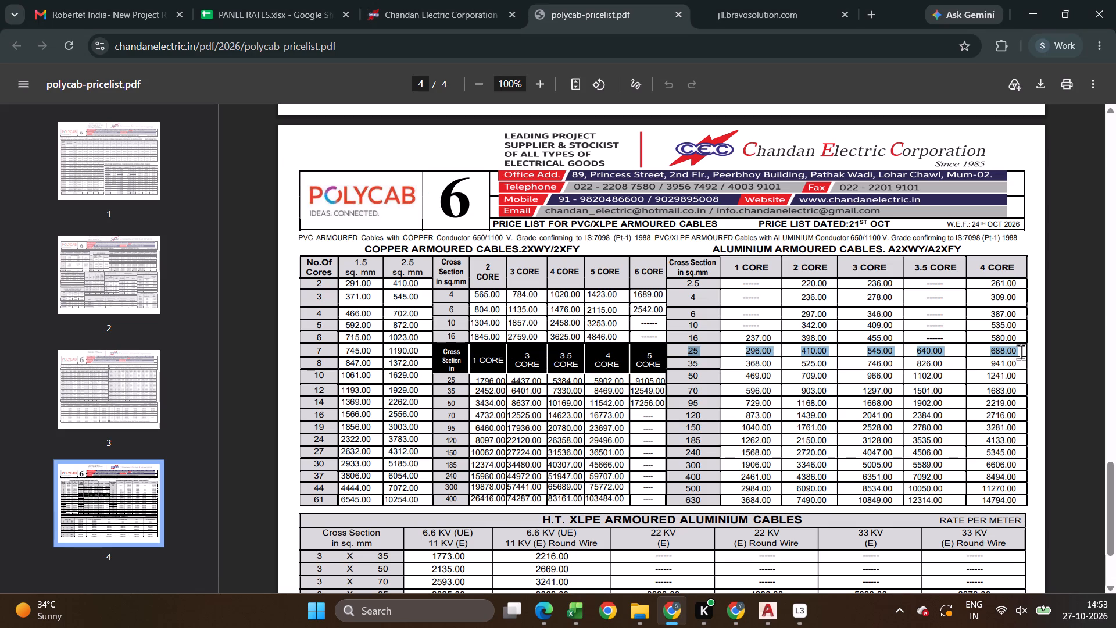
{"action": "key", "text": "alt+Tab"}
{"action": "type", "text": "580"}
{"action": "key", "text": "Return"}
{"action": "key", "text": "Return"}
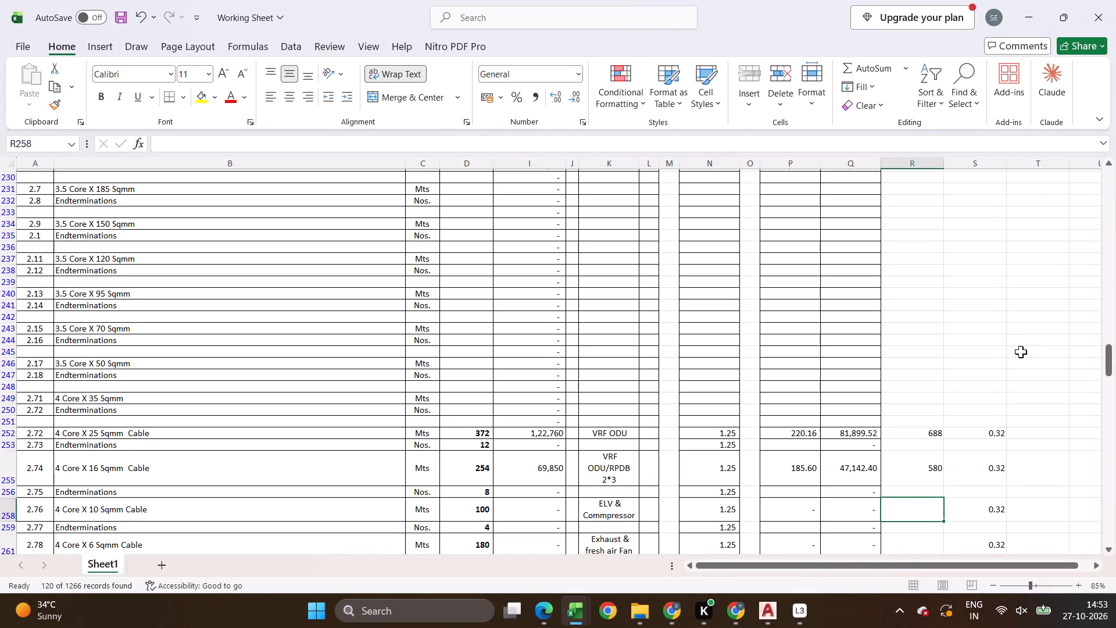
Enter the aluminium list prices 535 for the 4 Core X 10 Sqmm Cable in R258 and 387 for the 4 Core X 6 Sqmm Cable in R261.
{"action": "key", "text": "alt+Tab"}
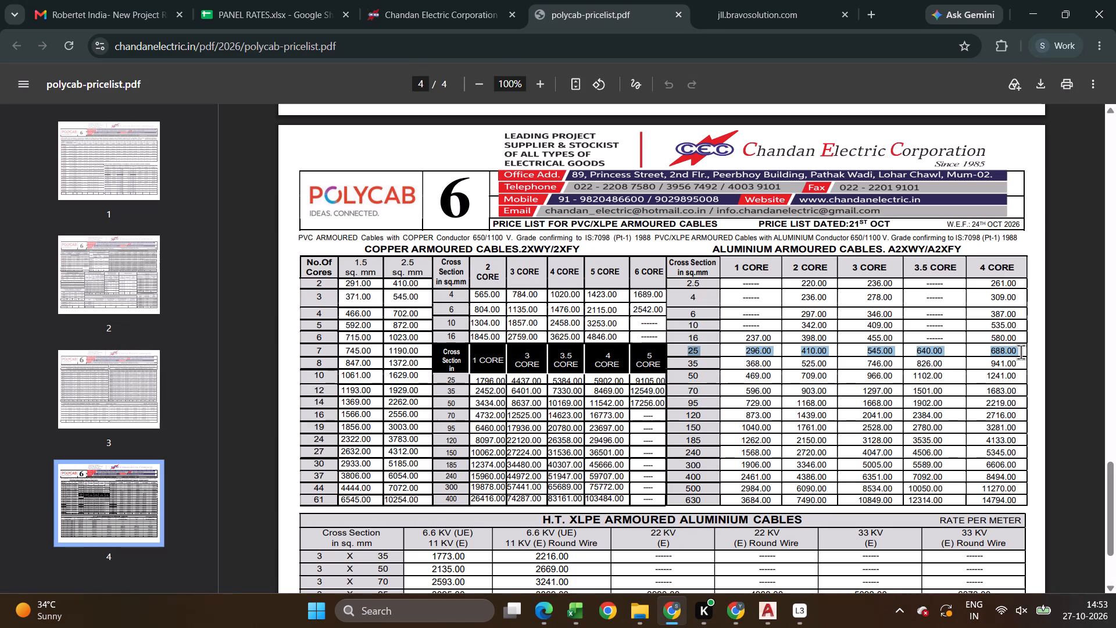
{"action": "key", "text": "alt+Tab"}
{"action": "type", "text": "535"}
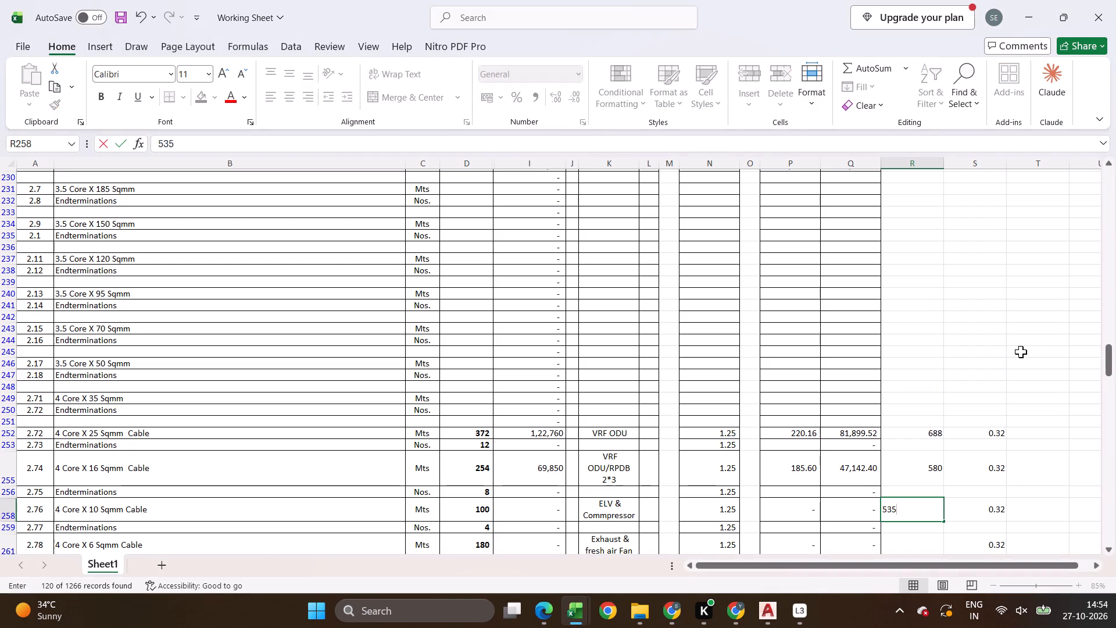
{"action": "key", "text": "Return"}
{"action": "key", "text": "Return"}
{"action": "key", "text": "alt+Tab"}
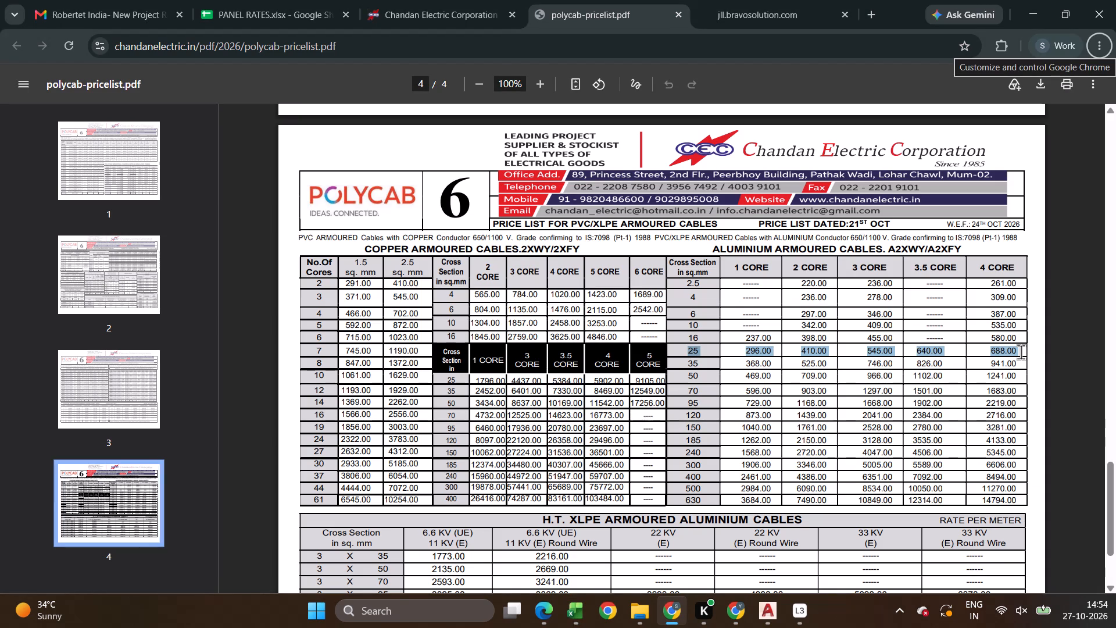
{"action": "key", "text": "alt+Tab"}
{"action": "type", "text": "387"}
{"action": "key", "text": "Return"}
{"action": "key", "text": "Return"}
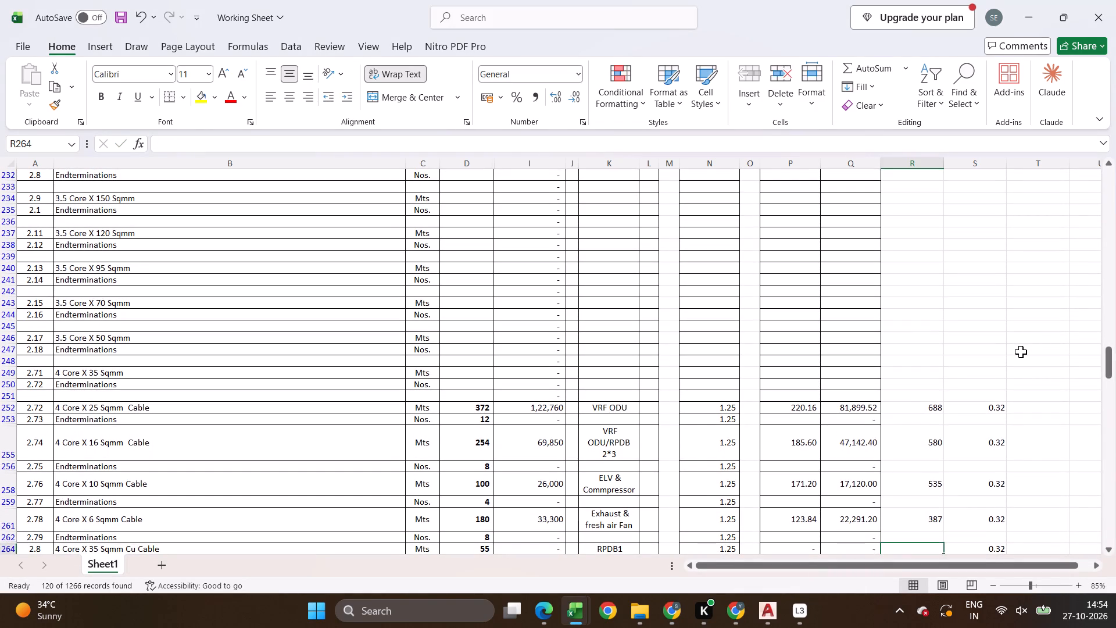
Enter the copper armoured list prices 8469 for the 4 Core X 35 Sqmm Cu Cable in R264 and 3625 for the 16 Sqmm one in R270.
{"action": "key", "text": "alt+Tab"}
{"action": "key", "text": "alt+Tab"}
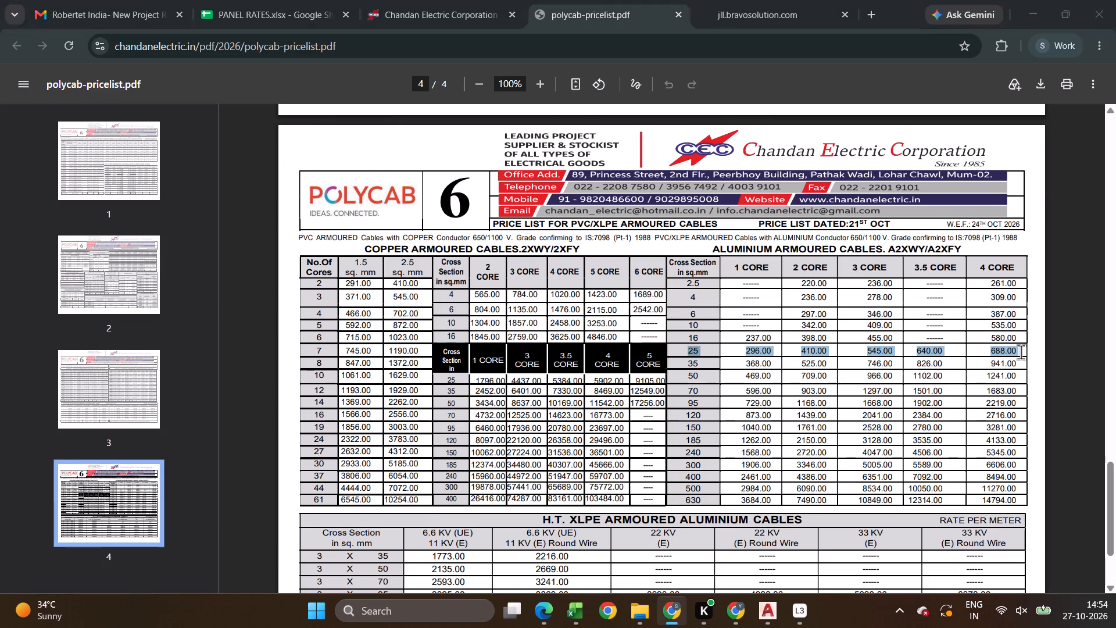
{"action": "key", "text": "alt+Tab"}
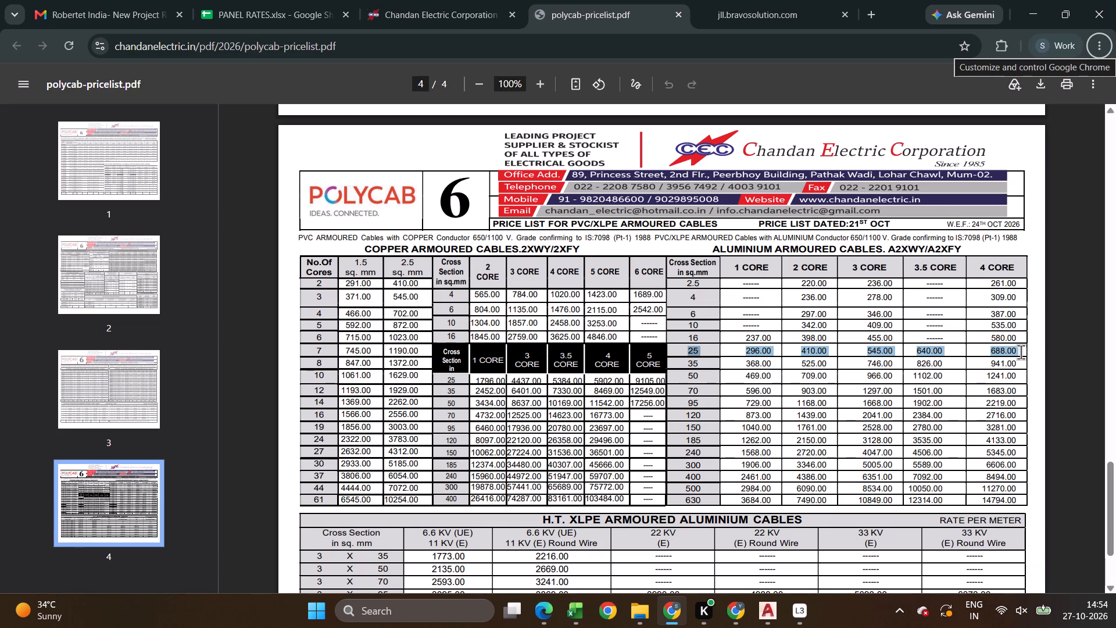
{"action": "key", "text": "alt+Tab"}
{"action": "type", "text": "8469"}
{"action": "key", "text": "Return"}
{"action": "key", "text": "Return"}
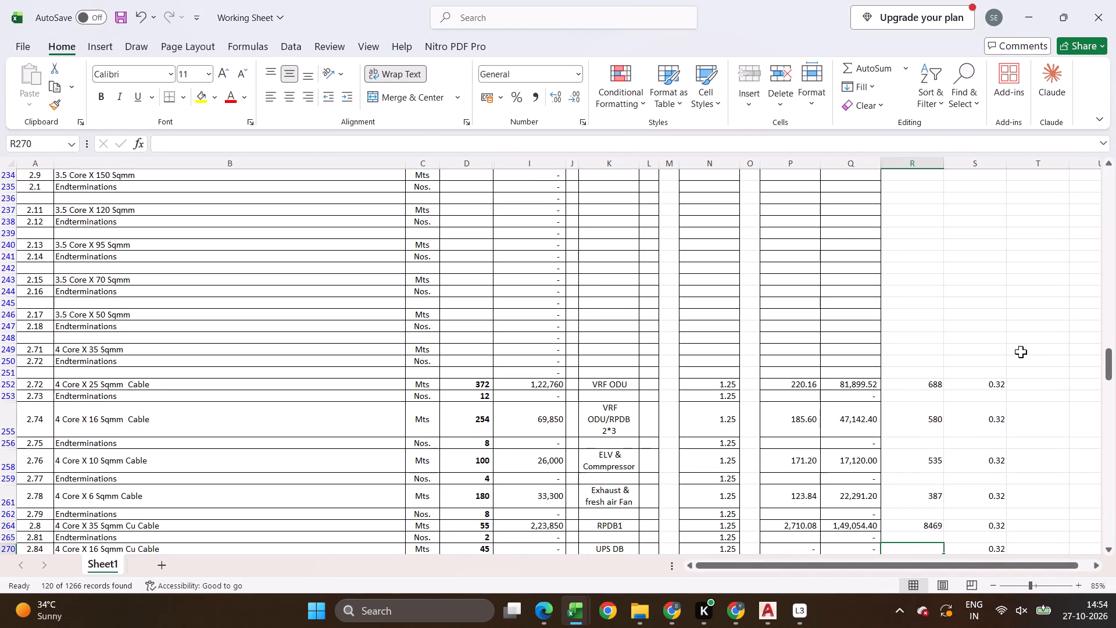
{"action": "key", "text": "alt+Tab"}
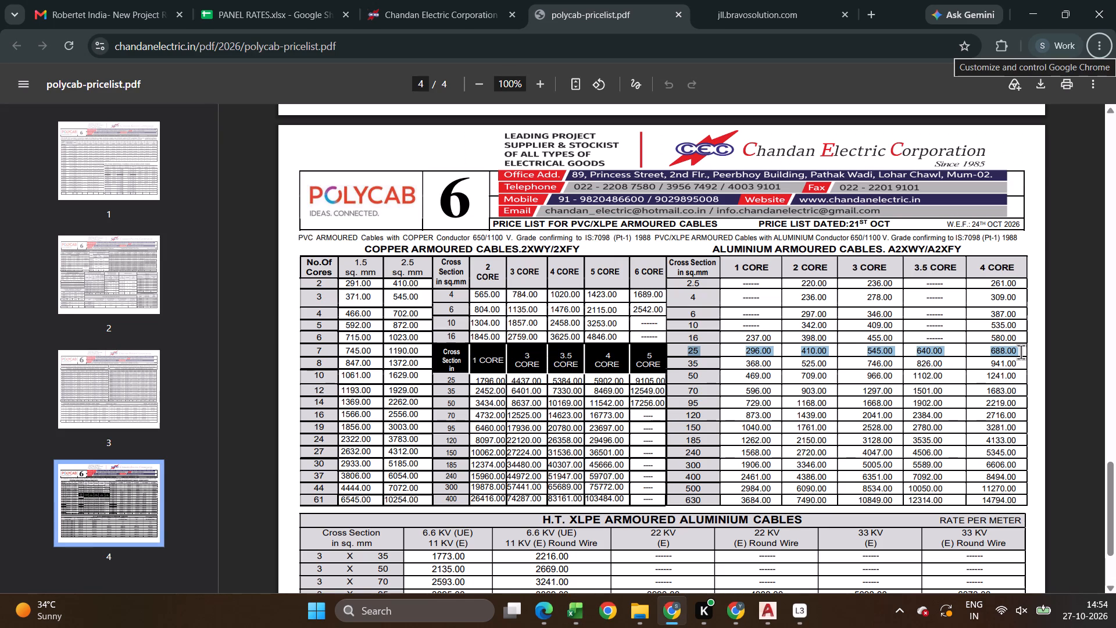
{"action": "key", "text": "alt+Tab"}
{"action": "type", "text": "3625"}
{"action": "key", "text": "Return"}
{"action": "key", "text": "Return"}
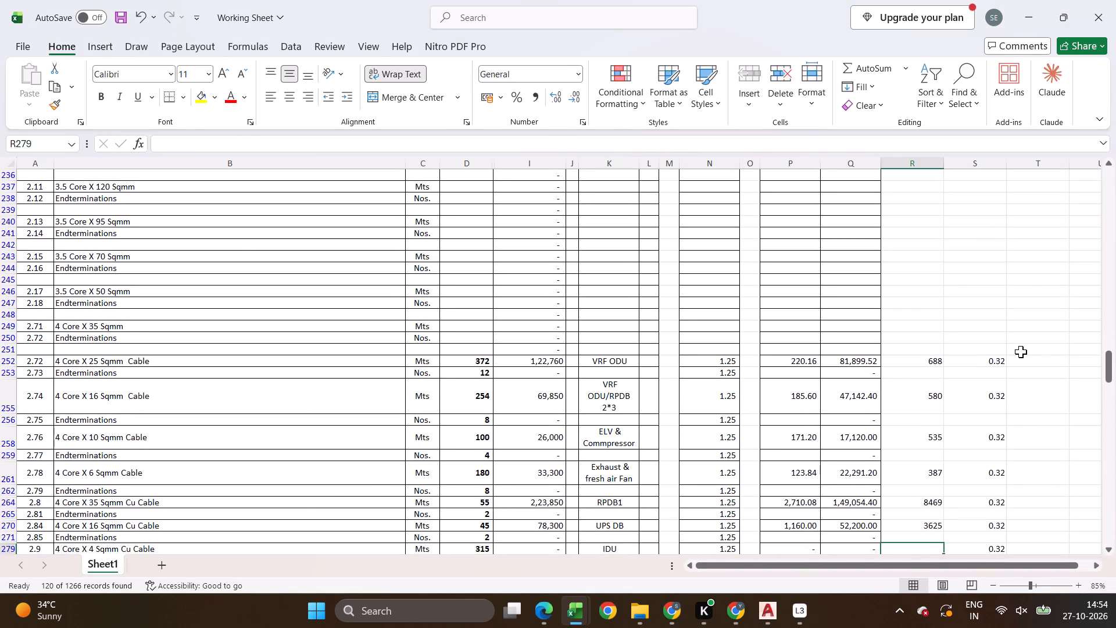
Enter the copper armoured list prices 1020 for the 4 Core X 4 Sqmm Cu Cable in R279 and 1135 for the 3 Core X 6 Sqmm in R288.
{"action": "key", "text": "alt+Tab"}
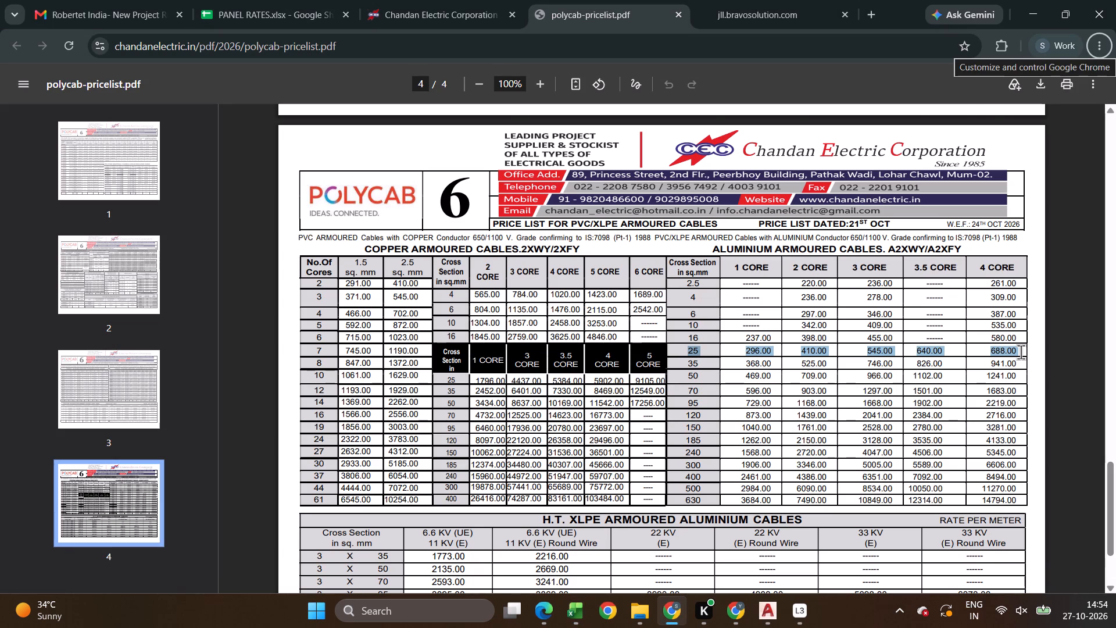
{"action": "key", "text": "alt+Tab"}
{"action": "type", "text": "1020"}
{"action": "key", "text": "Return"}
{"action": "key", "text": "Return"}
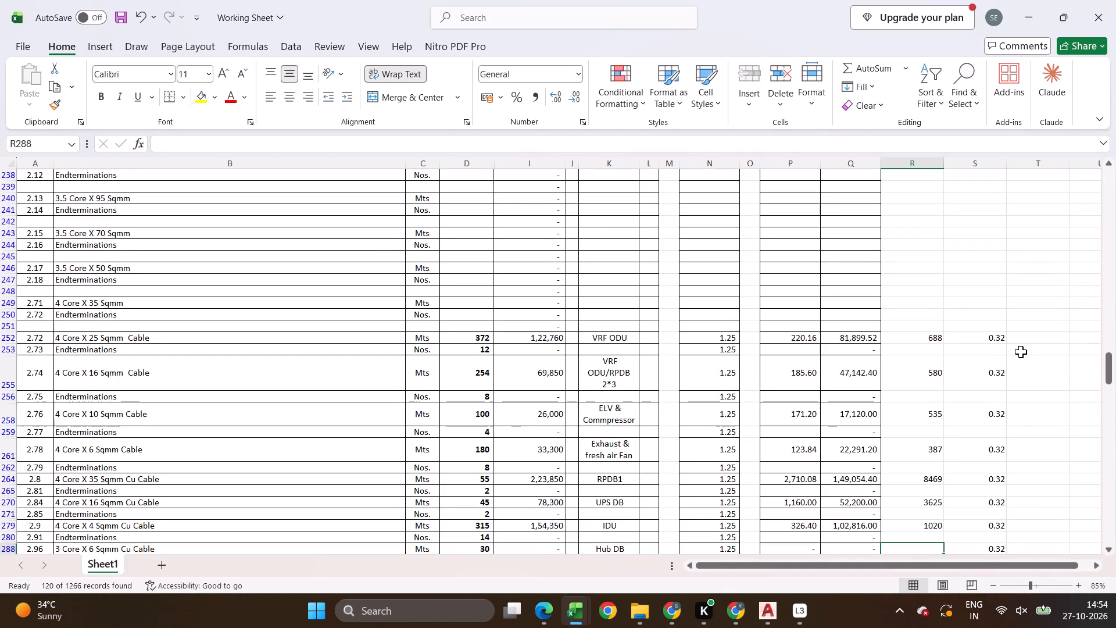
{"action": "key", "text": "alt+Tab"}
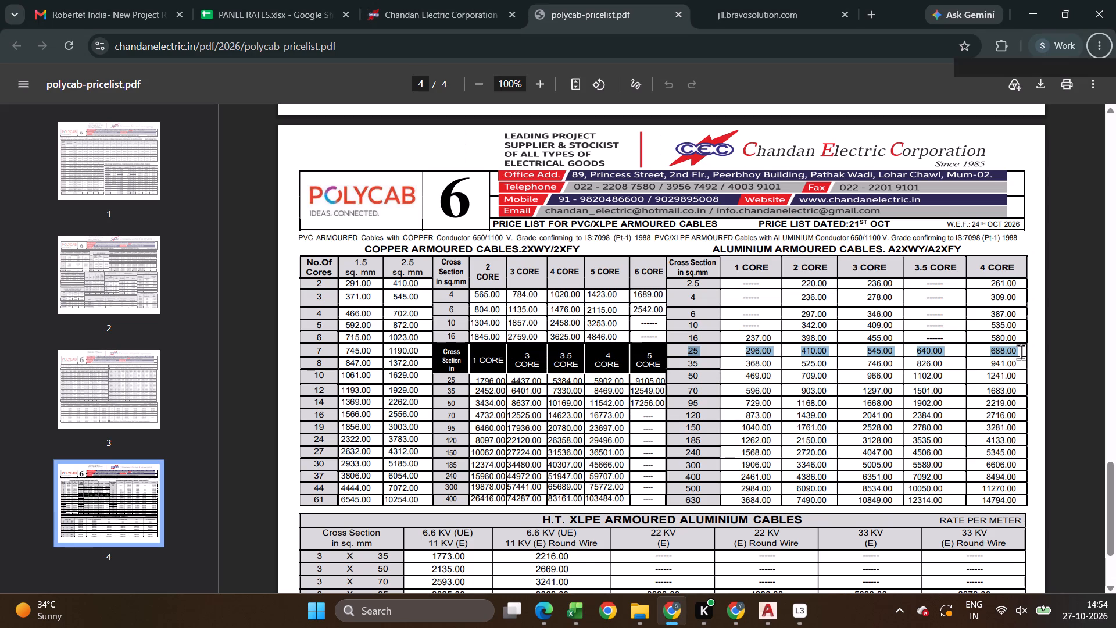
{"action": "key", "text": "alt+Tab"}
{"action": "type", "text": "1135"}
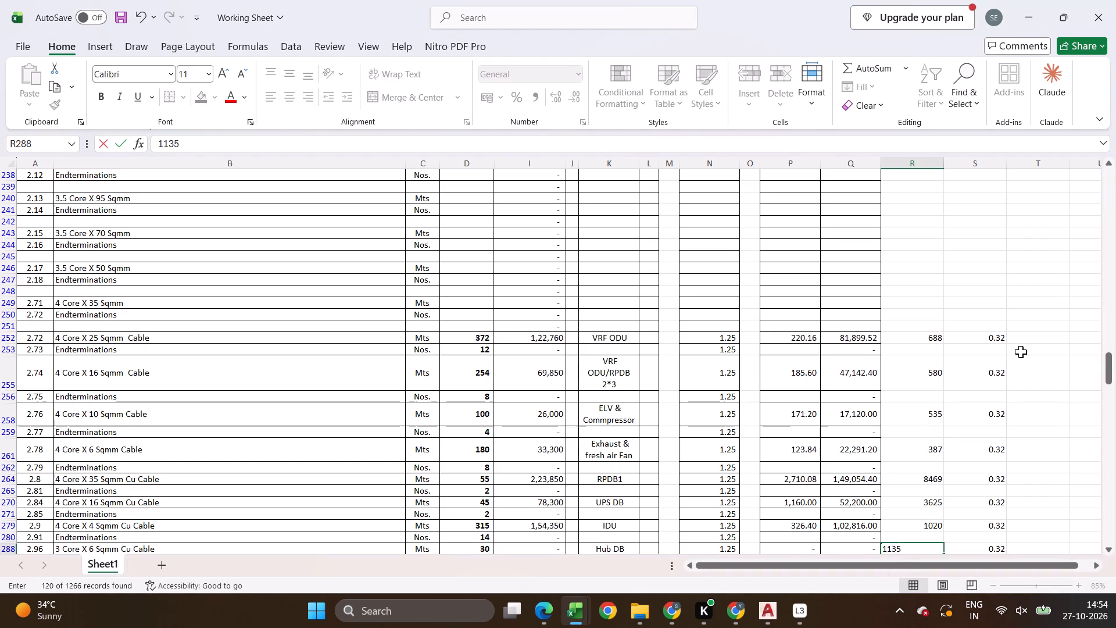
{"action": "key", "text": "Return"}
{"action": "key", "text": "Return"}
Find the single-core 25 sqmm flexible cable on the price list's first page and enter price 1008 and factor 0.44 in row 332.
{"action": "key", "text": "alt+Tab"}
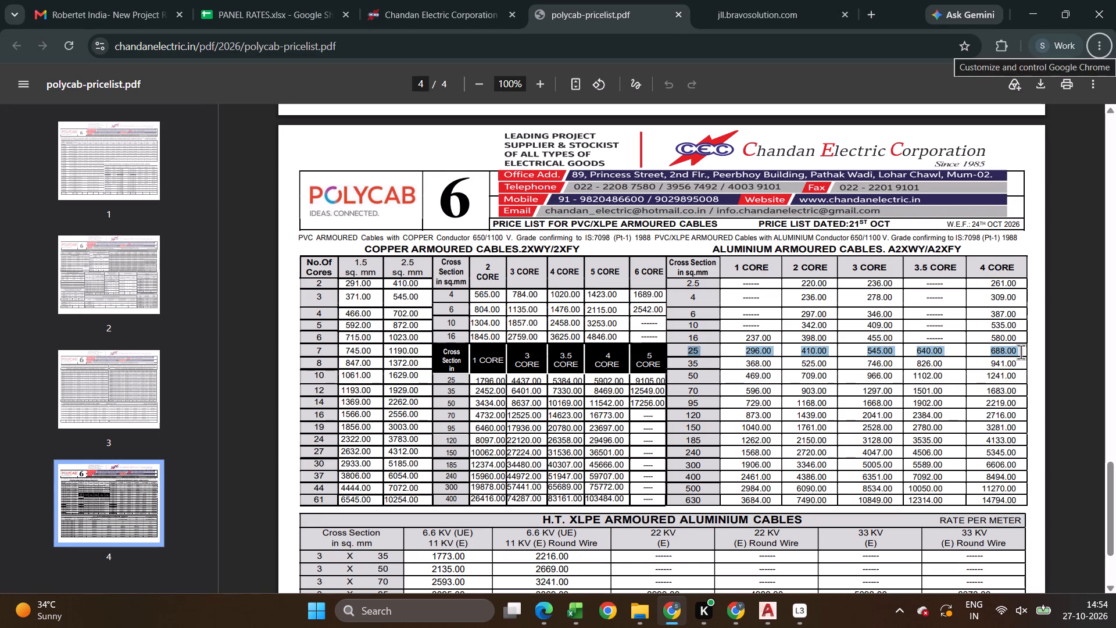
{"action": "scroll", "coordinate": [889, 369], "scroll_direction": "down", "scroll_amount": 1}
{"action": "scroll", "coordinate": [886, 369], "scroll_direction": "up", "scroll_amount": 1}
{"action": "middle_click_drag", "start_coordinate": [886, 369], "coordinate": [842, 27]}
{"action": "scroll", "coordinate": [841, 347], "scroll_direction": "down", "scroll_amount": 6}
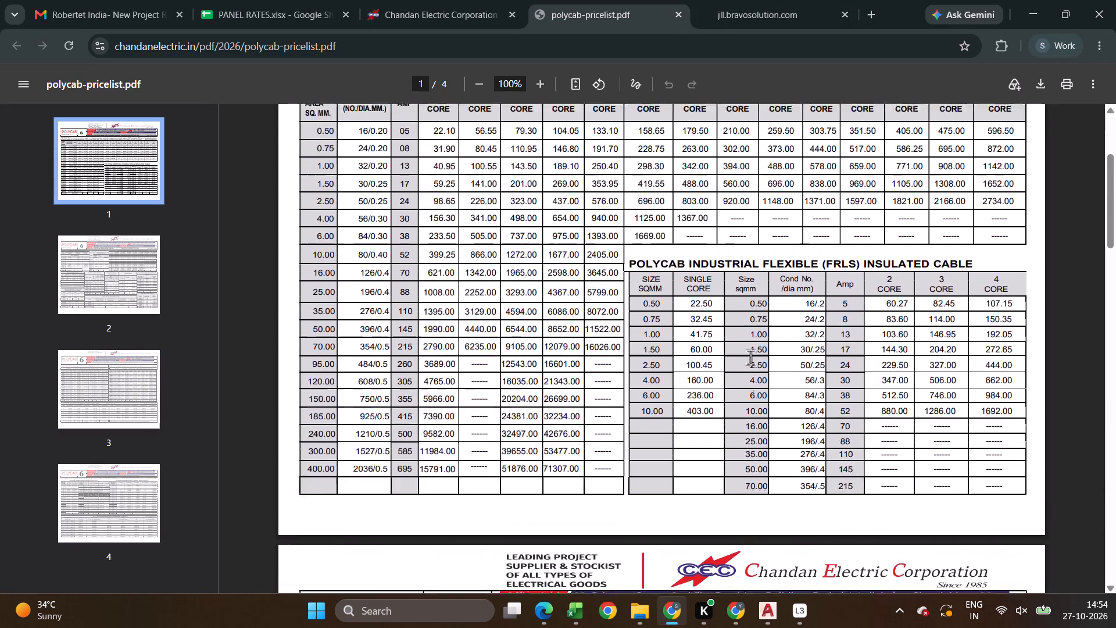
{"action": "key", "text": "alt+Tab"}
{"action": "type", "text": "1008"}
{"action": "key", "text": "Right"}
{"action": "type", "text": ".44"}
{"action": "key", "text": "Return"}
{"action": "key", "text": "Up"}
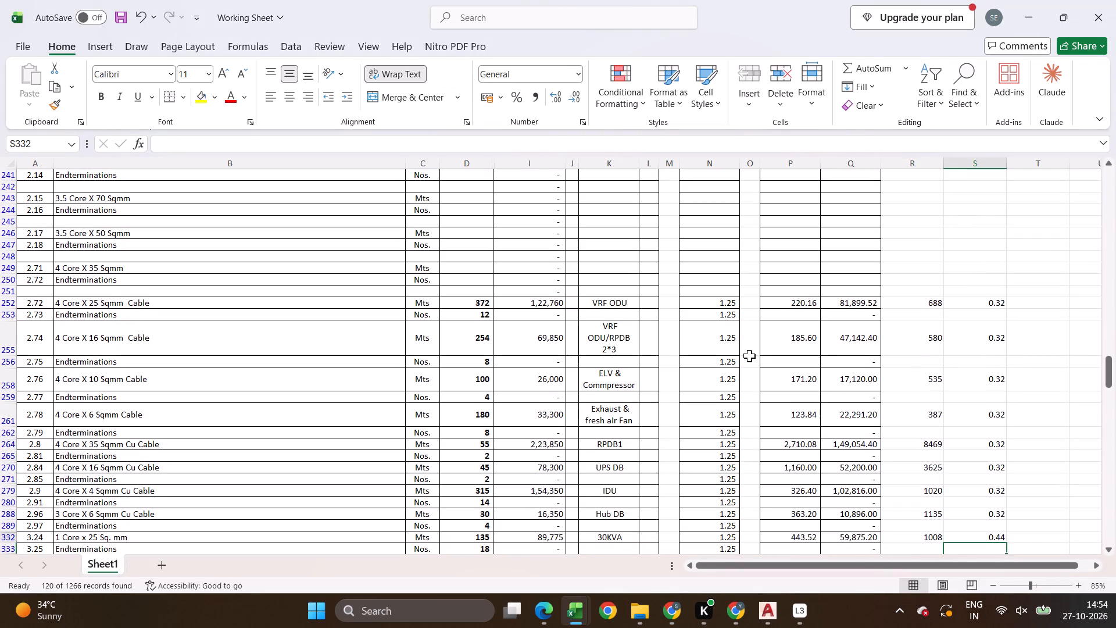
Copy the 0.44 factor from S332 into the factor cells of cable rows 338, 371, 374 and 394.
{"action": "key", "text": "ctrl+c"}
{"action": "key", "text": "ctrl+Down"}
{"action": "key", "text": "ctrl+v"}
{"action": "key", "text": "ctrl+Down"}
{"action": "key", "text": "ctrl+v"}
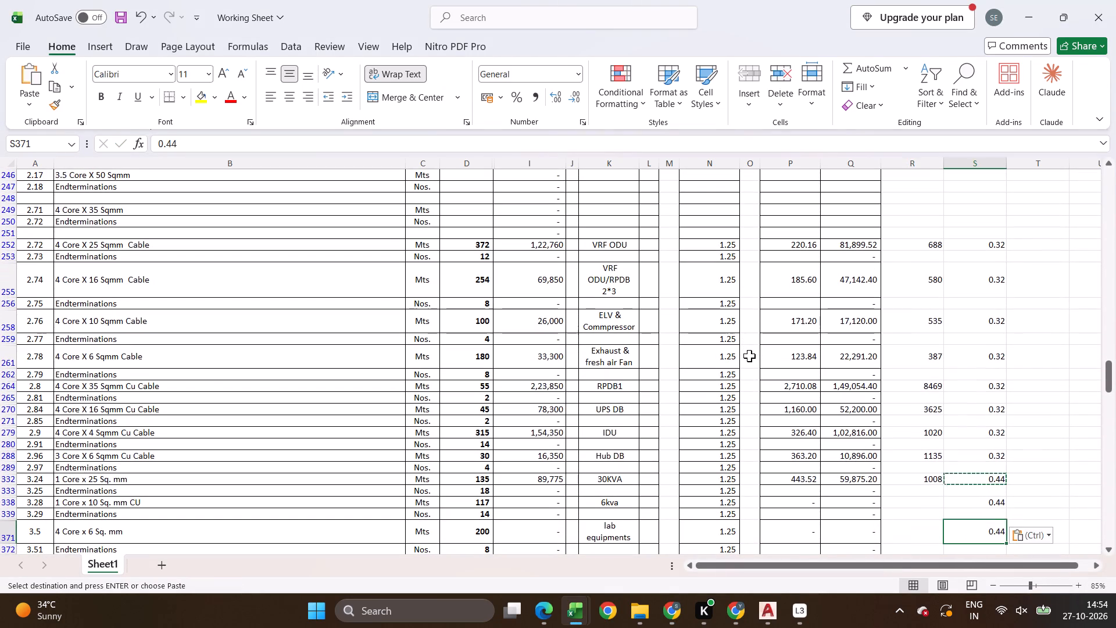
{"action": "key", "text": "ctrl+Down"}
{"action": "key", "text": "ctrl+v"}
{"action": "key", "text": "ctrl+Down"}
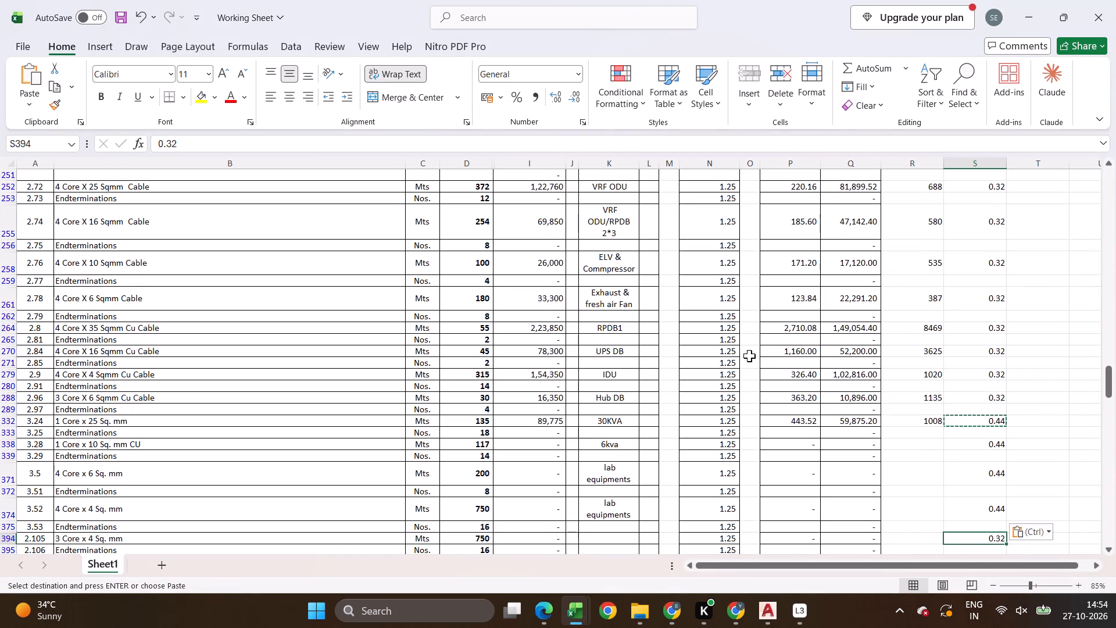
{"action": "key", "text": "ctrl+v"}
{"action": "key", "text": "ctrl+Down"}
{"action": "key", "text": "ctrl+Up"}
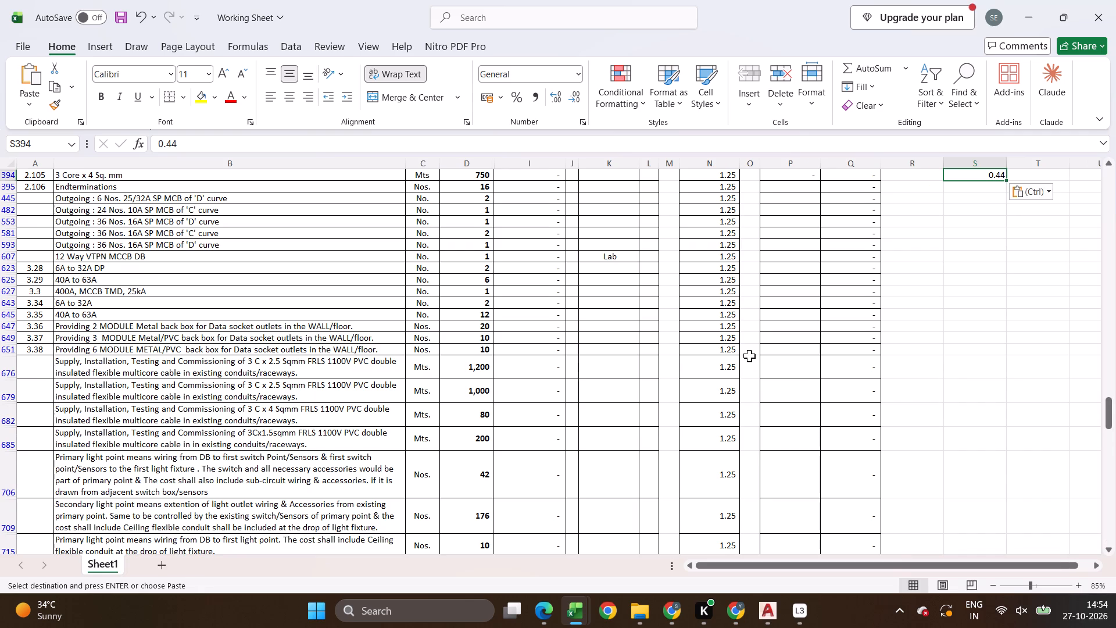
Check the price list for the 1 core 10 sqmm copper flexible cable and enter its list price 403 in R338.
{"action": "key", "text": "ctrl+Up"}
{"action": "key", "text": "ctrl+Up"}
{"action": "key", "text": "ctrl+Up"}
{"action": "key", "text": "ctrl+Up"}
{"action": "key", "text": "ctrl+Up"}
{"action": "key", "text": "ctrl+Down"}
{"action": "key", "text": "ctrl+Down"}
{"action": "key", "text": "Left"}
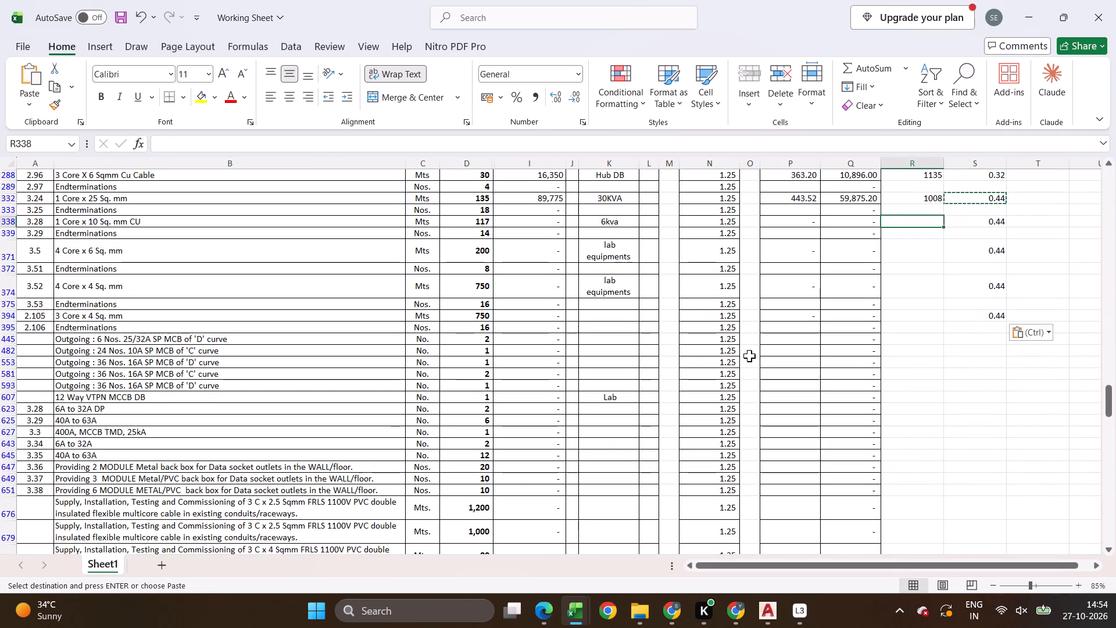
{"action": "key", "text": "alt+Tab"}
{"action": "key", "text": "alt+Tab"}
{"action": "type", "text": "10"}
{"action": "key", "text": "Escape"}
{"action": "key", "text": "Escape"}
{"action": "type", "text": "403"}
{"action": "key", "text": "Return"}
{"action": "key", "text": "Return"}
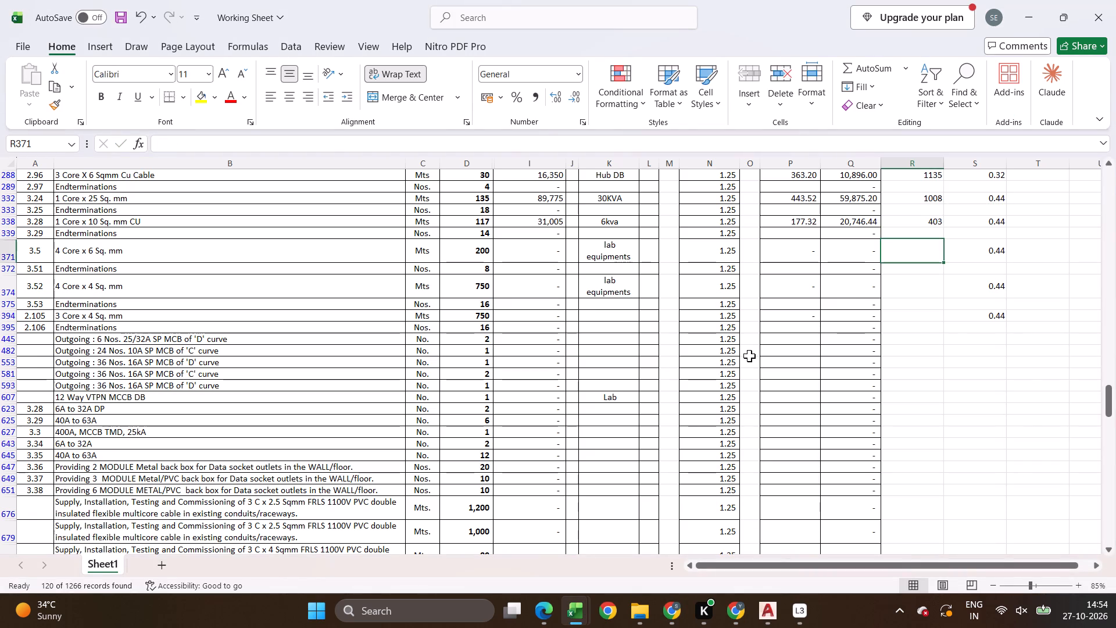
Reveal the hidden cable rows following the 1 Core x 10 Sq. mm CU cable and its Endterminations in row 339.
{"action": "left_click_drag", "start_coordinate": [13, 221], "coordinate": [0, 359]}
{"action": "double_click", "coordinate": [5, 310]}
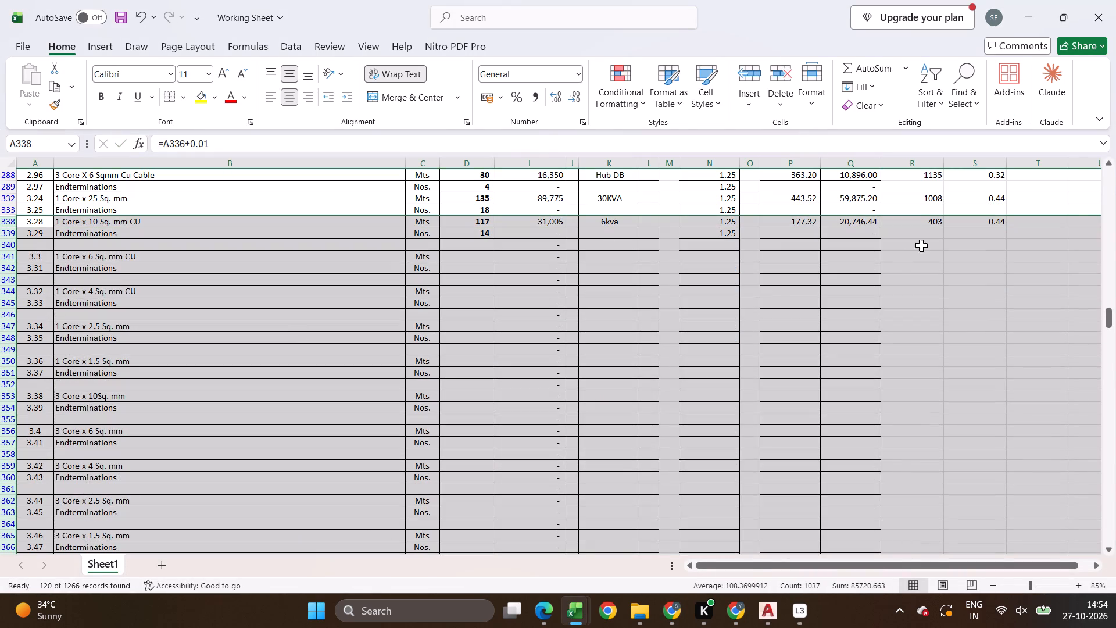
Look up the 4 core 6 sqmm flexible cable in the price list and enter its list price 984 in R371.
{"action": "left_click", "coordinate": [943, 245]}
{"action": "left_click", "coordinate": [986, 225]}
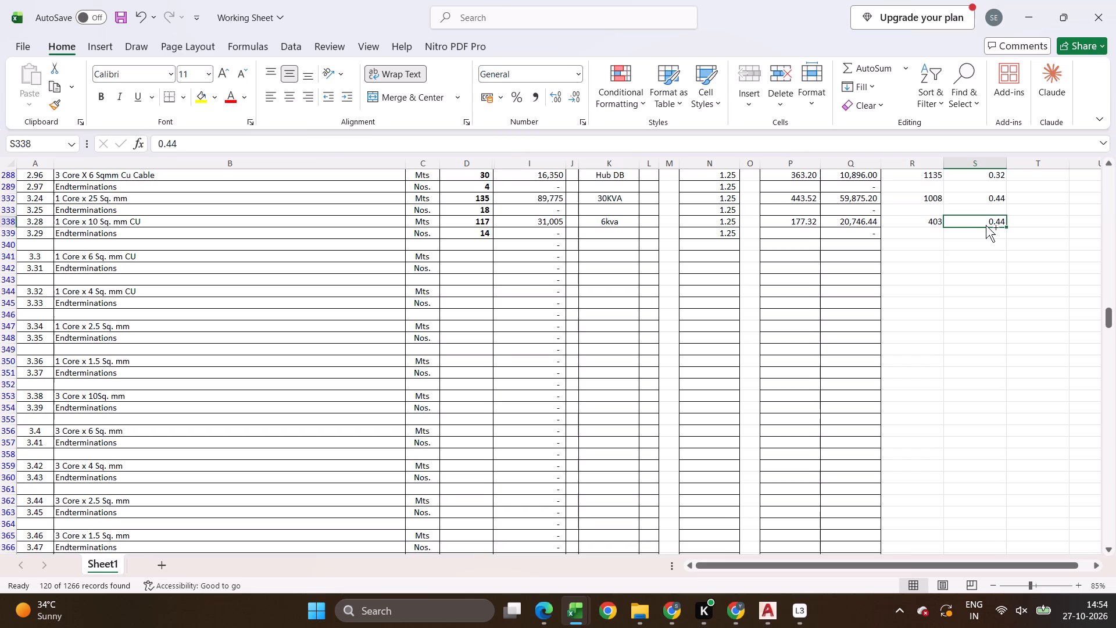
{"action": "key", "text": "ctrl+Down"}
{"action": "scroll", "coordinate": [871, 342], "scroll_direction": "down", "scroll_amount": 3}
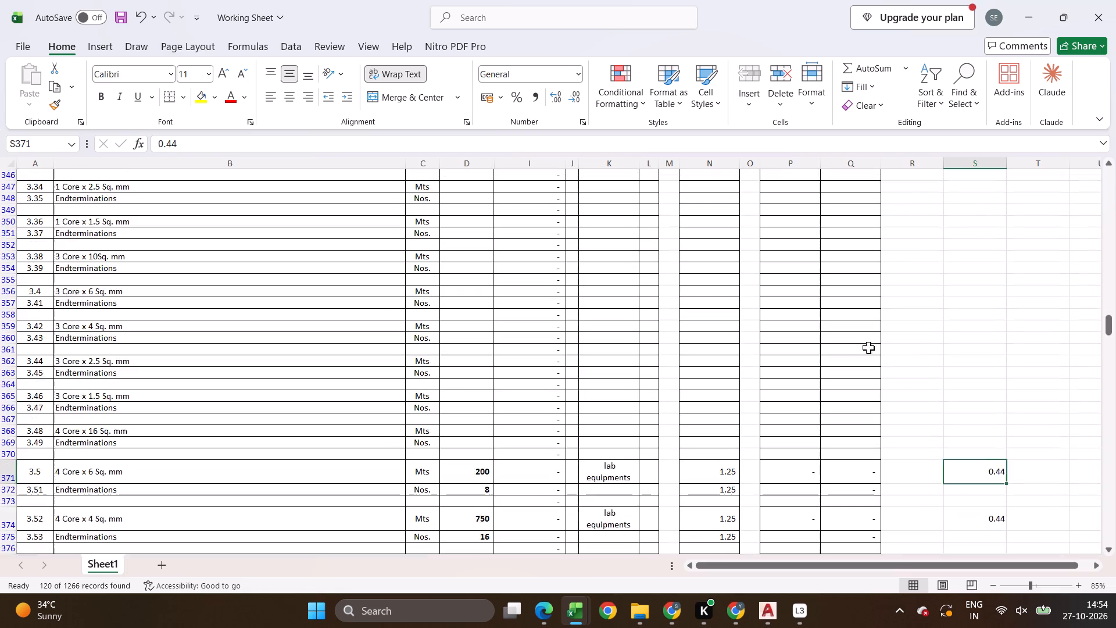
{"action": "scroll", "coordinate": [868, 348], "scroll_direction": "down", "scroll_amount": 2}
{"action": "left_click", "coordinate": [916, 372]}
{"action": "key", "text": "alt+Tab"}
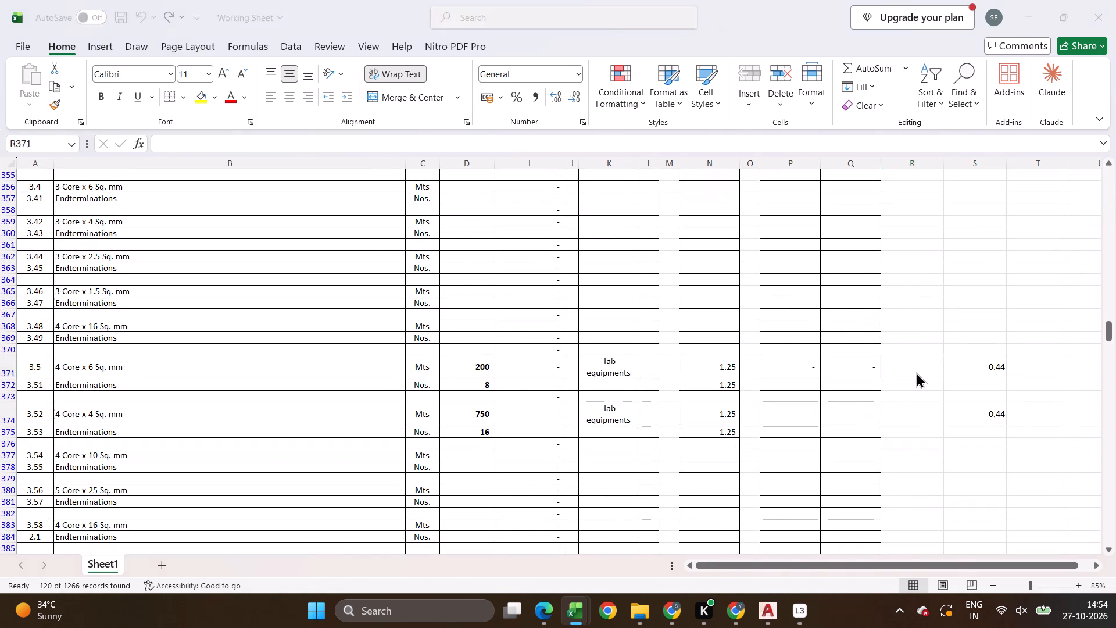
{"action": "key", "text": "alt+Tab"}
{"action": "key", "text": "alt+Tab"}
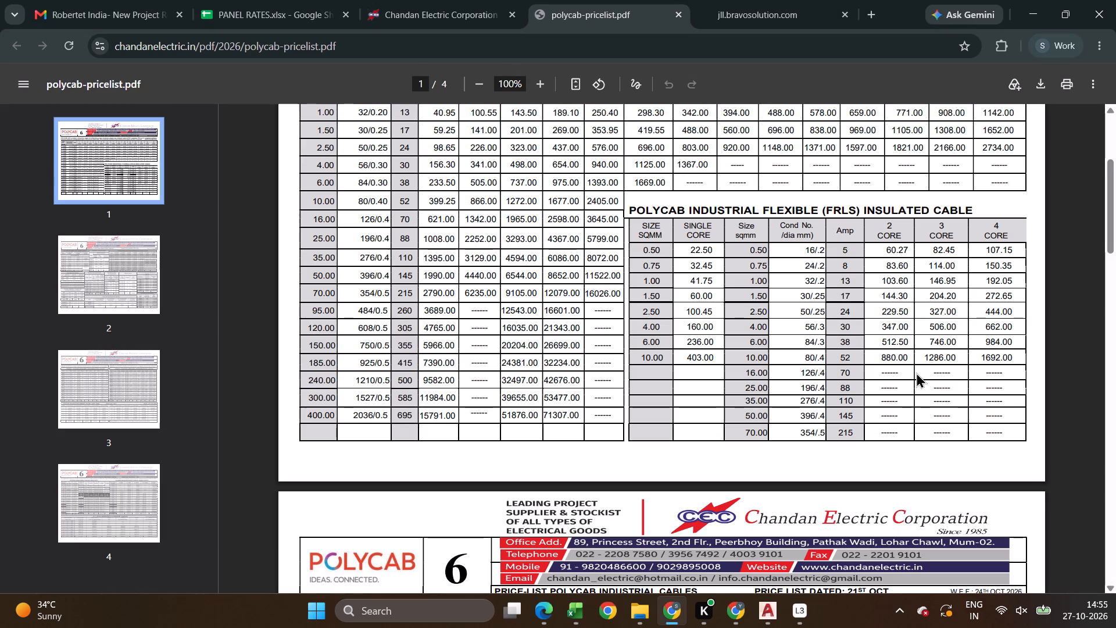
{"action": "key", "text": "alt+Tab"}
{"action": "type", "text": "984"}
{"action": "key", "text": "Return"}
{"action": "key", "text": "Return"}
{"action": "key", "text": "Return"}
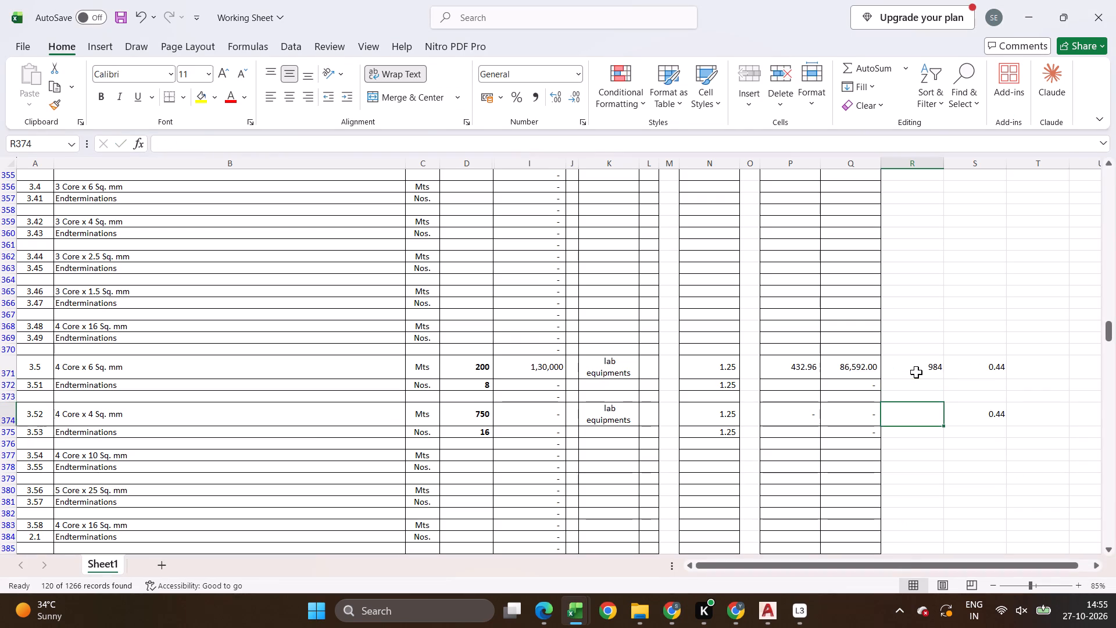
Check the 4 core 4 sqmm flexible cable in the price list and enter its list price 662 in R374.
{"action": "key", "text": "alt+Tab"}
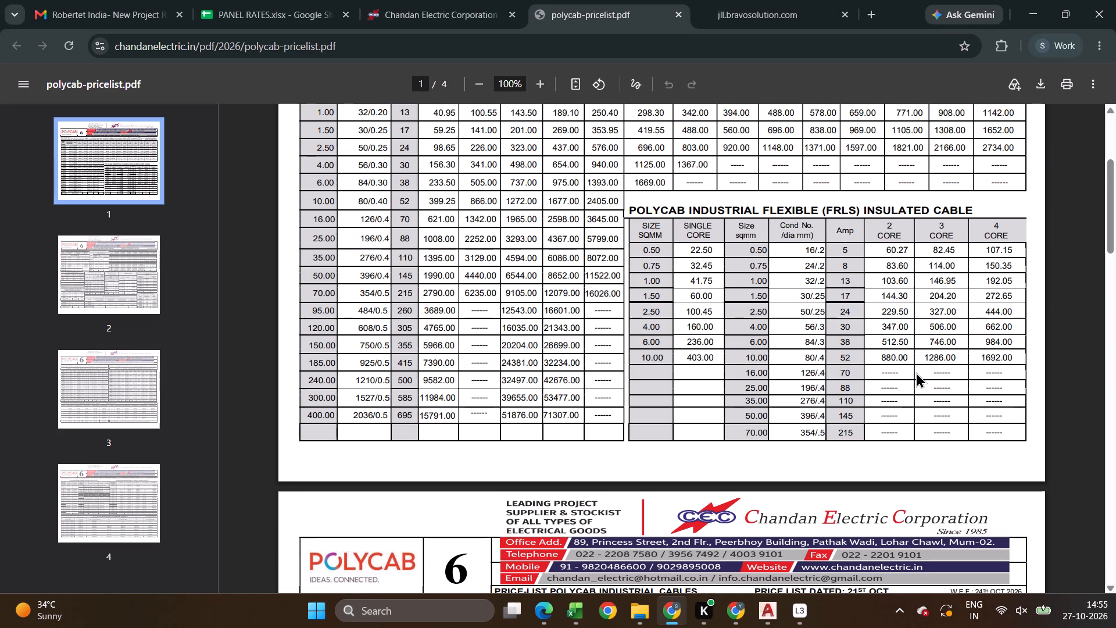
{"action": "key", "text": "alt+Tab"}
{"action": "type", "text": "662"}
{"action": "key", "text": "Return"}
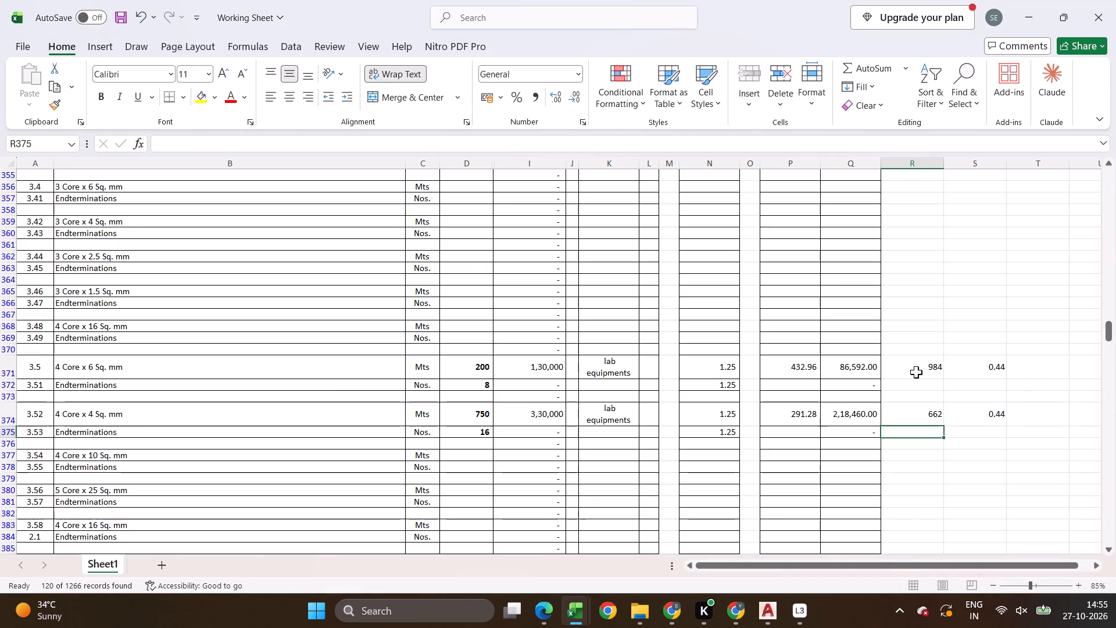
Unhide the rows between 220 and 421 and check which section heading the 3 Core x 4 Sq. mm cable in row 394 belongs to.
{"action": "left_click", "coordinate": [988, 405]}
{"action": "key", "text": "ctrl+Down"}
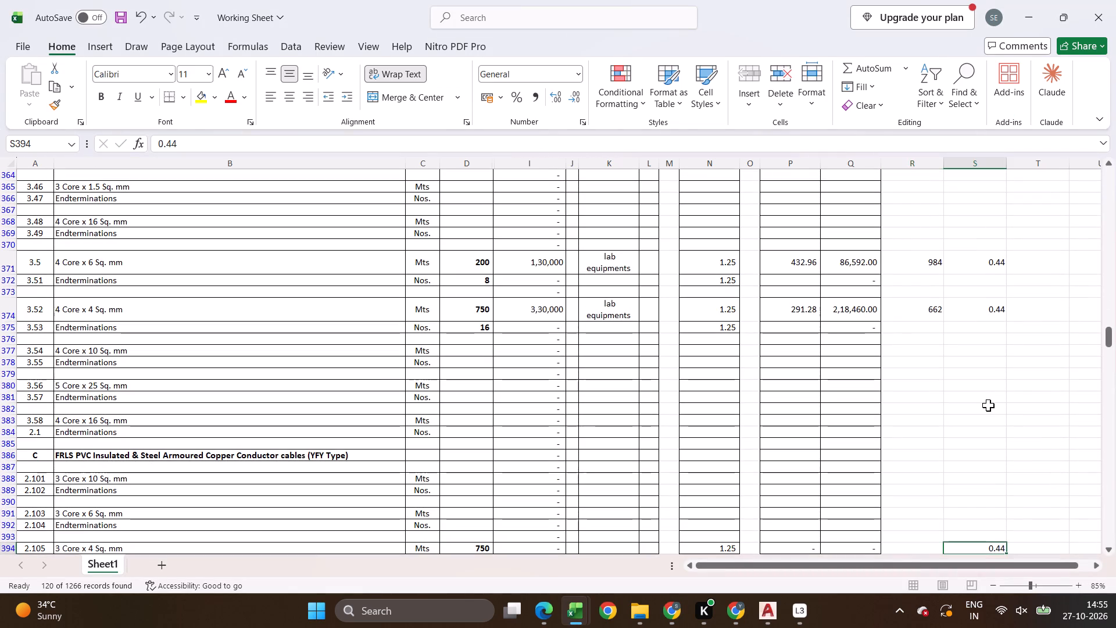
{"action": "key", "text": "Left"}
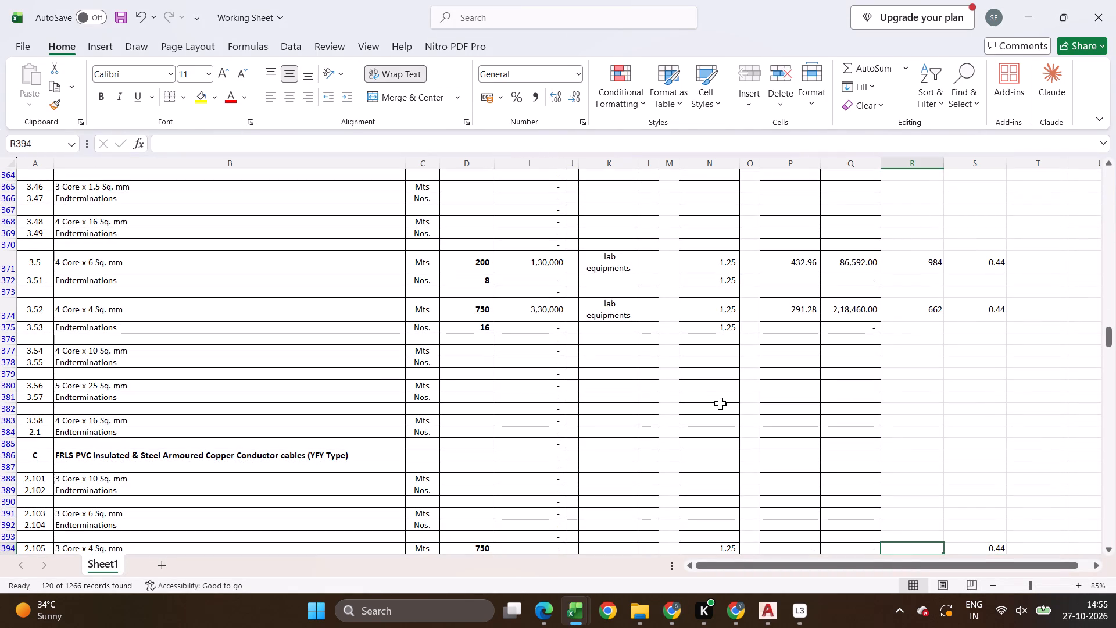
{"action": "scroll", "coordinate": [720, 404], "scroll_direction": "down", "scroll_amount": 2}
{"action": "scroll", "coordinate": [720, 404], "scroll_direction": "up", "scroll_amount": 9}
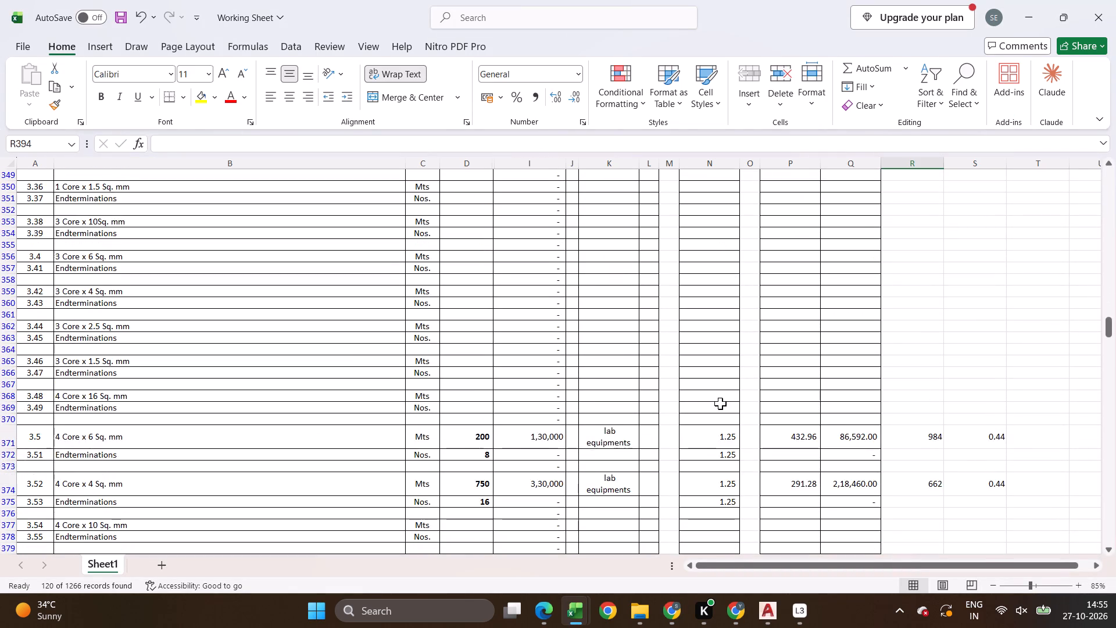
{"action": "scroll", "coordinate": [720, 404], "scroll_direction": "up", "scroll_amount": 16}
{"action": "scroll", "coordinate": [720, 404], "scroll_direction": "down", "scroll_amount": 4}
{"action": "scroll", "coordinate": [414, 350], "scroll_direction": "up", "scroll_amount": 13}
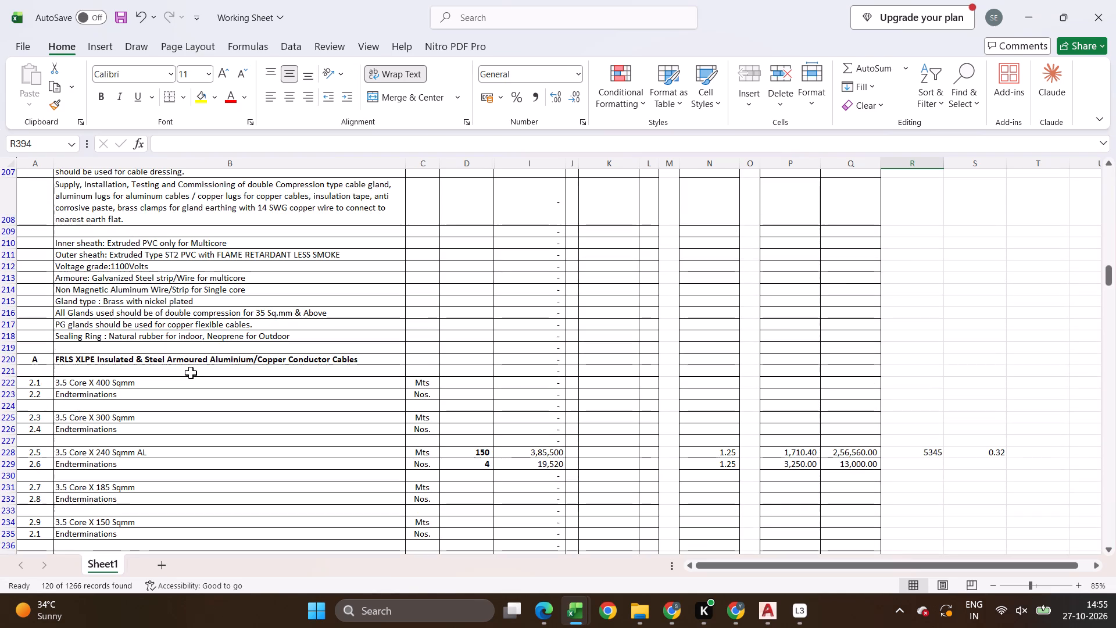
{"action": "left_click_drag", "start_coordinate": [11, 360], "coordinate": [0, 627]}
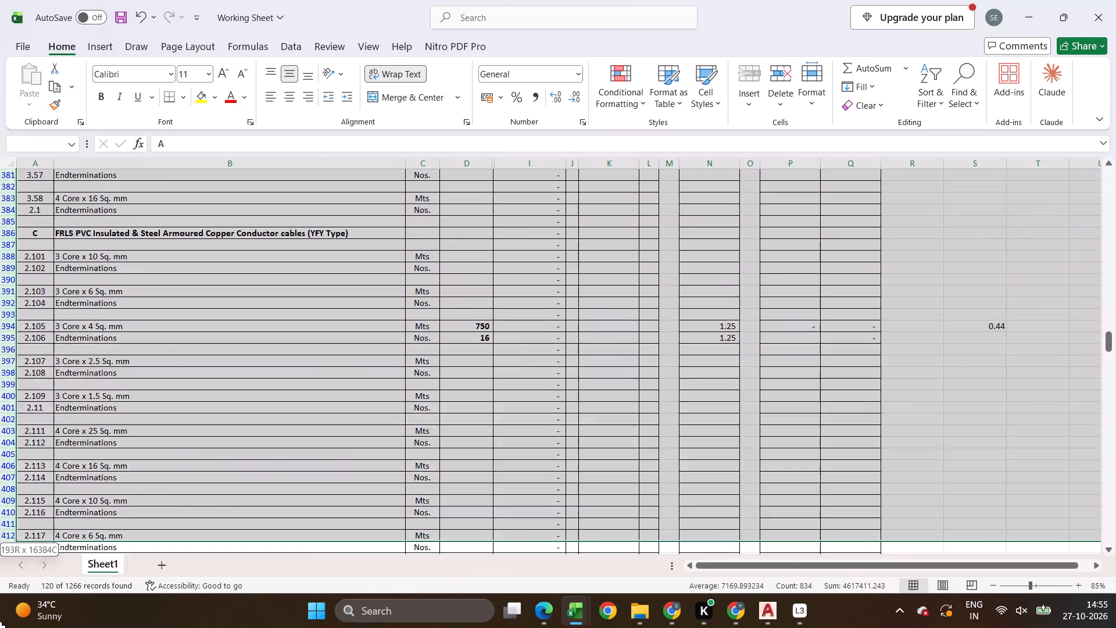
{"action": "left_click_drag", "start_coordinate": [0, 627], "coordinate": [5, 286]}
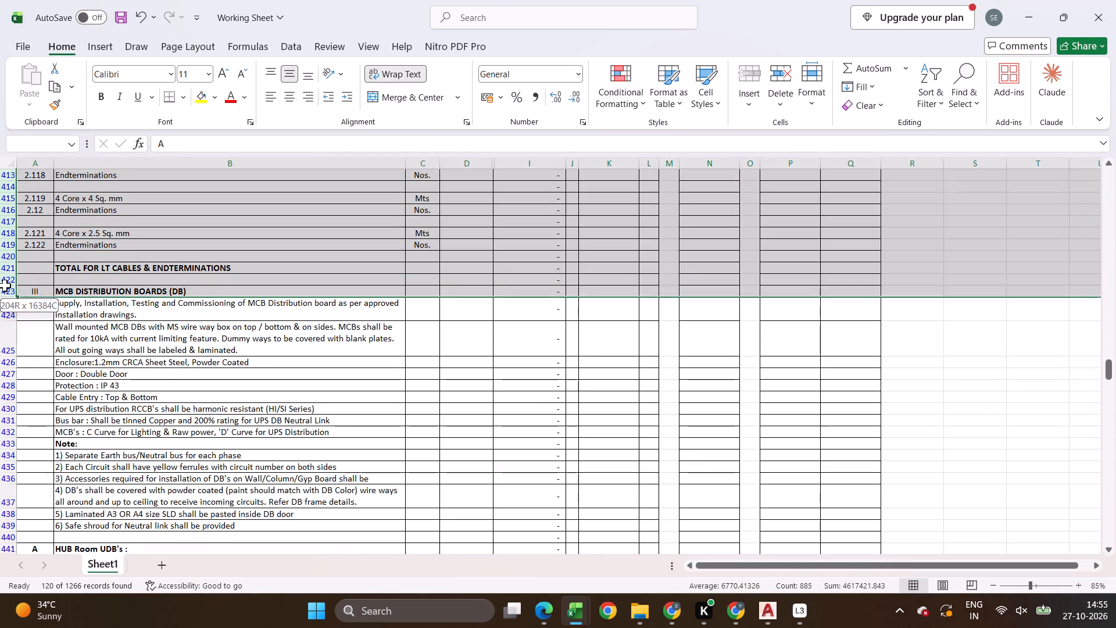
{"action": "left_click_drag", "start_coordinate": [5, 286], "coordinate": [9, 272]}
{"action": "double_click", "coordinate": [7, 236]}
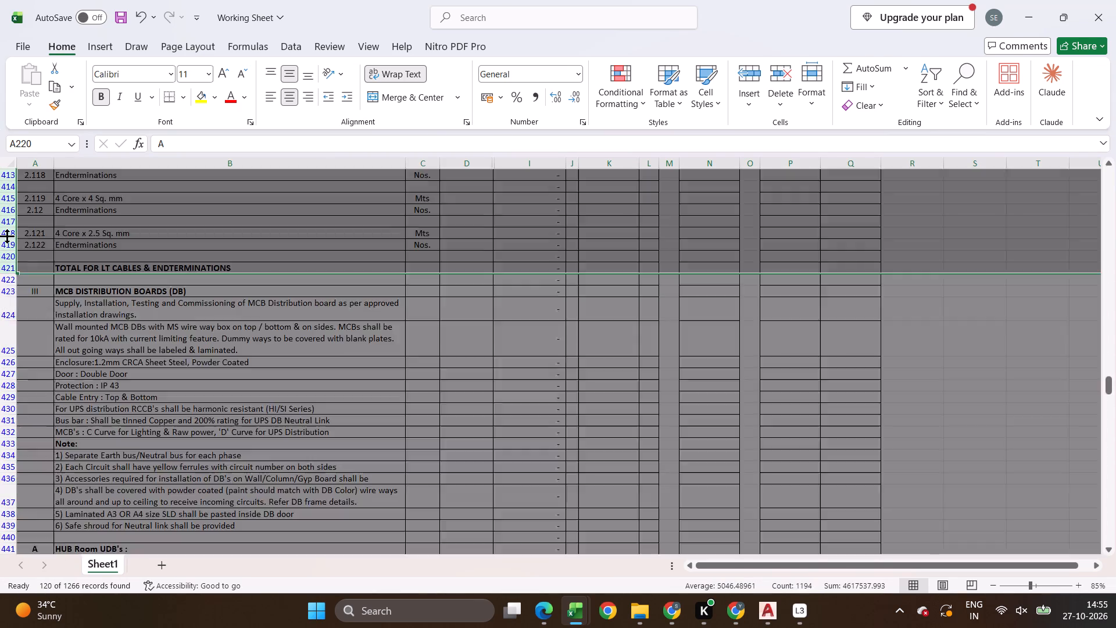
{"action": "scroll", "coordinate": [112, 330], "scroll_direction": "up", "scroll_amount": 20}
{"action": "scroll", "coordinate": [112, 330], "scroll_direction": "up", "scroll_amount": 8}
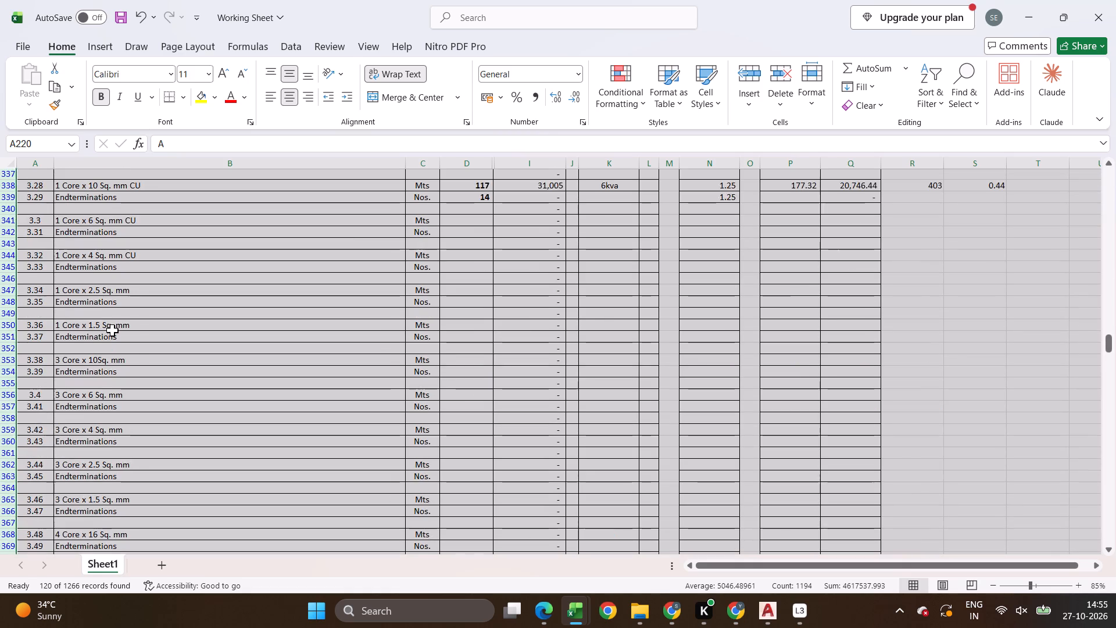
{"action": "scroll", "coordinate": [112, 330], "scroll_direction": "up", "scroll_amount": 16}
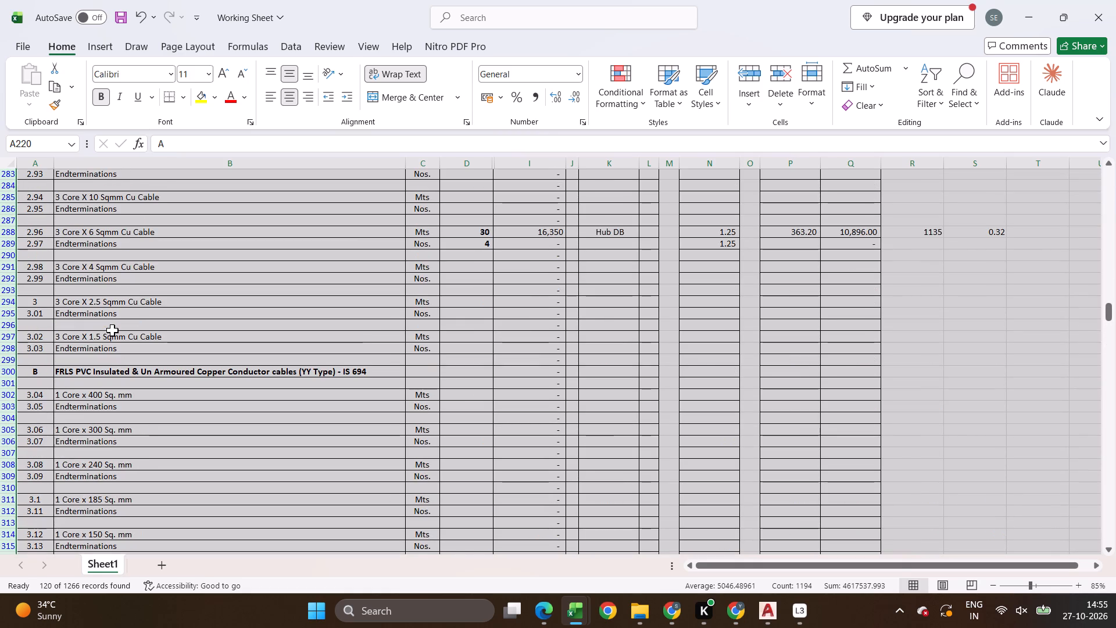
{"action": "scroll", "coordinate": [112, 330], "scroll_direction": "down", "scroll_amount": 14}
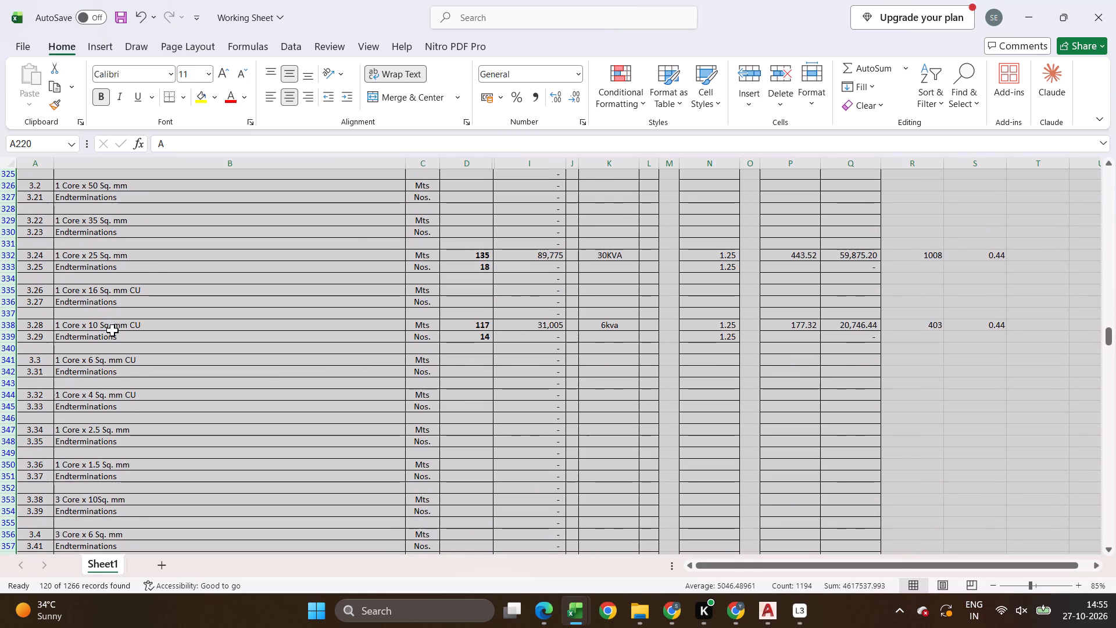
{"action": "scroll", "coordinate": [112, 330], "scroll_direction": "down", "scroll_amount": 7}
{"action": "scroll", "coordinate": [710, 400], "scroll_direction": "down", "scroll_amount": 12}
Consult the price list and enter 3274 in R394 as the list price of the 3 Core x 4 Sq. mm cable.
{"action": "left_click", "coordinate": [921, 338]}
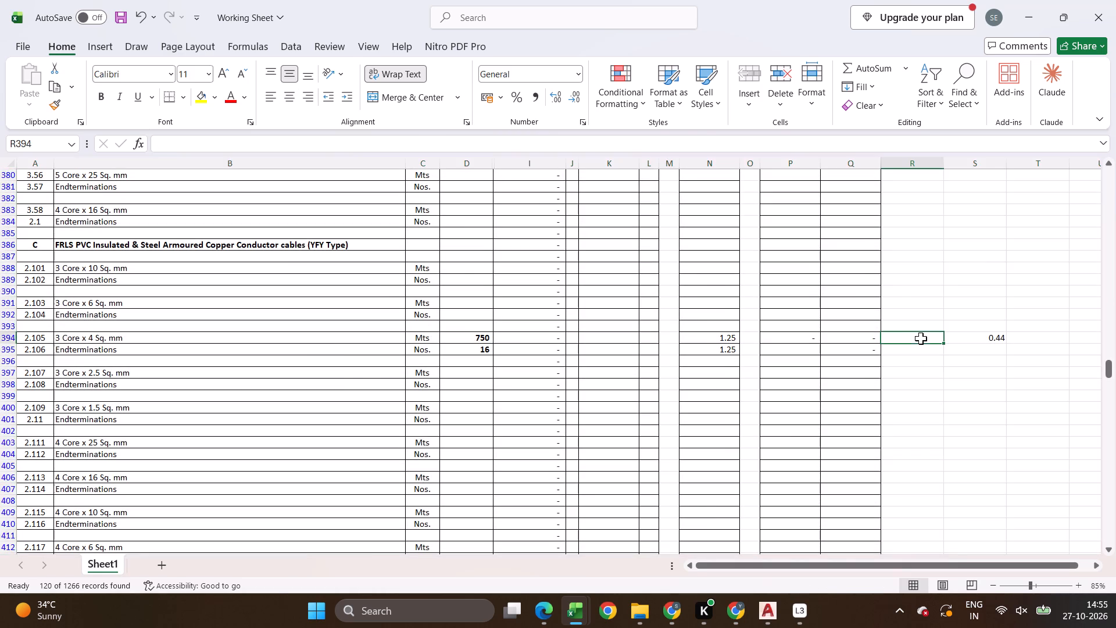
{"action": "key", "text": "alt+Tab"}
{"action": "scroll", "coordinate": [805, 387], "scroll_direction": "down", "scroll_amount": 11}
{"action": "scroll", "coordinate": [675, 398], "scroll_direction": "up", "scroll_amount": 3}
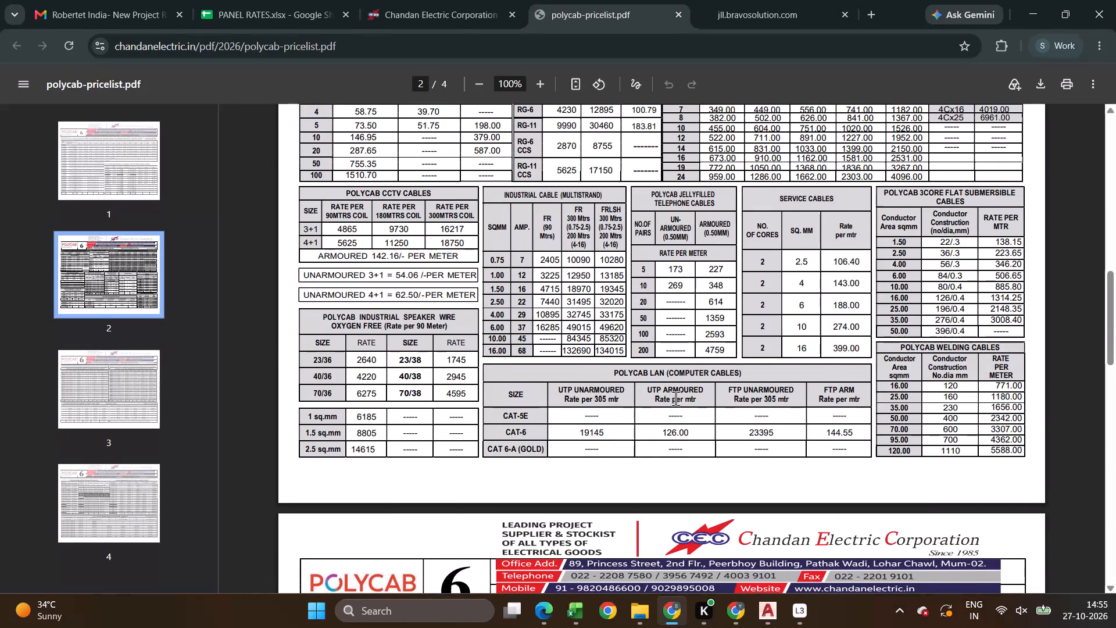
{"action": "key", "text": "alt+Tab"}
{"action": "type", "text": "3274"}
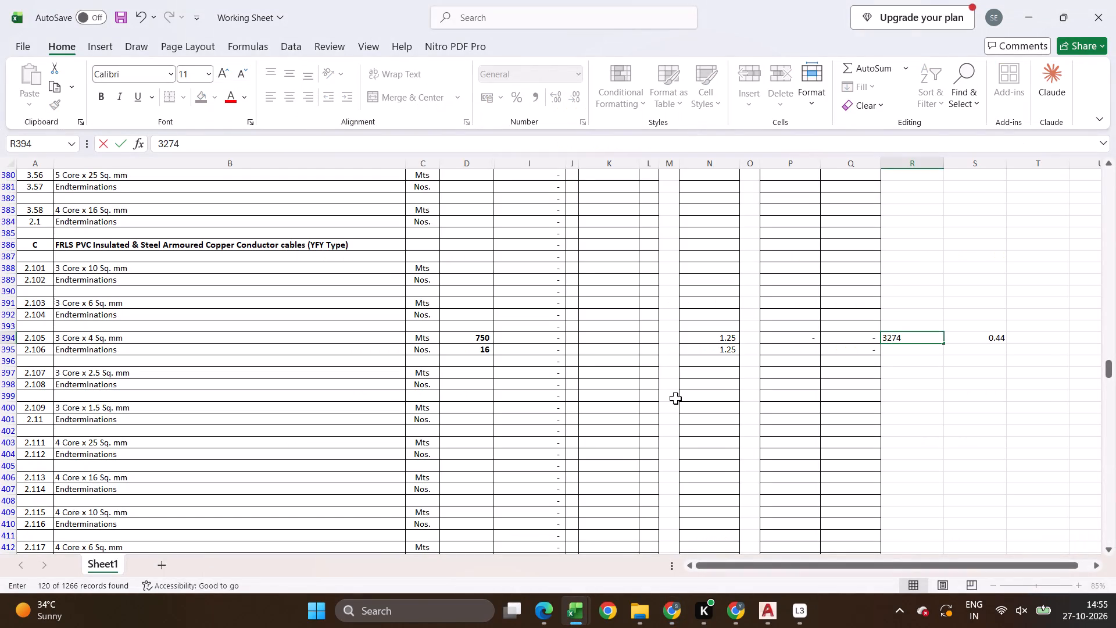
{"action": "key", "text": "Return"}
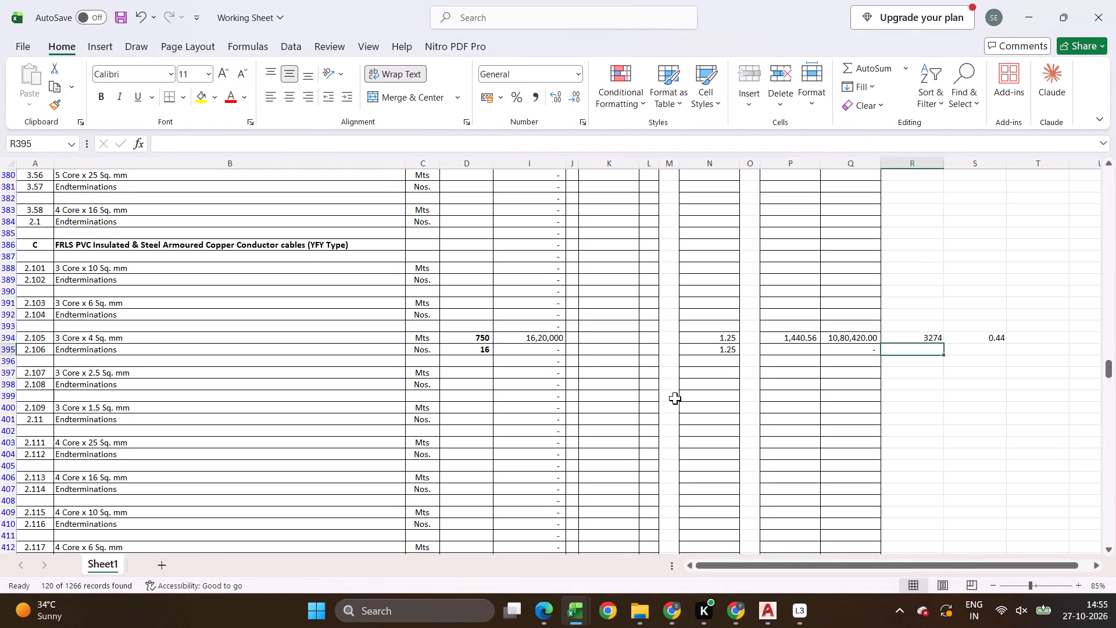
Find the 3 core 4 sqmm copper armoured cable on the price list's fourth page and set R394 to 784.
{"action": "key", "text": "alt+Tab"}
{"action": "scroll", "coordinate": [675, 398], "scroll_direction": "up", "scroll_amount": 1}
{"action": "scroll", "coordinate": [675, 398], "scroll_direction": "down", "scroll_amount": 4}
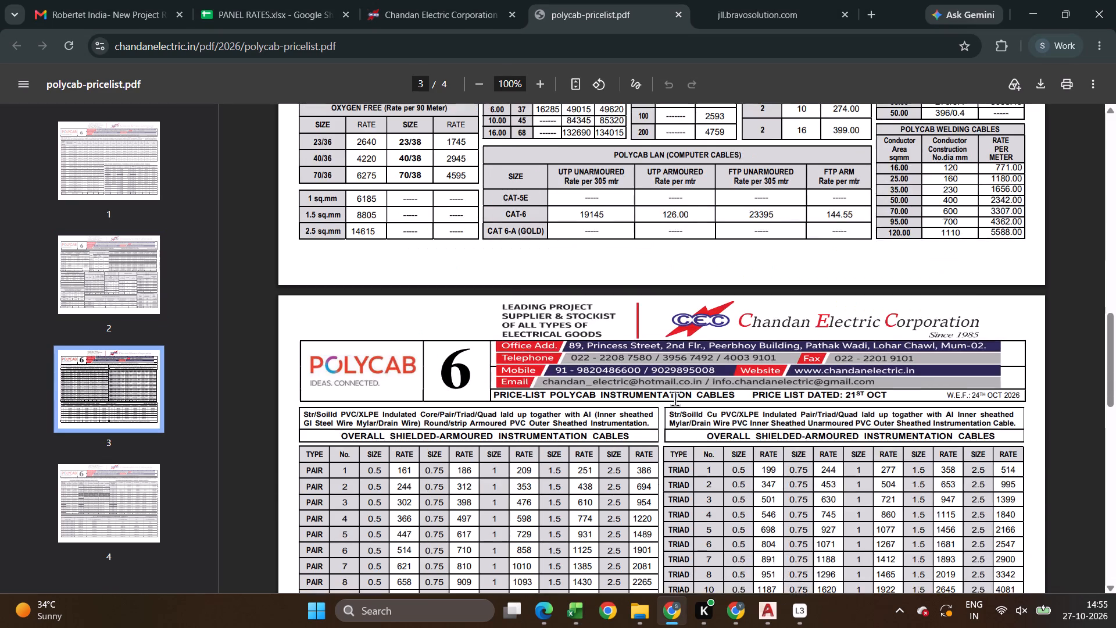
{"action": "scroll", "coordinate": [675, 398], "scroll_direction": "down", "scroll_amount": 4}
{"action": "scroll", "coordinate": [675, 398], "scroll_direction": "up", "scroll_amount": 10}
{"action": "scroll", "coordinate": [675, 398], "scroll_direction": "down", "scroll_amount": 11}
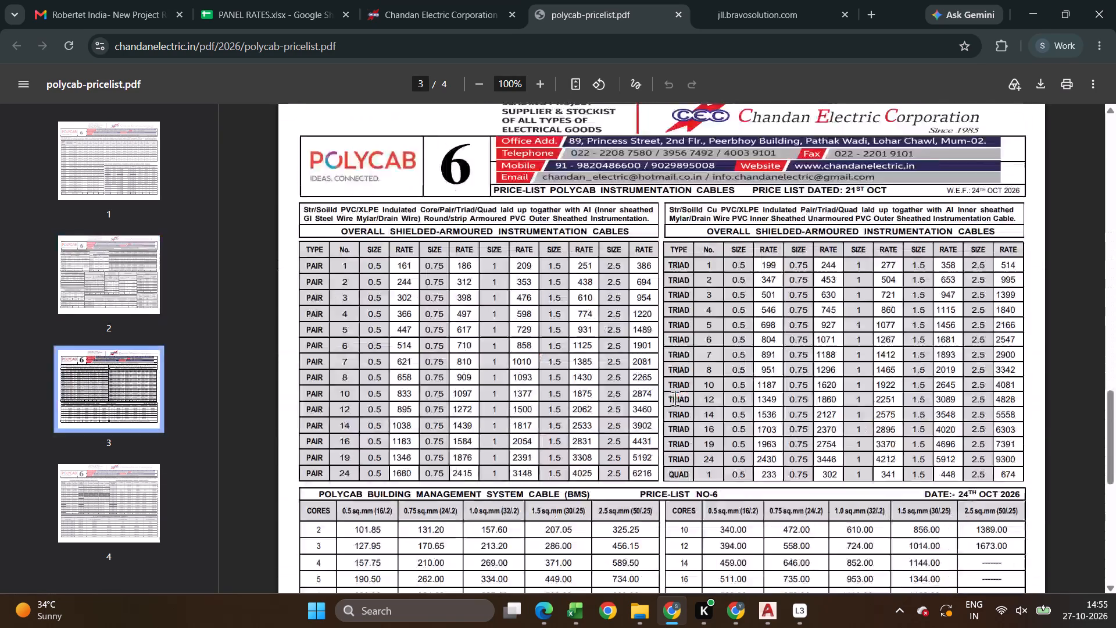
{"action": "scroll", "coordinate": [675, 398], "scroll_direction": "down", "scroll_amount": 6}
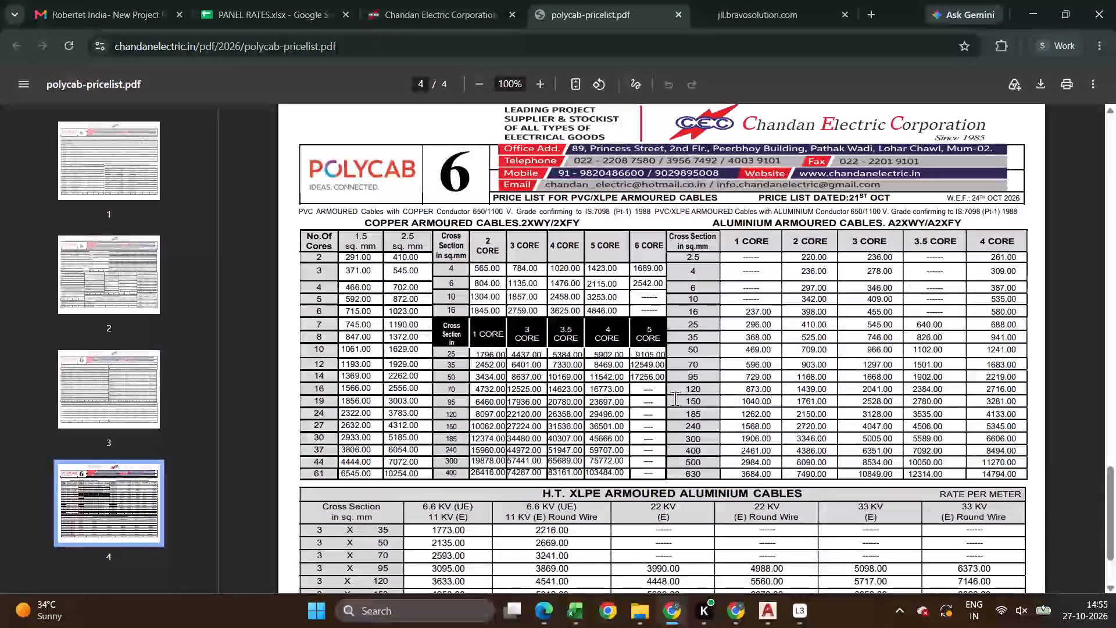
{"action": "key", "text": "alt+Tab"}
{"action": "key", "text": "alt+Tab"}
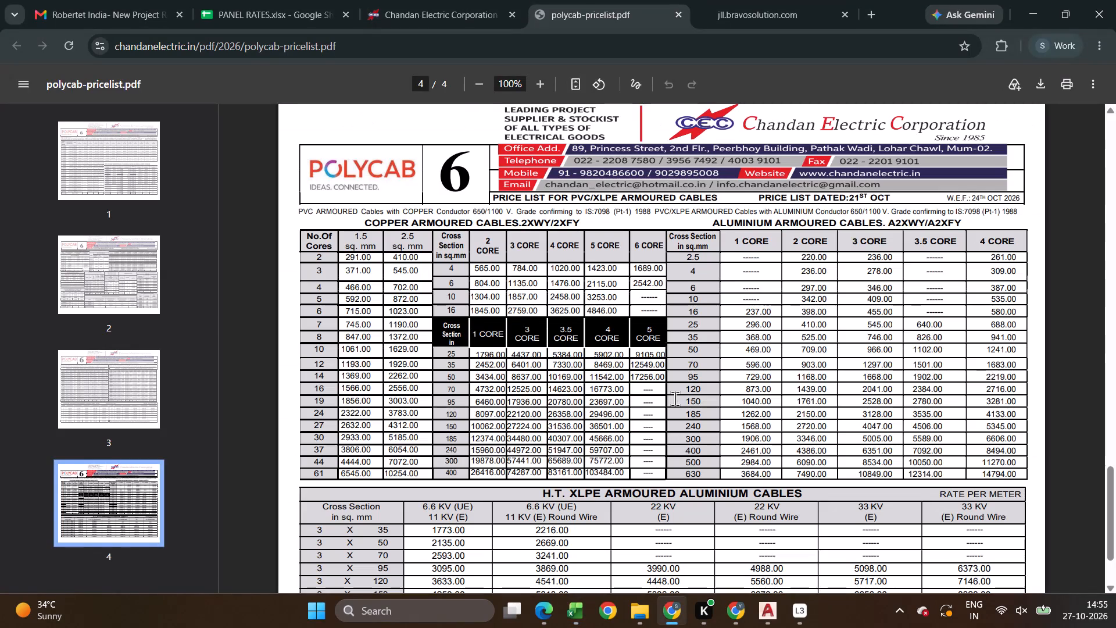
{"action": "key", "text": "alt+Tab"}
{"action": "type", "text": "784"}
{"action": "key", "text": "Escape"}
{"action": "key", "text": "Up"}
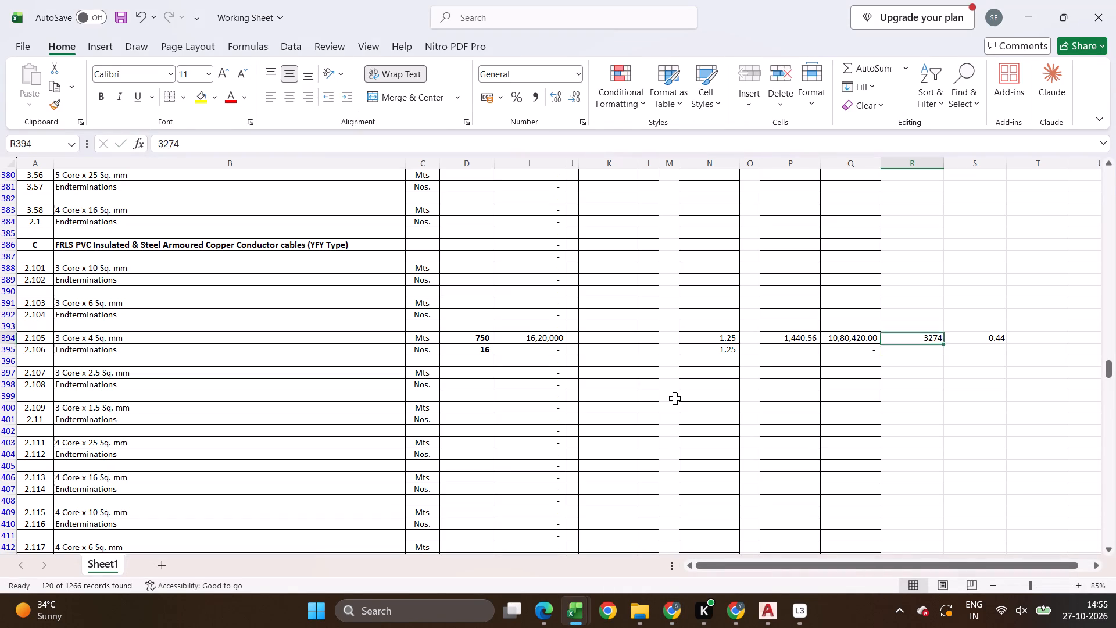
{"action": "type", "text": "784"}
{"action": "key", "text": "Return"}
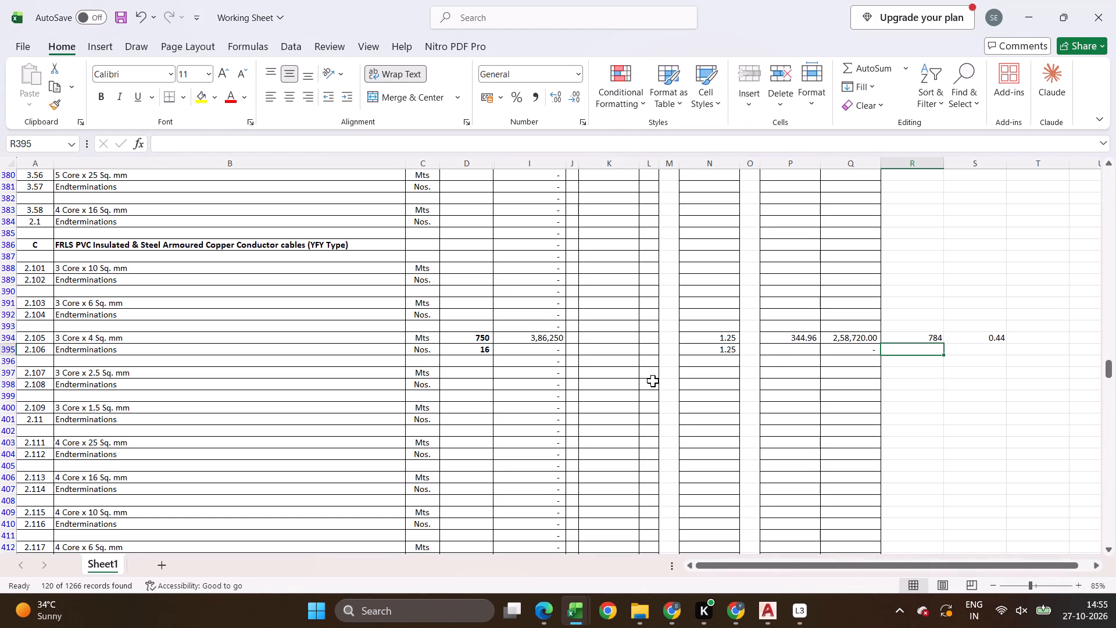
Reapply the quantity filter in column D to hide the rows without quantities again.
{"action": "scroll", "coordinate": [653, 381], "scroll_direction": "down", "scroll_amount": 5}
{"action": "scroll", "coordinate": [653, 381], "scroll_direction": "up", "scroll_amount": 1}
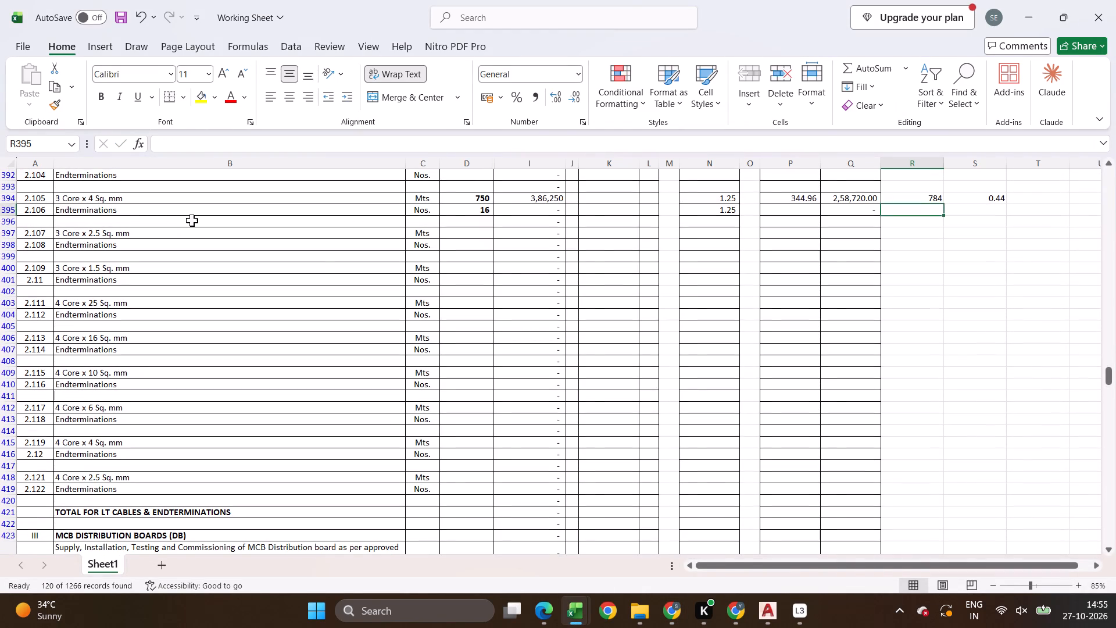
{"action": "left_click", "coordinate": [477, 163]}
{"action": "key", "text": "Left"}
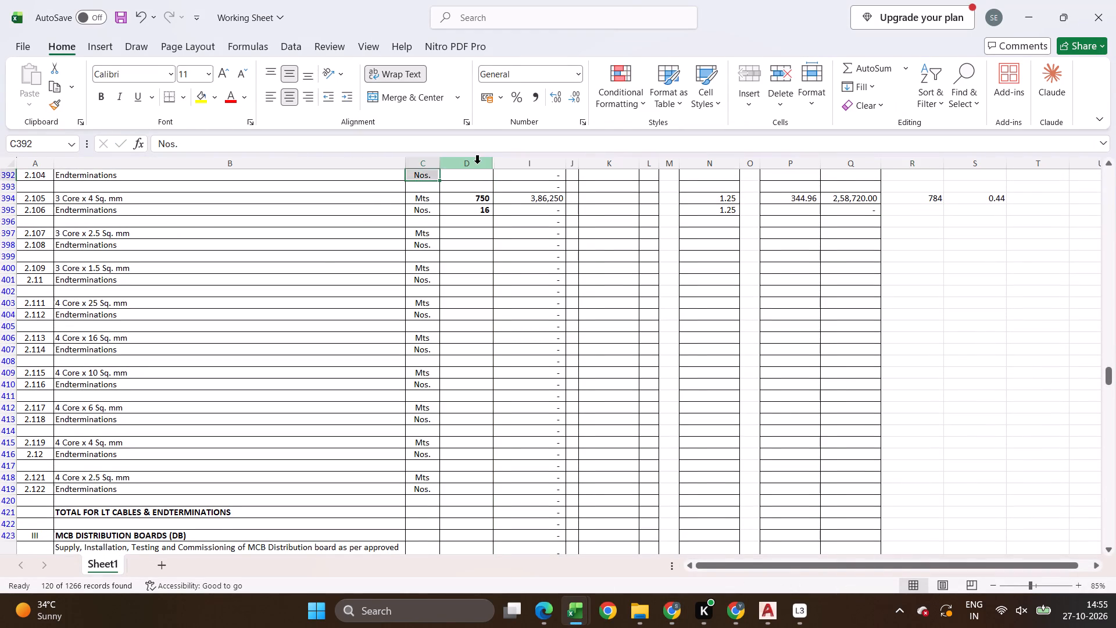
{"action": "key", "text": "Up"}
{"action": "key", "text": "Right"}
{"action": "key", "text": "Right"}
{"action": "key", "text": "Right"}
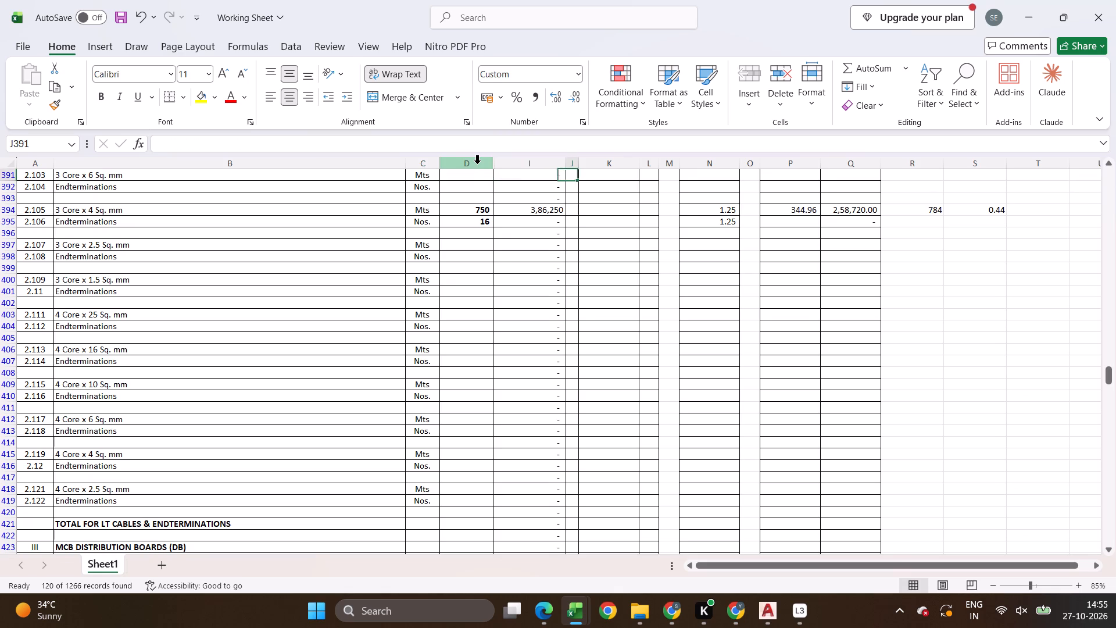
{"action": "key", "text": "ctrl+Up"}
{"action": "key", "text": "Down"}
{"action": "key", "text": "Left"}
{"action": "key", "text": "Up"}
{"action": "scroll", "coordinate": [538, 142], "scroll_direction": "up", "scroll_amount": 1}
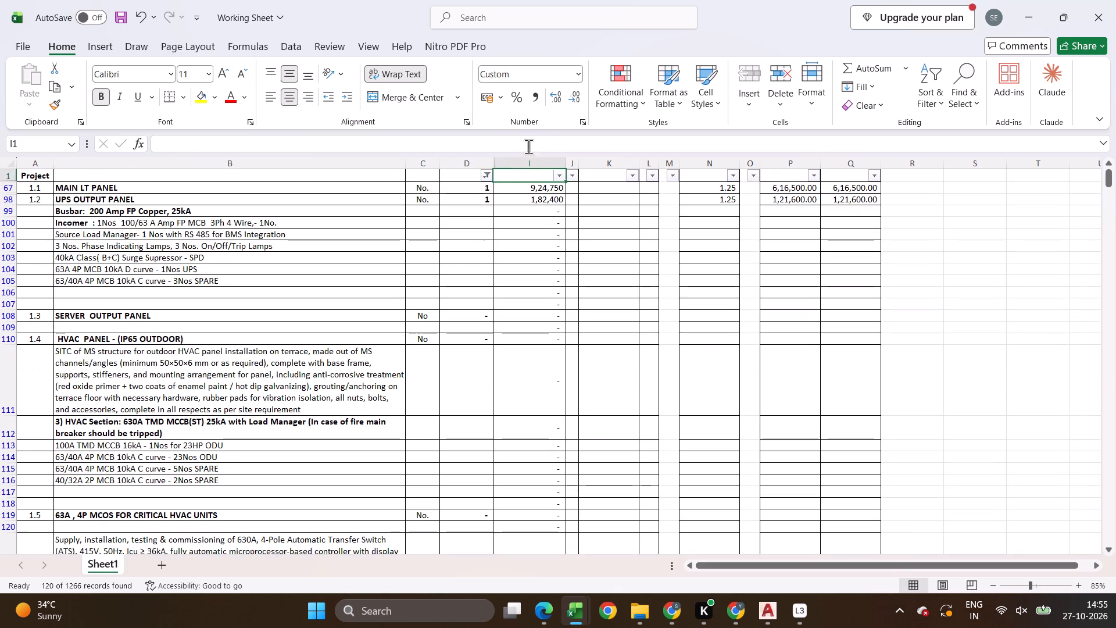
{"action": "left_click", "coordinate": [483, 171]}
{"action": "key", "text": "Return"}
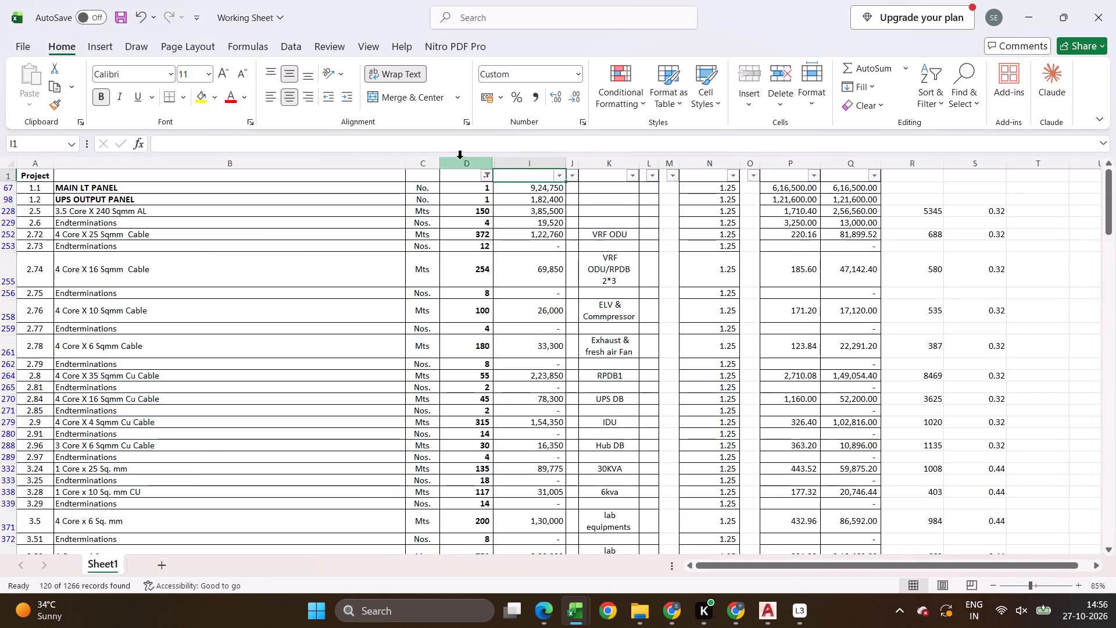
Enter termination rates 1250 in P253 for the 4 Core X 25 Sqmm cable and 650 in P256 for the 4 Core X 16 Sqmm cable.
{"action": "left_click", "coordinate": [795, 249]}
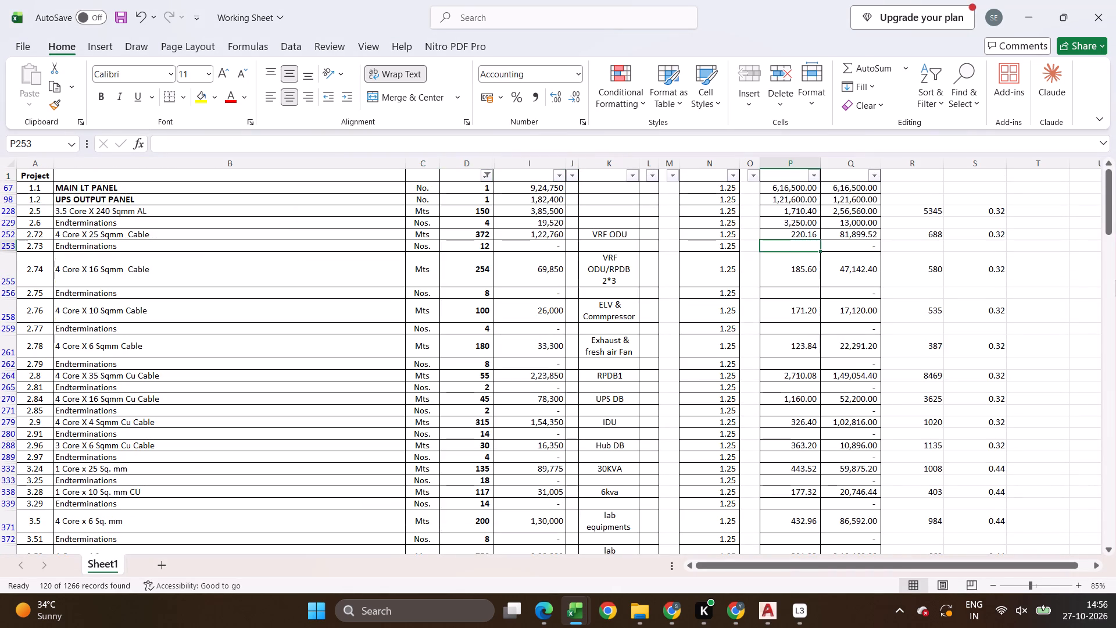
{"action": "type", "text": "1250"}
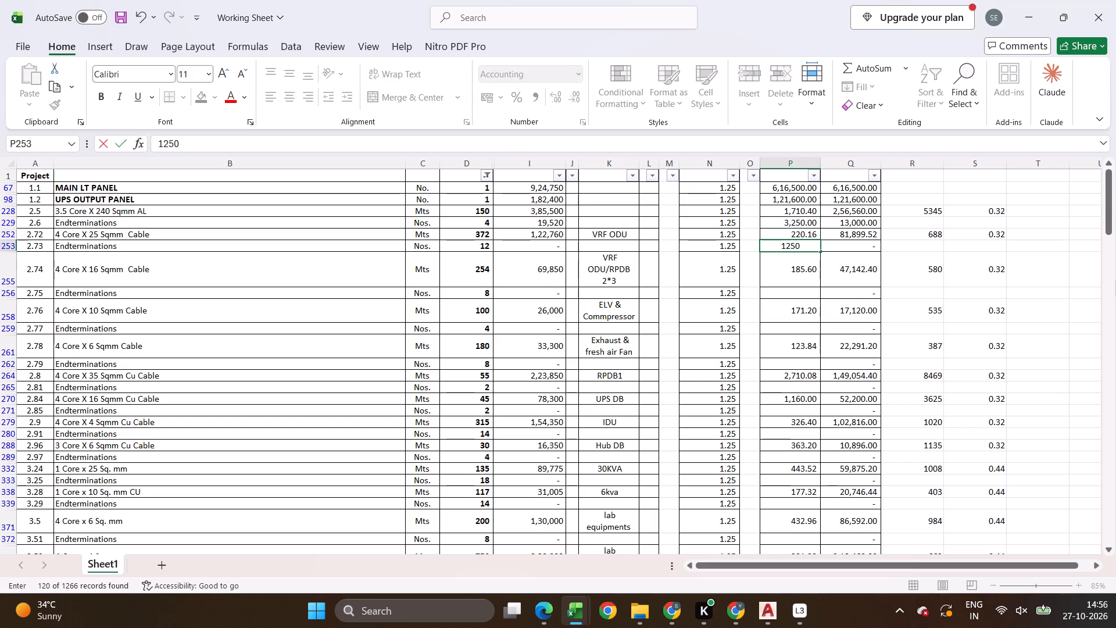
{"action": "key", "text": "Return"}
{"action": "key", "text": "Return"}
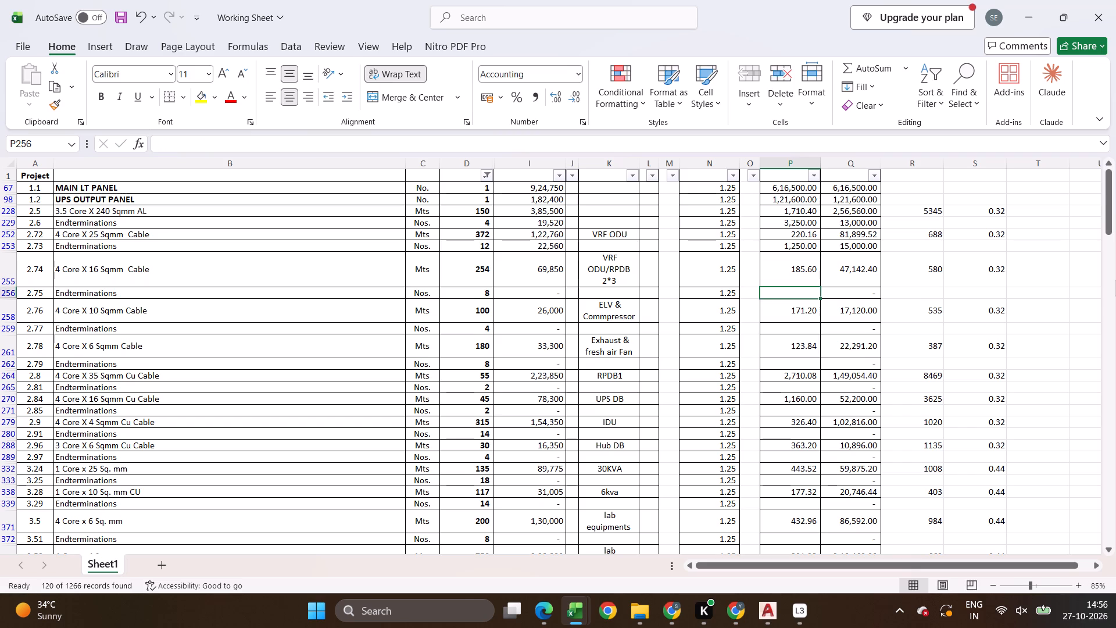
{"action": "type", "text": "650"}
{"action": "key", "text": "Return"}
{"action": "key", "text": "Return"}
{"action": "key", "text": "Return"}
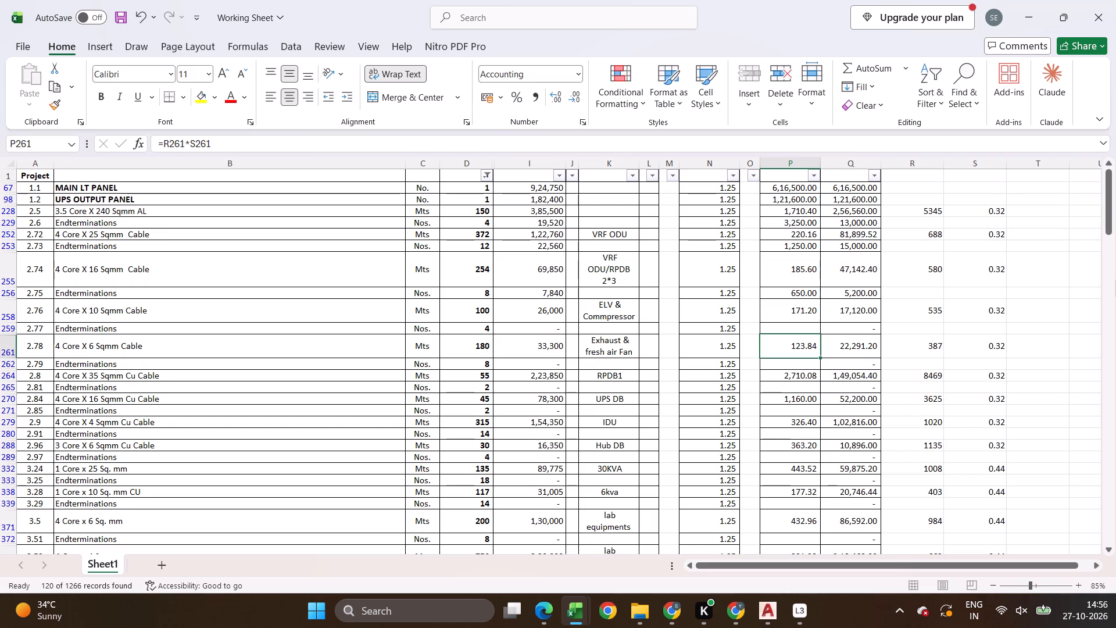
Enter termination rate 350 in P259 and P262 for the 4 Core X 10 Sqmm and 4 Core X 6 Sqmm cables.
{"action": "key", "text": "Up"}
{"action": "type", "text": "350"}
{"action": "key", "text": "Return"}
{"action": "key", "text": "Return"}
{"action": "type", "text": "350"}
{"action": "key", "text": "Return"}
{"action": "key", "text": "Return"}
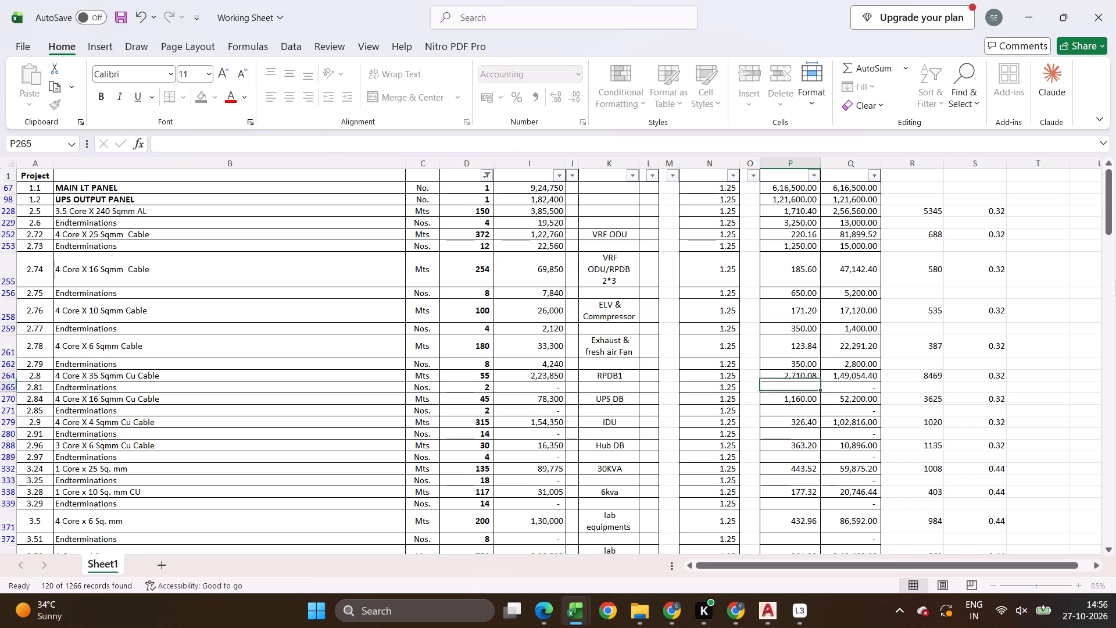
Enter termination rates 300 in P265 for the 4 Core X 35 Sqmm Cu cable and 350 in P271 for the 4 Core X 16 Sqmm Cu cable.
{"action": "type", "text": "300"}
{"action": "key", "text": "Return"}
{"action": "key", "text": "Return"}
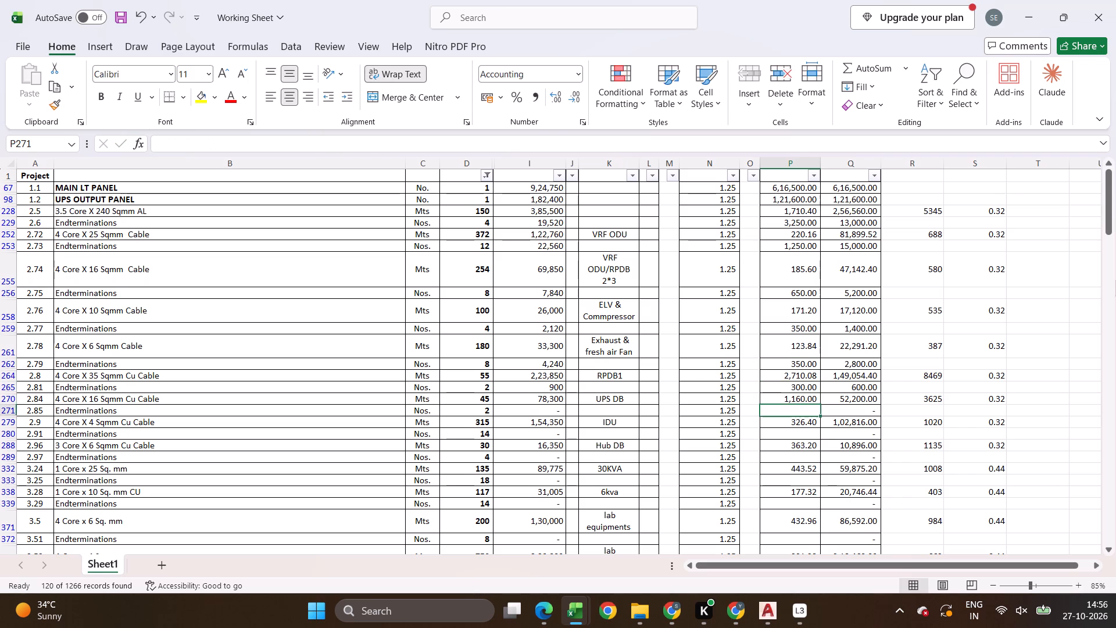
{"action": "type", "text": "350"}
{"action": "key", "text": "Return"}
{"action": "key", "text": "Return"}
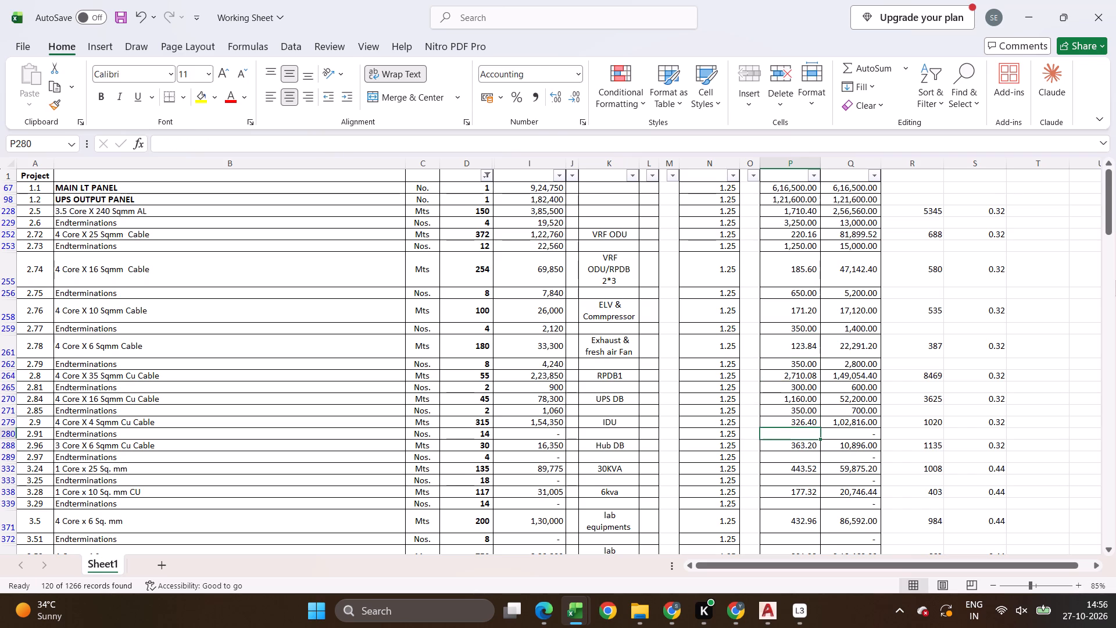
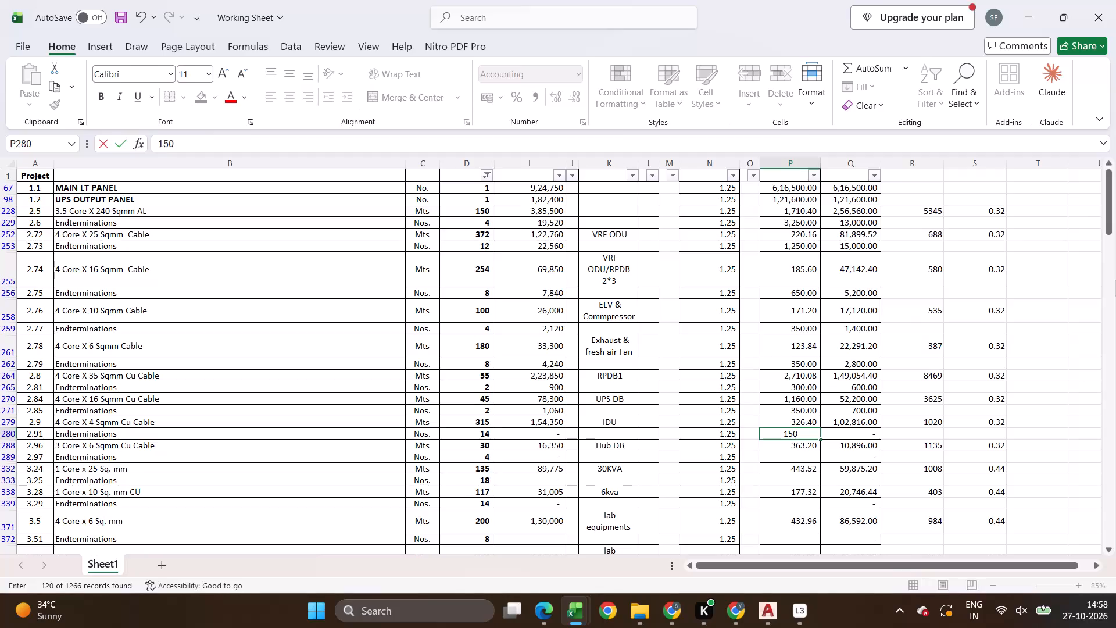
Enter termination rates 150 in P280 for the 4 Core X 4 Sqmm Cu cable and 250 in P289 for the 3 Core X 6 Sqmm Cu cable.
{"action": "key", "text": "Return"}
{"action": "key", "text": "Return"}
{"action": "type", "text": "250"}
{"action": "key", "text": "Return"}
{"action": "key", "text": "Return"}
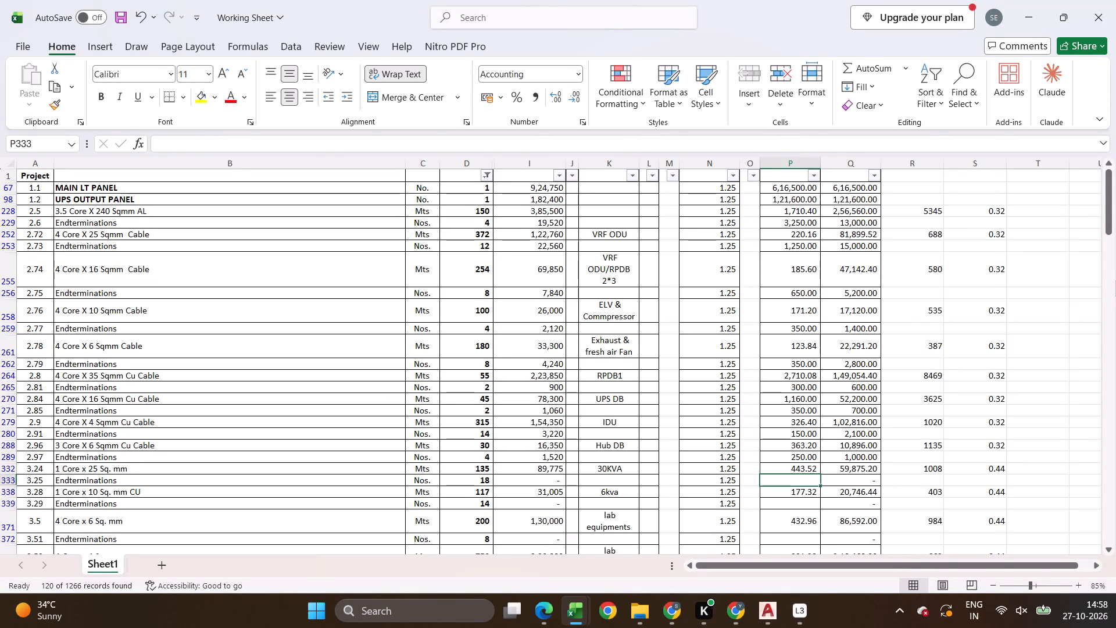
Enter termination rate 250 in P333 and P339 for the 1 Core x 25 Sq. mm and 1 Core x 10 Sq. mm cables.
{"action": "type", "text": "250"}
{"action": "key", "text": "Return"}
{"action": "key", "text": "Return"}
{"action": "type", "text": "250"}
{"action": "key", "text": "Return"}
{"action": "key", "text": "Return"}
Enter termination rates 350 in P372 and P375 for the 4 Core x 6 and 4 Core x 4 cables, and 250 in P395 for the 3 Core x 4 cable.
{"action": "type", "text": "350"}
{"action": "key", "text": "Return"}
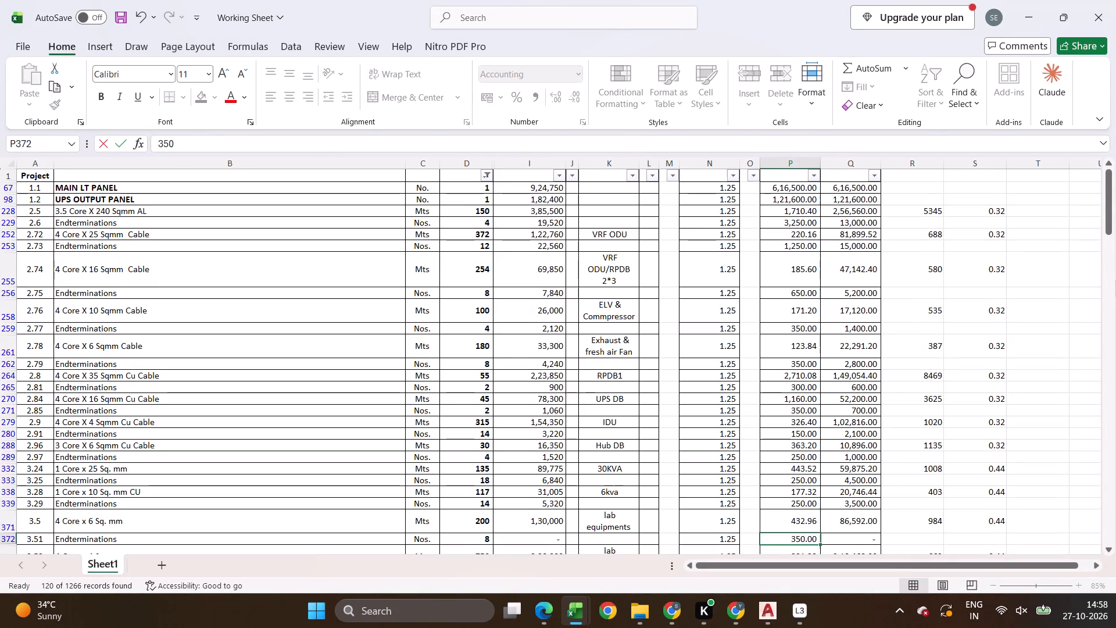
{"action": "key", "text": "Return"}
{"action": "type", "text": "350"}
{"action": "key", "text": "Return"}
{"action": "key", "text": "Return"}
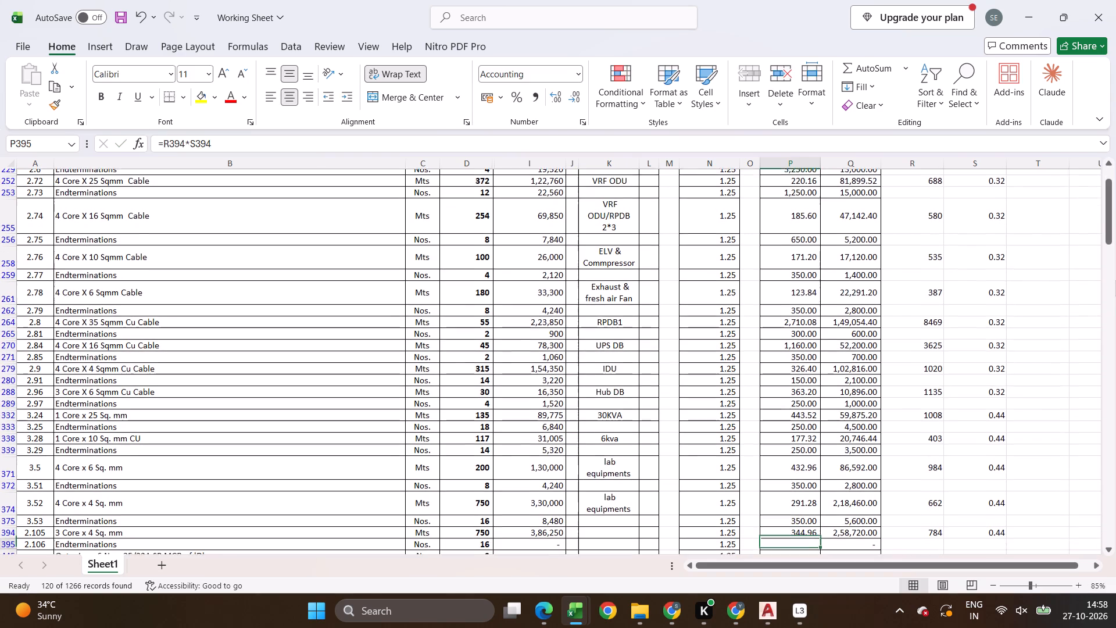
{"action": "type", "text": "250"}
{"action": "key", "text": "Return"}
{"action": "key", "text": "Return"}
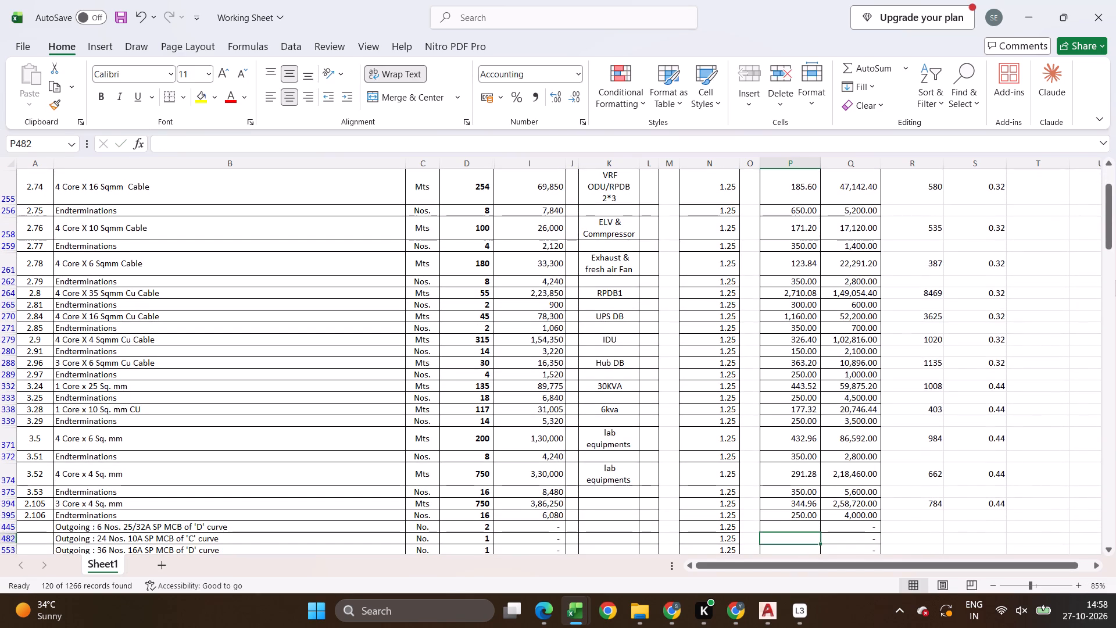
Select the filtered rows from the last cable termination in row 395 down through row 676.
{"action": "scroll", "coordinate": [897, 287], "scroll_direction": "down", "scroll_amount": 5}
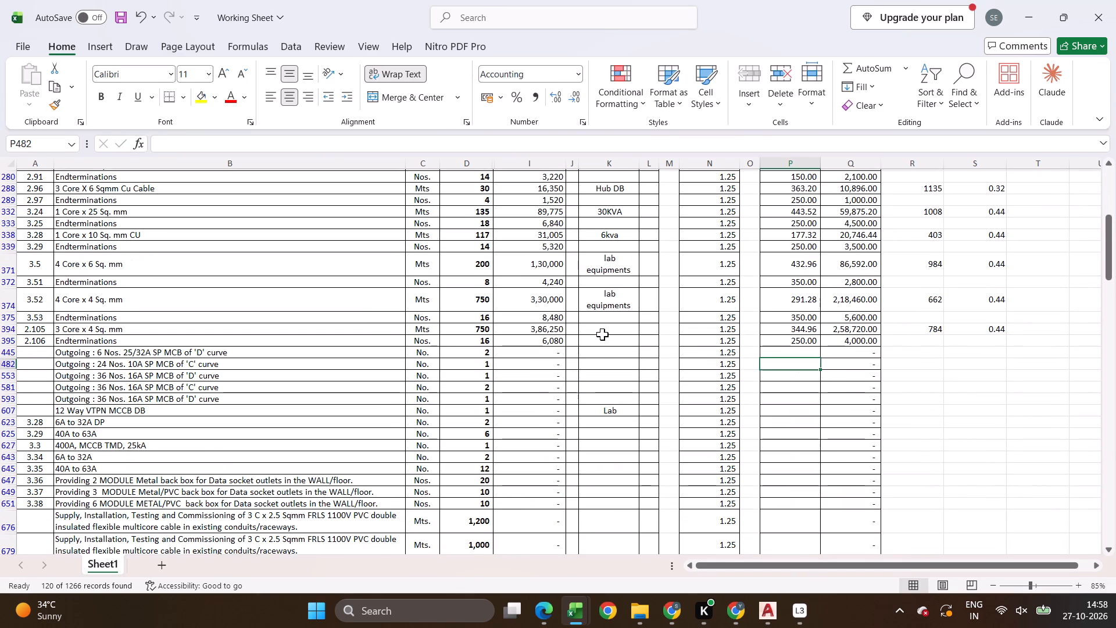
{"action": "scroll", "coordinate": [483, 252], "scroll_direction": "up", "scroll_amount": 4}
{"action": "scroll", "coordinate": [21, 517], "scroll_direction": "down", "scroll_amount": 3}
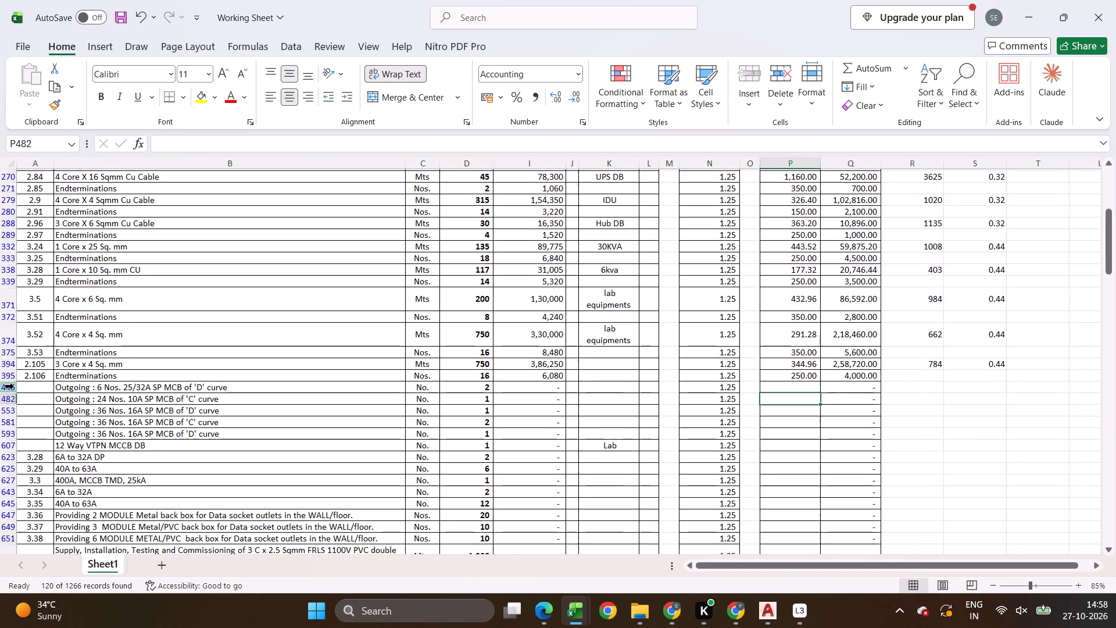
{"action": "left_click_drag", "start_coordinate": [8, 376], "coordinate": [5, 490]}
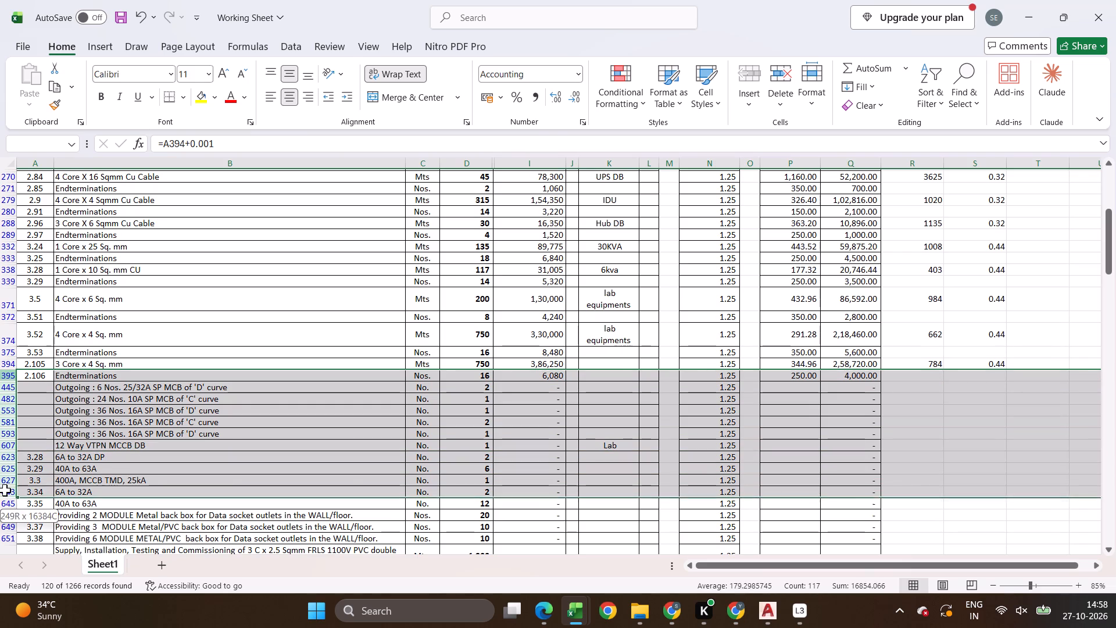
{"action": "left_click_drag", "start_coordinate": [5, 490], "coordinate": [7, 553]}
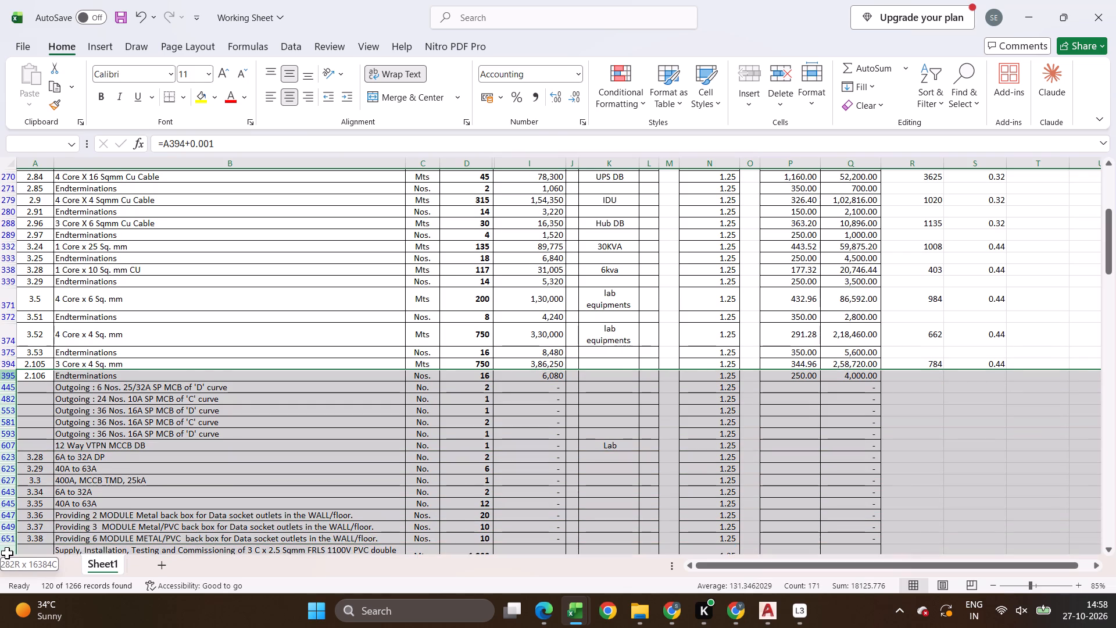
Unhide the filtered-out rows in the range from row 395 down through row 676.
{"action": "left_click_drag", "start_coordinate": [7, 553], "coordinate": [10, 454]}
{"action": "double_click", "coordinate": [9, 449]}
{"action": "left_click", "coordinate": [791, 376]}
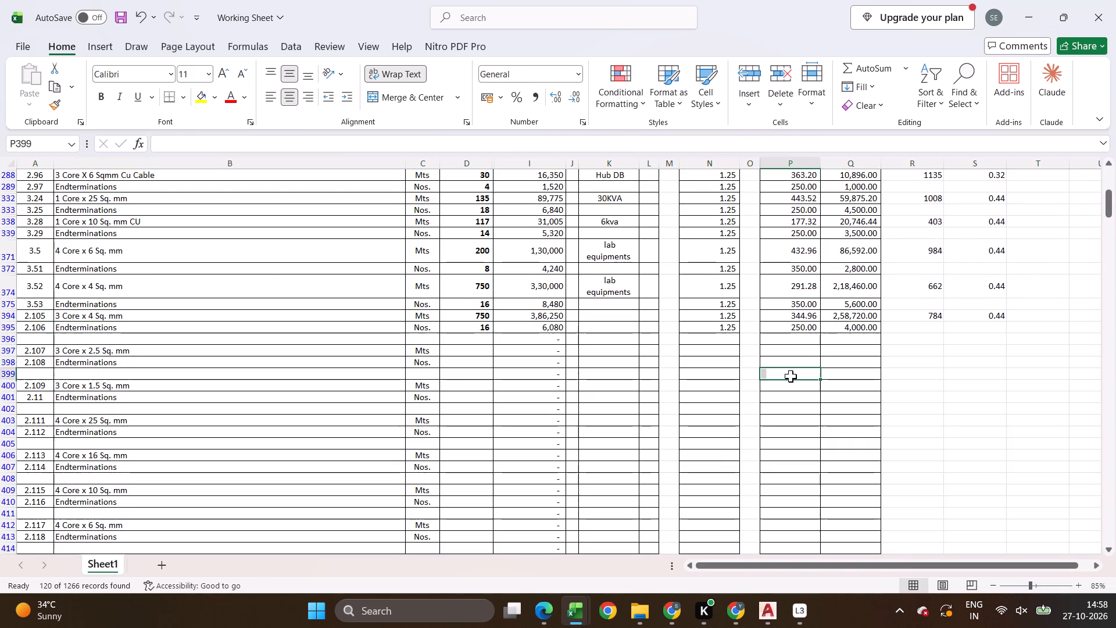
Examine the remaining BOQ items below the row 395 cable termination, including sockets and light points, ending at the MCB distribution boards around row 445.
{"action": "key", "text": "ctrl+Down"}
{"action": "key", "text": "ctrl+Left"}
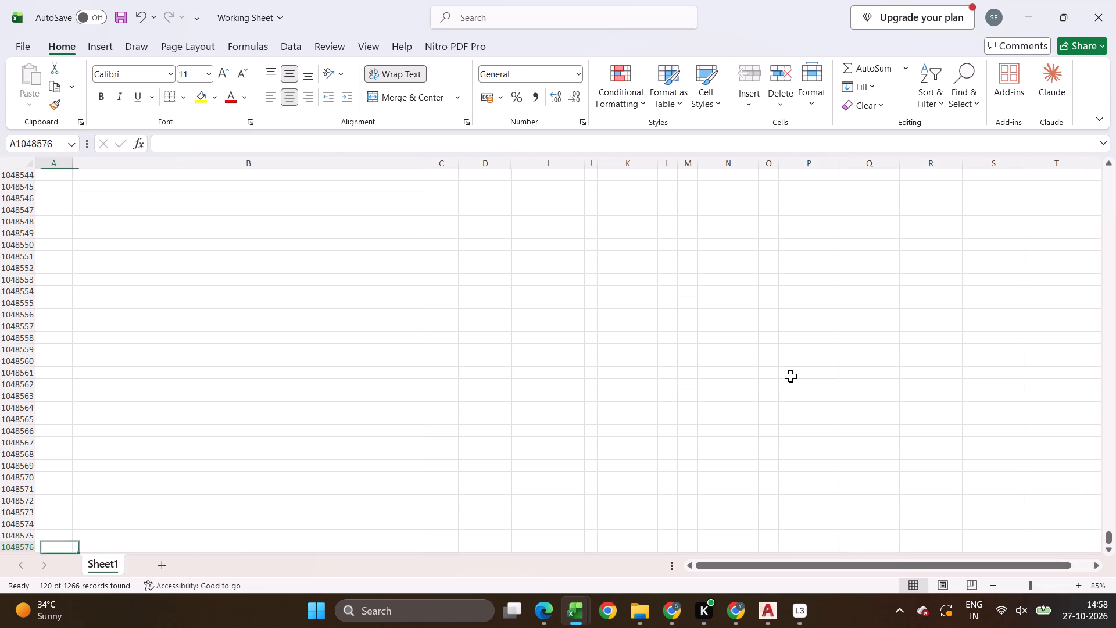
{"action": "key", "text": "Right"}
{"action": "key", "text": "Right"}
{"action": "key", "text": "Right"}
{"action": "key", "text": "Right"}
{"action": "key", "text": "Right"}
{"action": "key", "text": "Right"}
{"action": "key", "text": "ctrl+Up"}
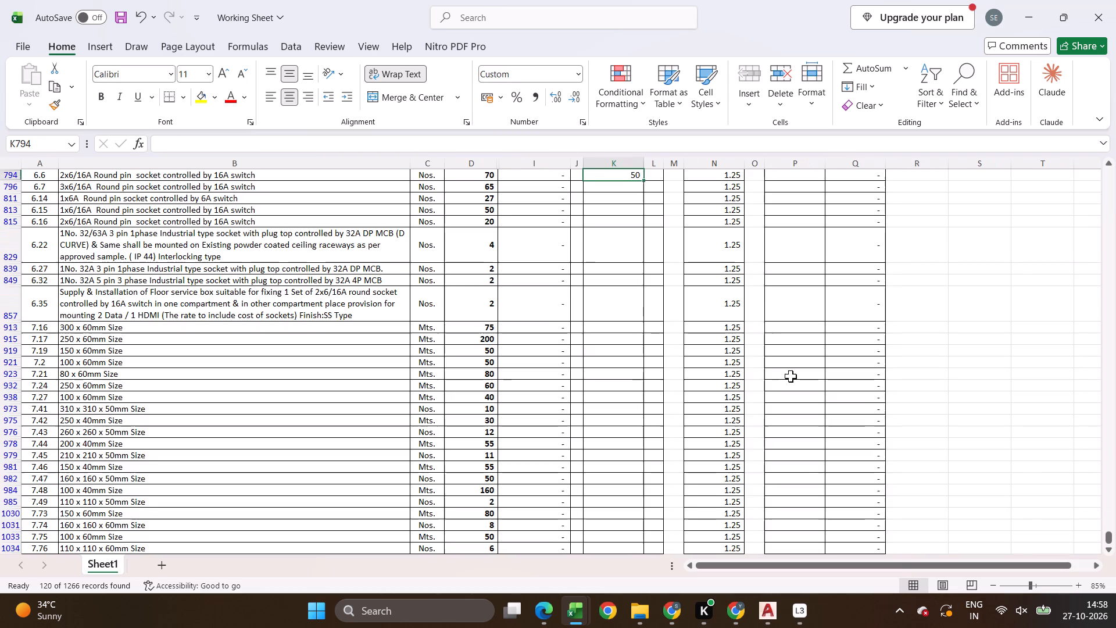
{"action": "key", "text": "Right"}
{"action": "key", "text": "Right"}
{"action": "key", "text": "Right"}
{"action": "key", "text": "Left"}
{"action": "scroll", "coordinate": [791, 376], "scroll_direction": "up", "scroll_amount": 5}
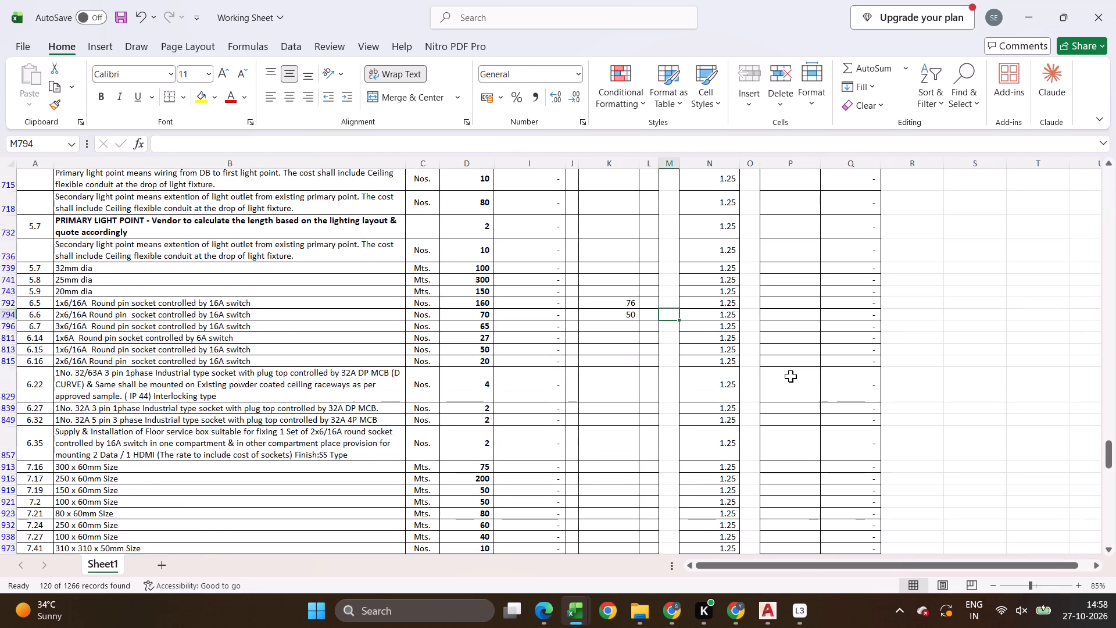
{"action": "scroll", "coordinate": [791, 376], "scroll_direction": "up", "scroll_amount": 5}
{"action": "left_click", "coordinate": [805, 401]}
{"action": "key", "text": "ctrl+Up"}
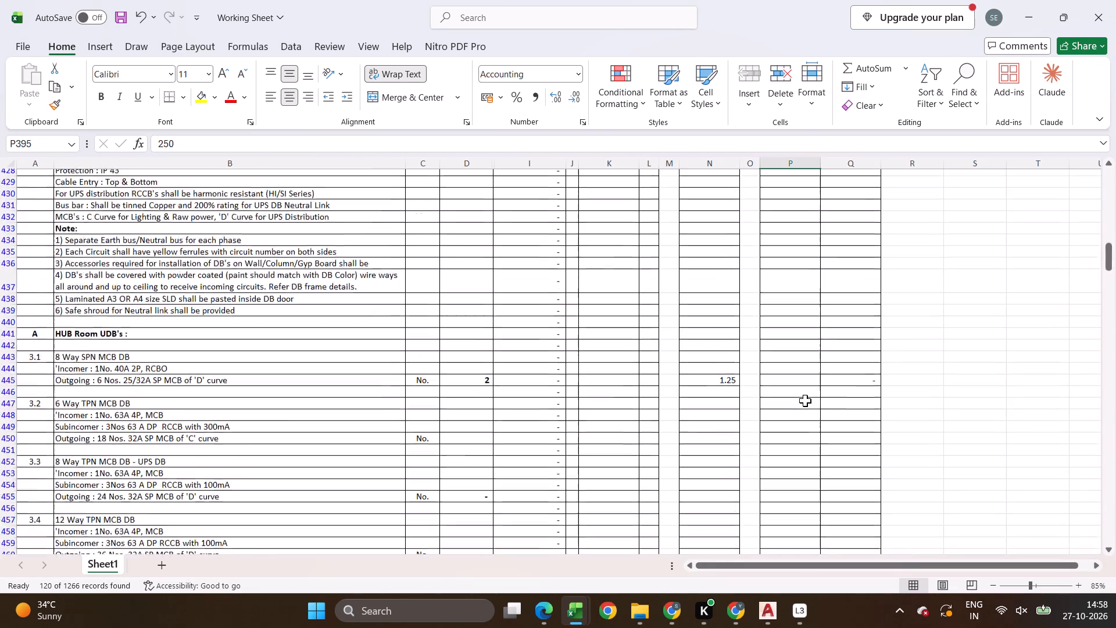
{"action": "key", "text": "Left"}
{"action": "key", "text": "Left"}
{"action": "key", "text": "ctrl+Down"}
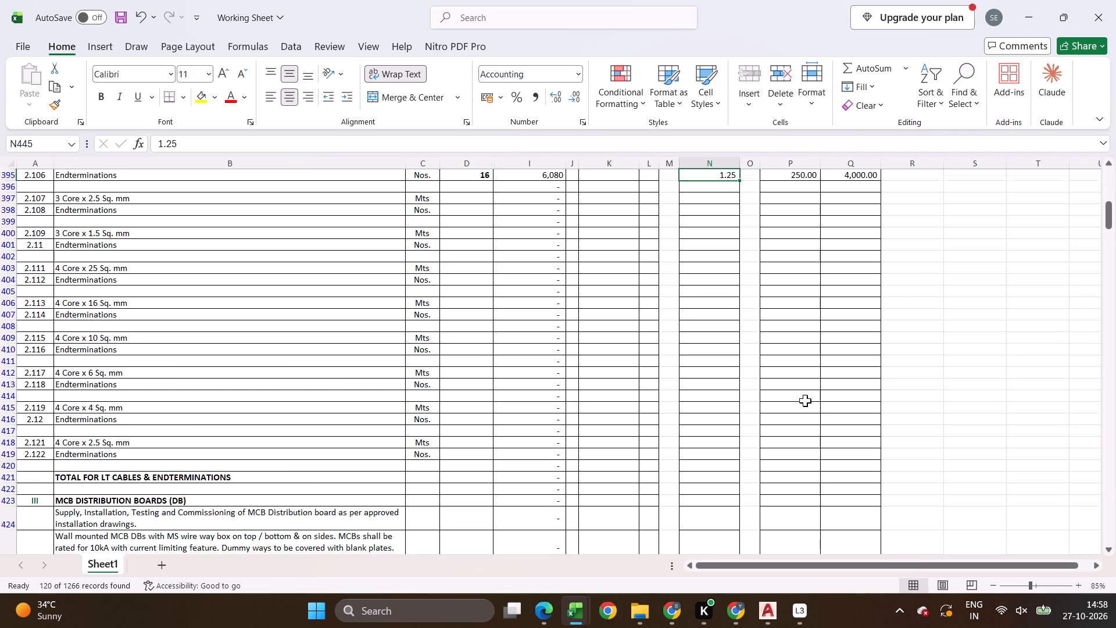
{"action": "scroll", "coordinate": [805, 401], "scroll_direction": "down", "scroll_amount": 4}
Switch to the polycab-pricelist PDF in Google Chrome.
{"action": "key", "text": "alt+Tab"}
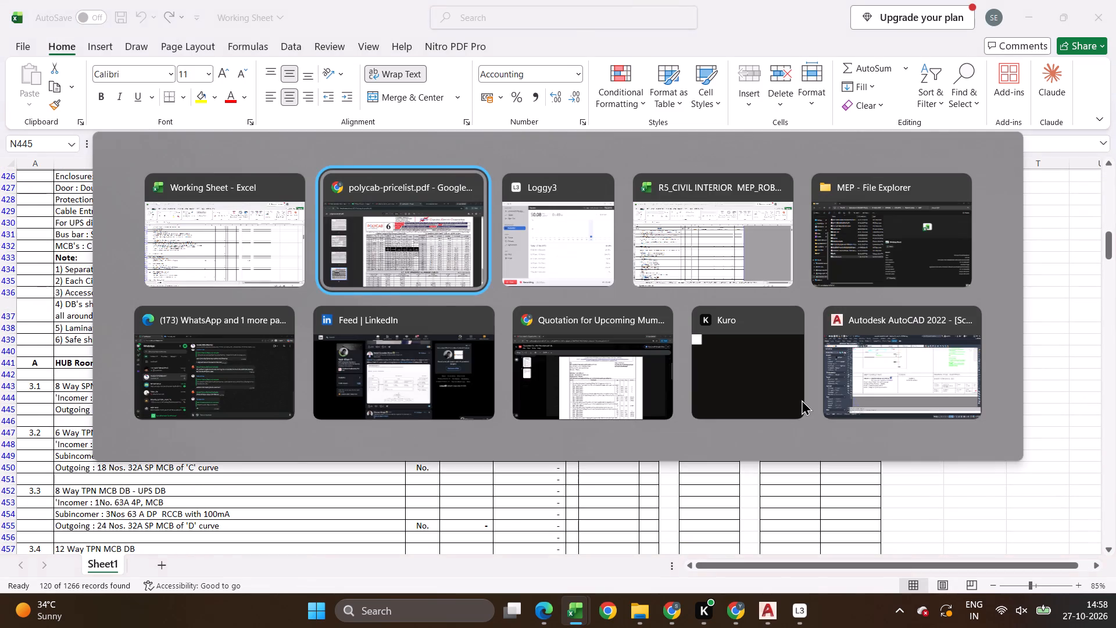
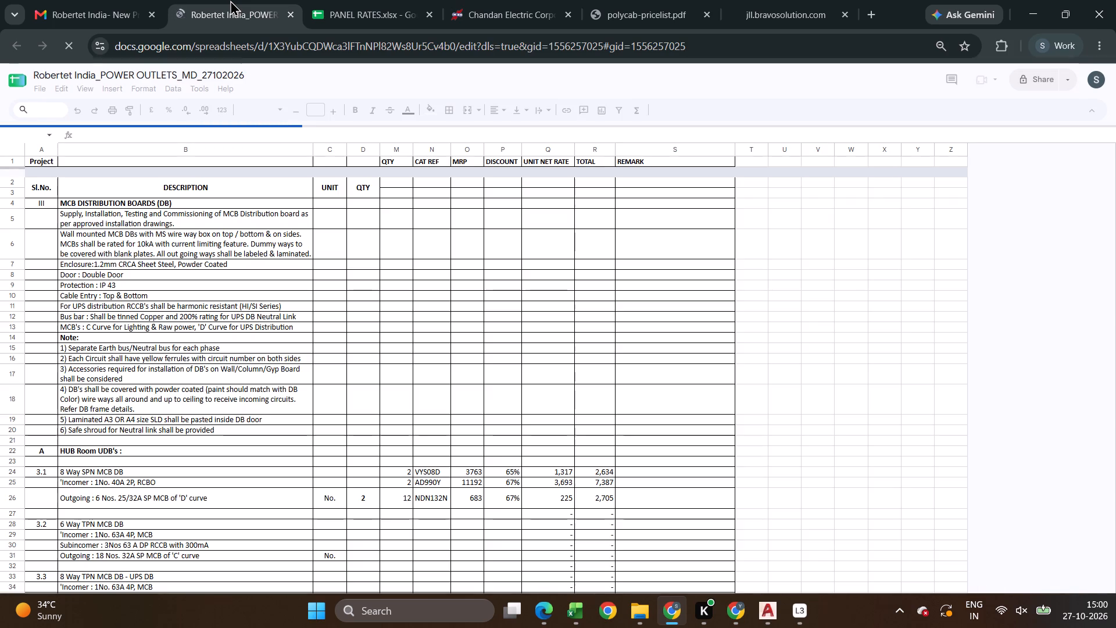
Sum the item 3.7 8 Way TPN MCB DB totals in the POWER OUTLETS Google sheet and enter 20460 in P482 of the Excel Working Sheet.
{"action": "scroll", "coordinate": [686, 512], "scroll_direction": "down", "scroll_amount": 16}
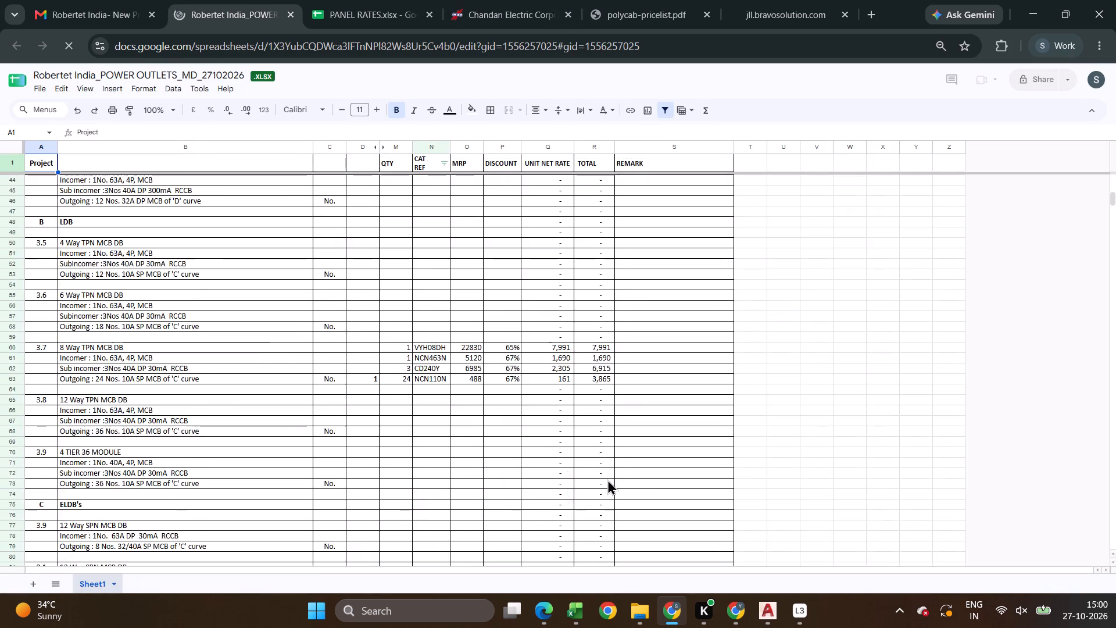
{"action": "scroll", "coordinate": [607, 479], "scroll_direction": "down", "scroll_amount": 2}
{"action": "scroll", "coordinate": [607, 479], "scroll_direction": "up", "scroll_amount": 17}
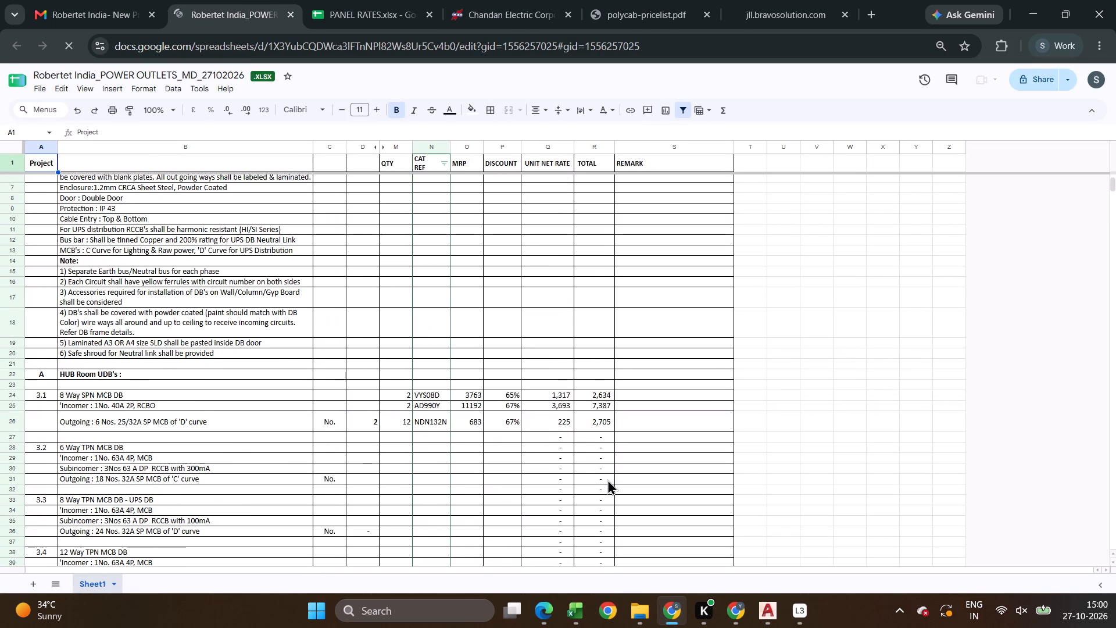
{"action": "scroll", "coordinate": [607, 479], "scroll_direction": "down", "scroll_amount": 10}
{"action": "scroll", "coordinate": [607, 479], "scroll_direction": "up", "scroll_amount": 4}
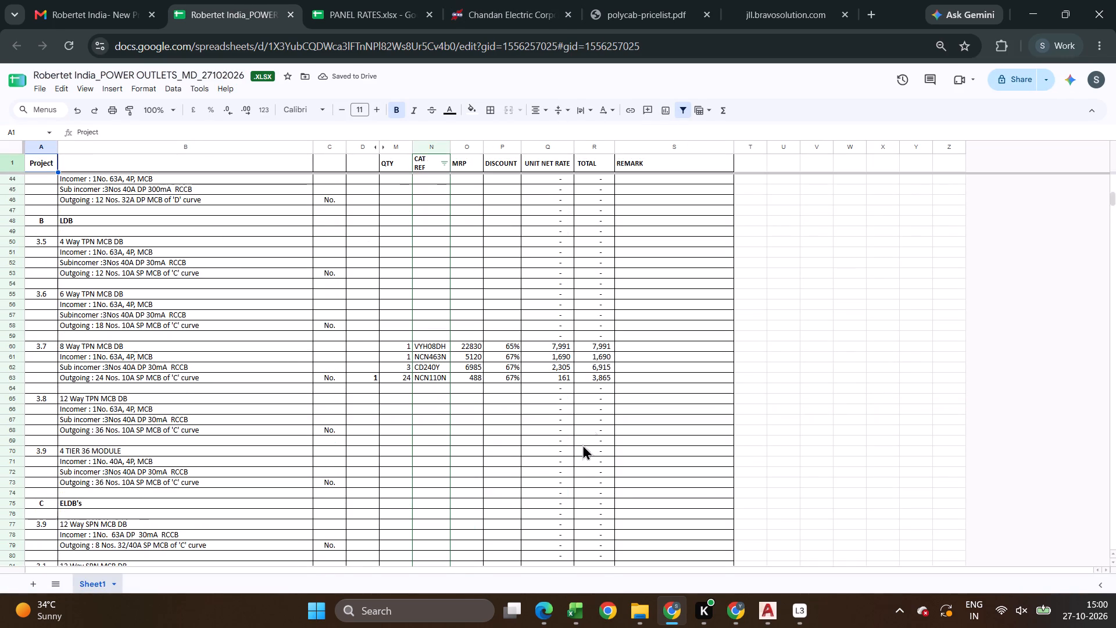
{"action": "left_click_drag", "start_coordinate": [597, 342], "coordinate": [598, 374]}
{"action": "key", "text": "alt+grave"}
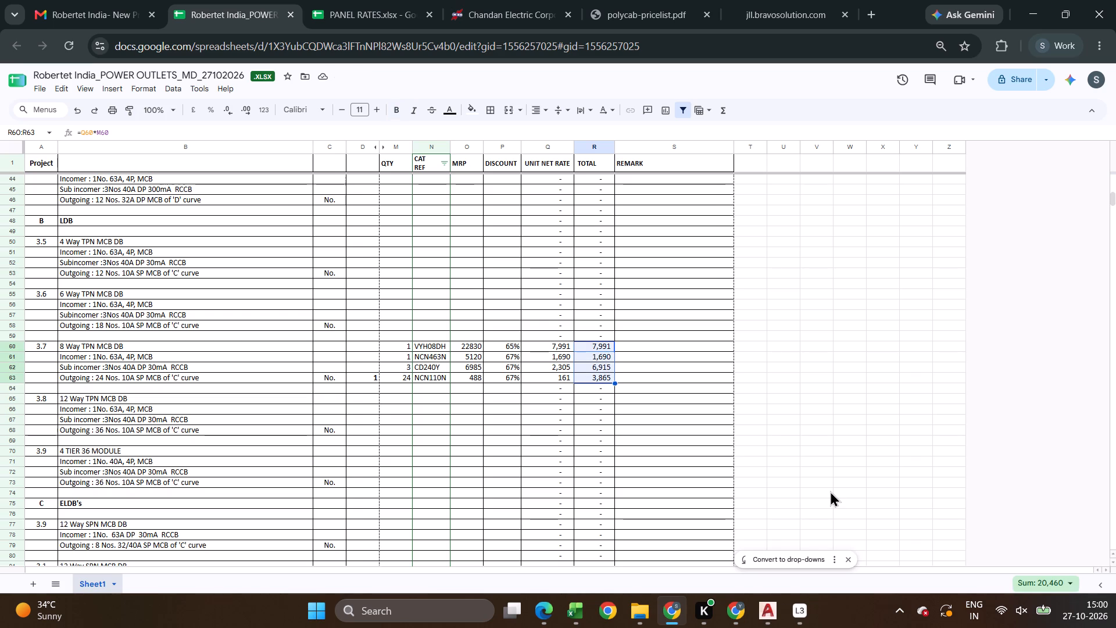
{"action": "key", "text": "alt+Tab"}
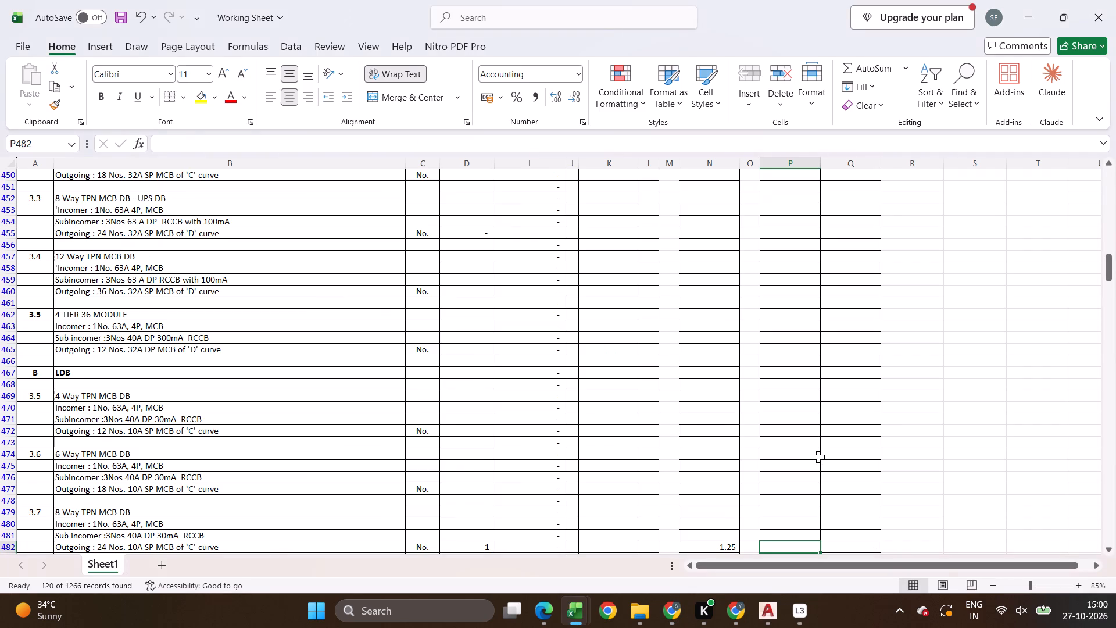
{"action": "type", "text": "20426"}
{"action": "key", "text": "Return"}
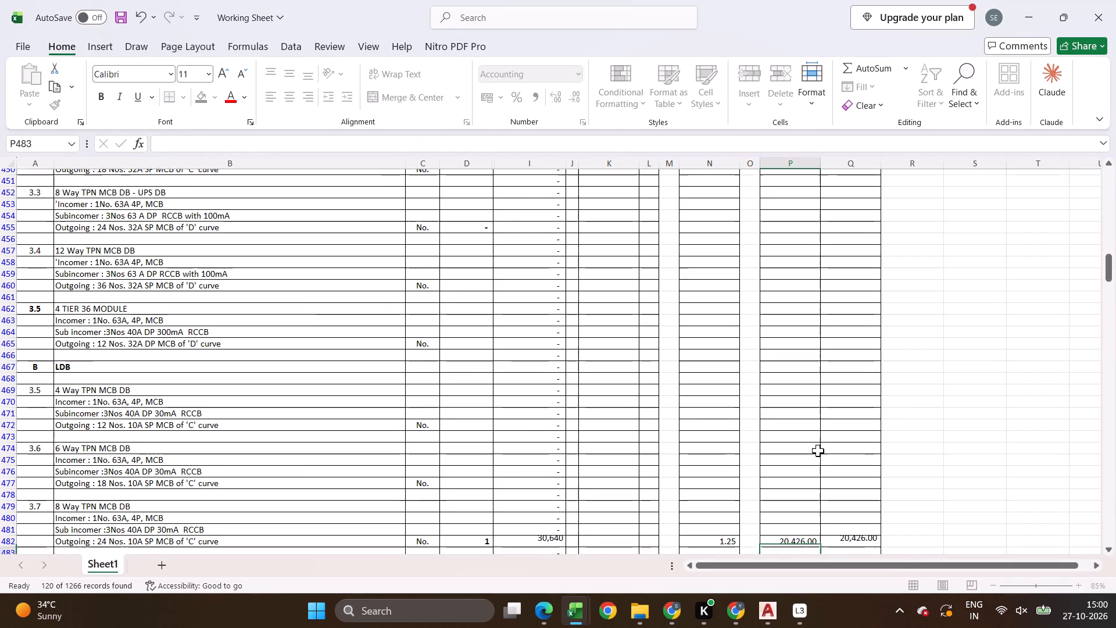
{"action": "key", "text": "alt+Tab"}
{"action": "key", "text": "alt+Tab"}
{"action": "key", "text": "Up"}
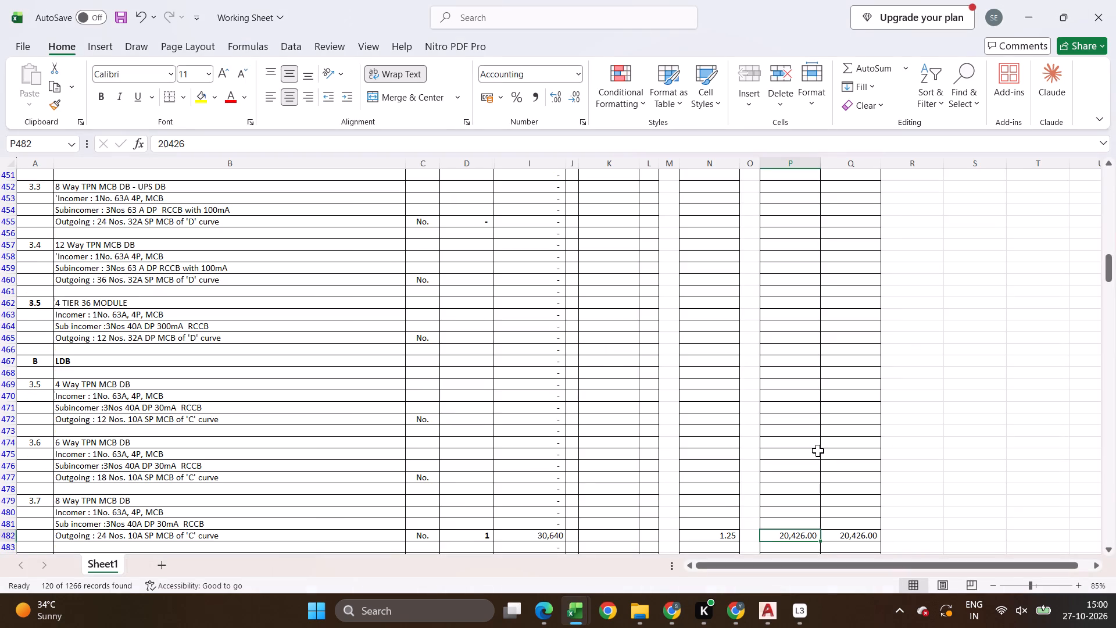
{"action": "type", "text": "20460"}
{"action": "key", "text": "Return"}
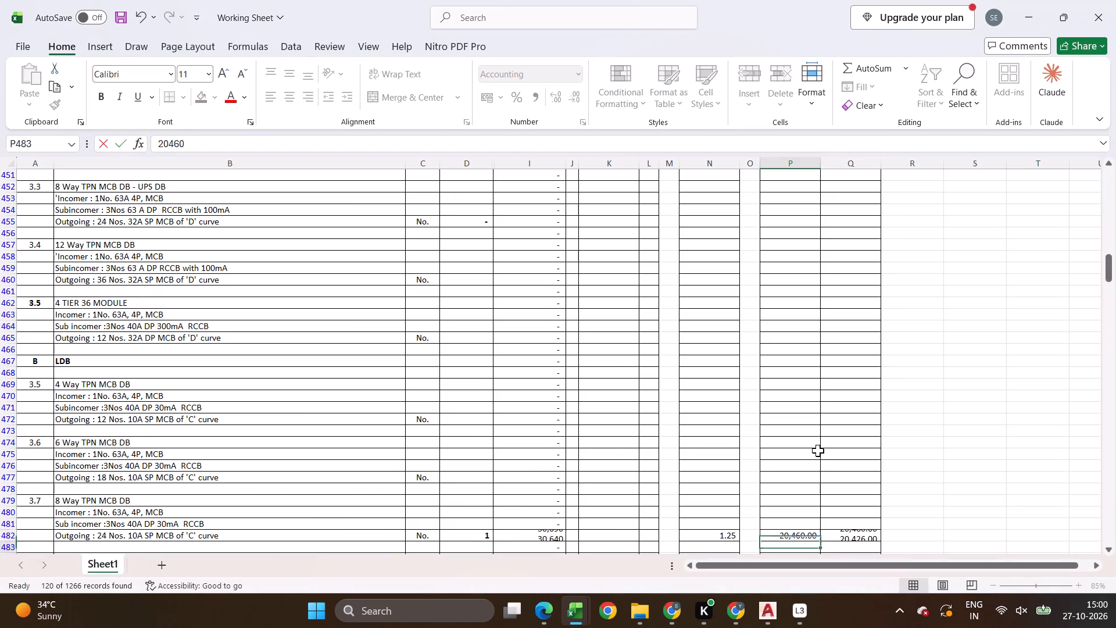
Sum the item 3.19 12 Way TPN MCB DB totals in the POWER OUTLETS sheet and enter 27764 in P553 of the Working Sheet.
{"action": "scroll", "coordinate": [800, 354], "scroll_direction": "down", "scroll_amount": 20}
{"action": "scroll", "coordinate": [800, 354], "scroll_direction": "down", "scroll_amount": 3}
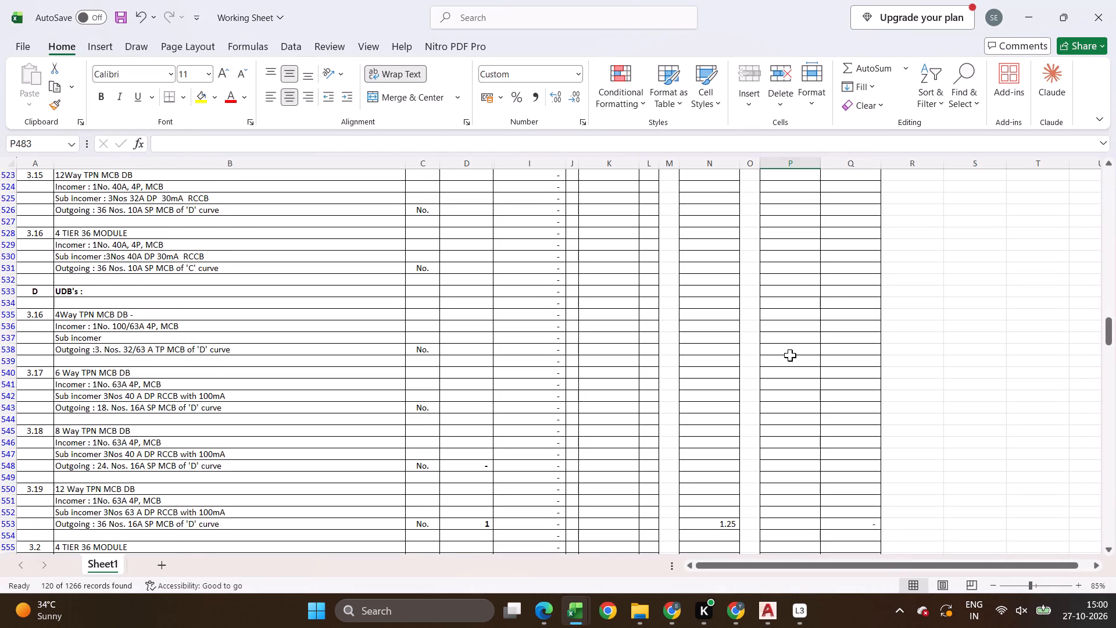
{"action": "scroll", "coordinate": [790, 355], "scroll_direction": "down", "scroll_amount": 2}
{"action": "key", "text": "alt+grave"}
{"action": "key", "text": "alt+grave"}
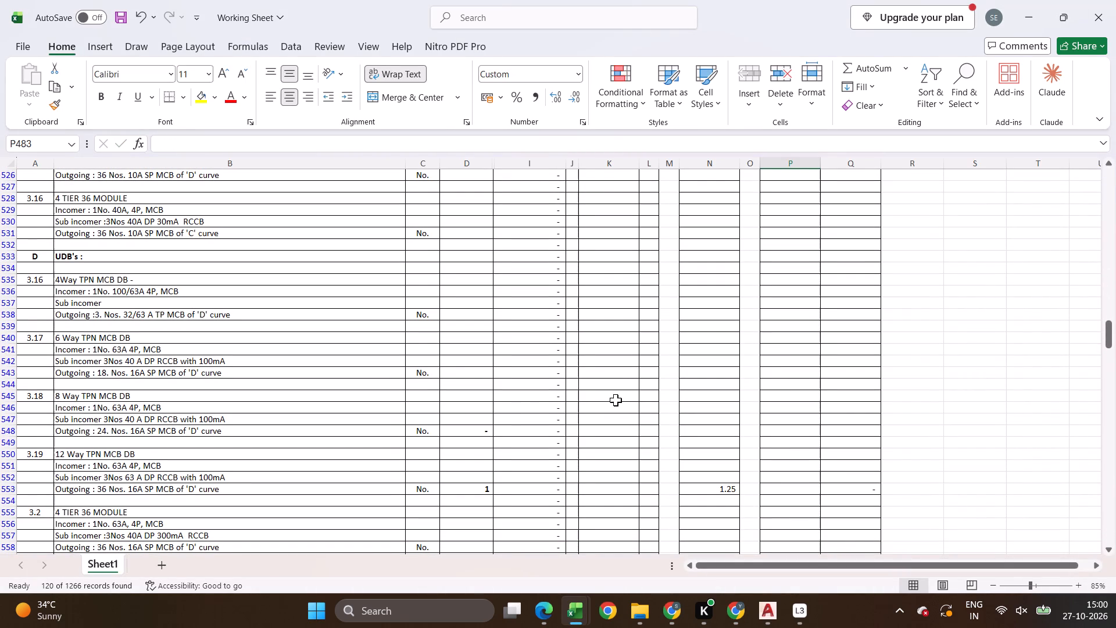
{"action": "key", "text": "alt+grave"}
{"action": "key", "text": "alt+Tab"}
{"action": "scroll", "coordinate": [514, 410], "scroll_direction": "down", "scroll_amount": 6}
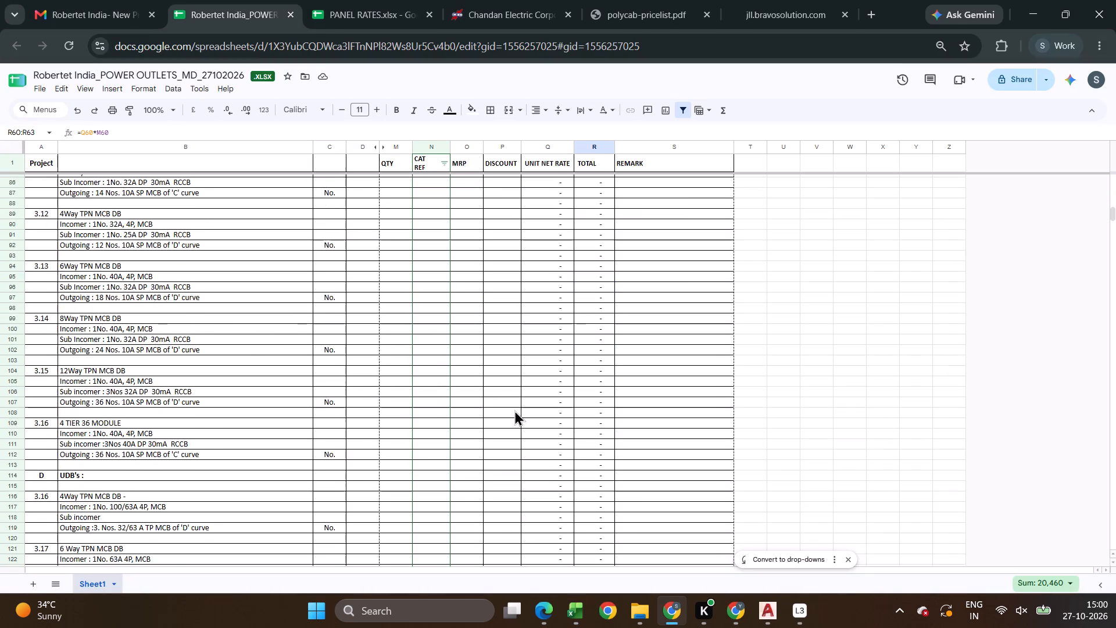
{"action": "scroll", "coordinate": [514, 410], "scroll_direction": "down", "scroll_amount": 5}
{"action": "left_click_drag", "start_coordinate": [599, 287], "coordinate": [596, 338]}
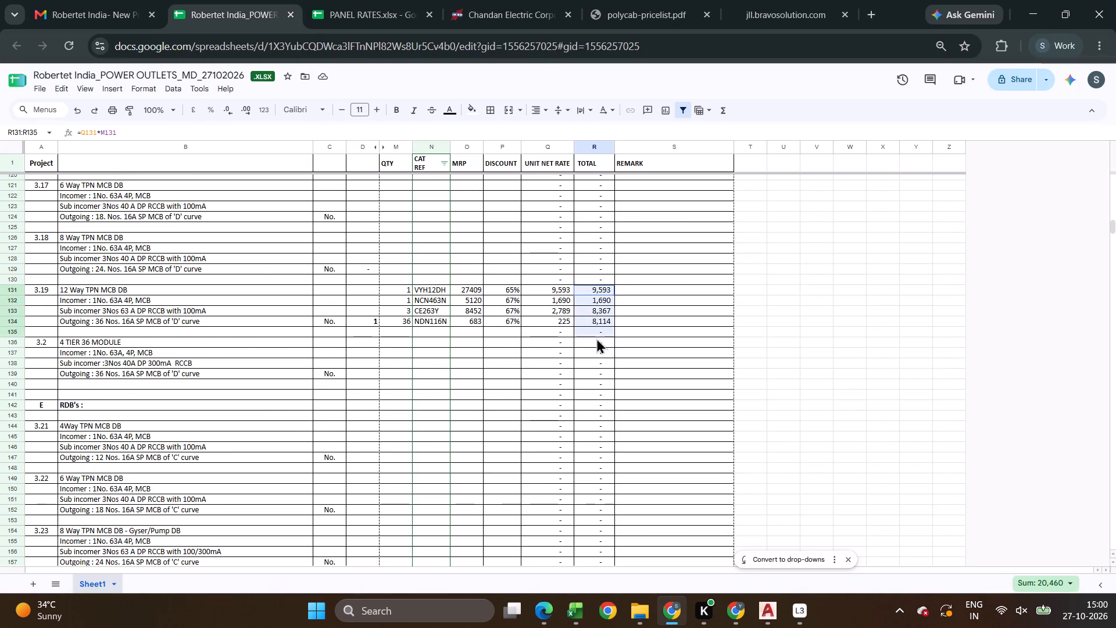
{"action": "left_click_drag", "start_coordinate": [596, 338], "coordinate": [602, 319]}
{"action": "key", "text": "alt+Tab"}
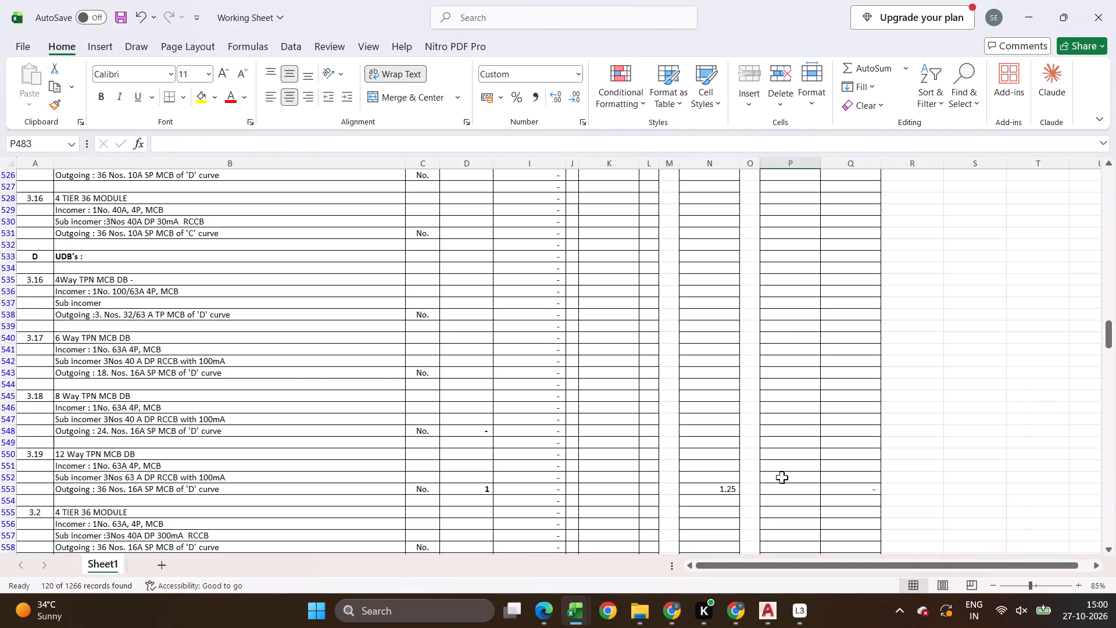
{"action": "left_click", "coordinate": [781, 490]}
{"action": "type", "text": "27764"}
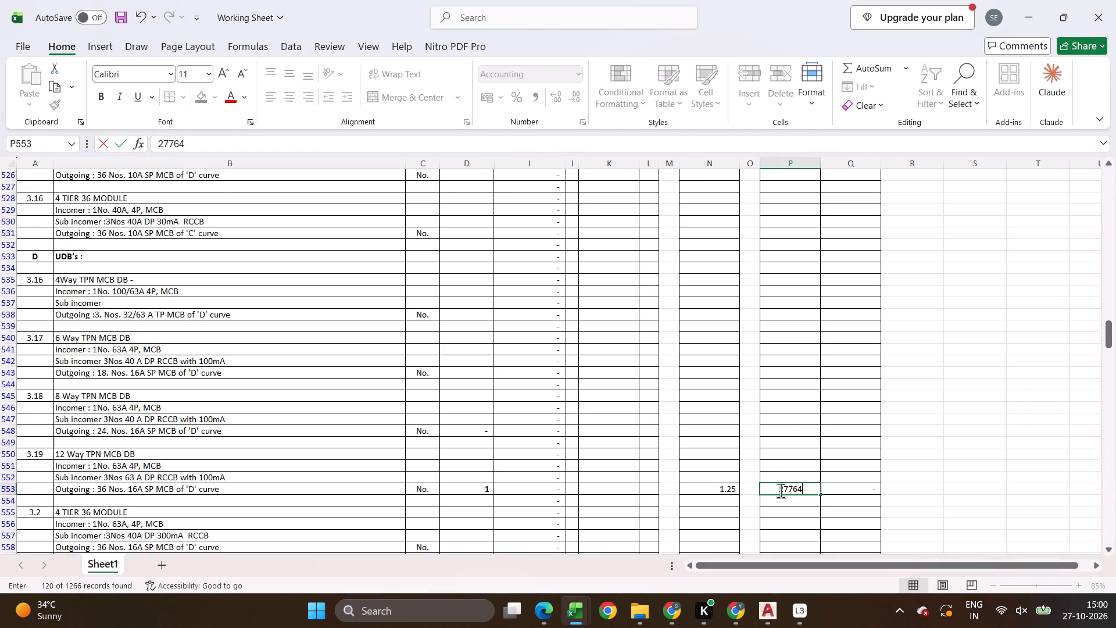
{"action": "key", "text": "Return"}
Sum the item 3.24 12 Way TPN MCB DB totals in the POWER OUTLETS sheet and enter =50895/2 in P581 of the Working Sheet.
{"action": "scroll", "coordinate": [739, 462], "scroll_direction": "down", "scroll_amount": 13}
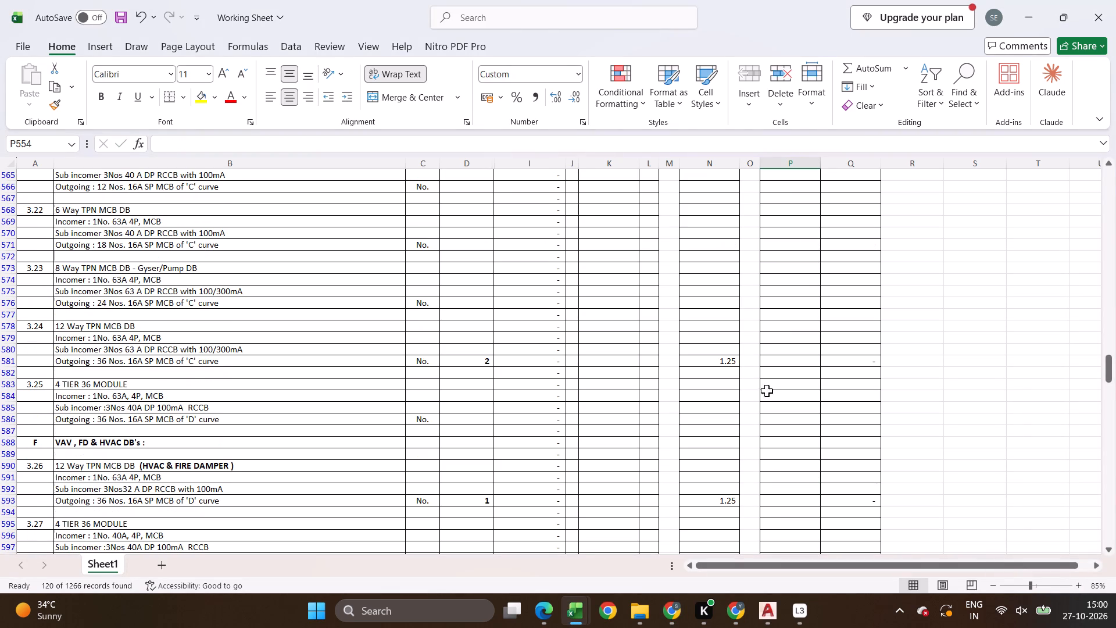
{"action": "left_click", "coordinate": [775, 358]}
{"action": "key", "text": "alt+Tab"}
{"action": "scroll", "coordinate": [538, 416], "scroll_direction": "down", "scroll_amount": 5}
{"action": "scroll", "coordinate": [548, 409], "scroll_direction": "up", "scroll_amount": 2}
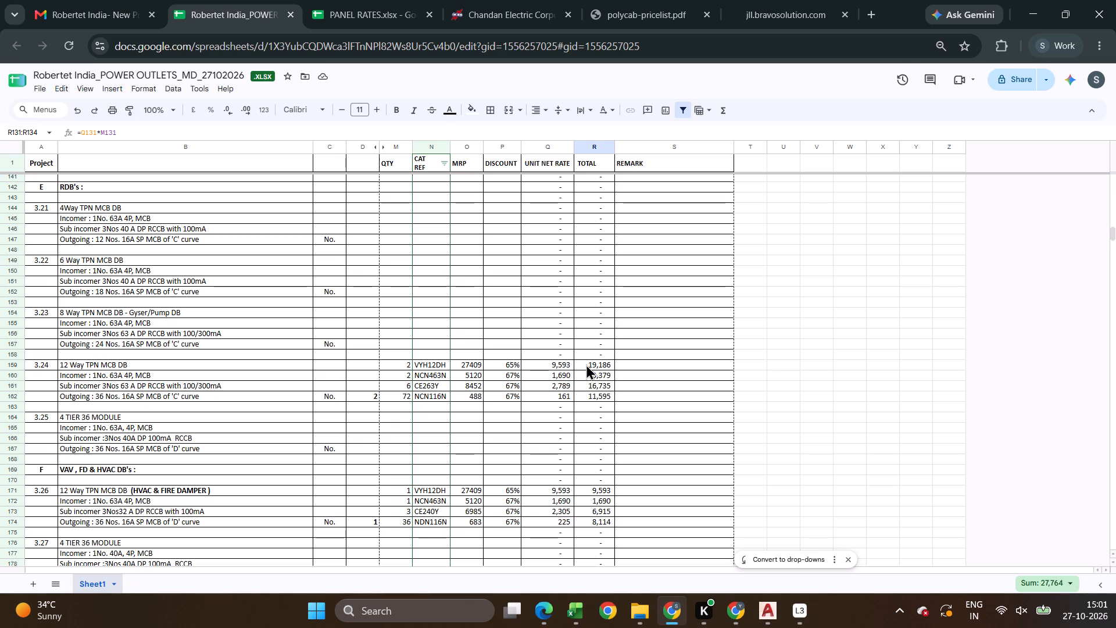
{"action": "left_click_drag", "start_coordinate": [586, 364], "coordinate": [591, 395]}
{"action": "key", "text": "alt+Tab"}
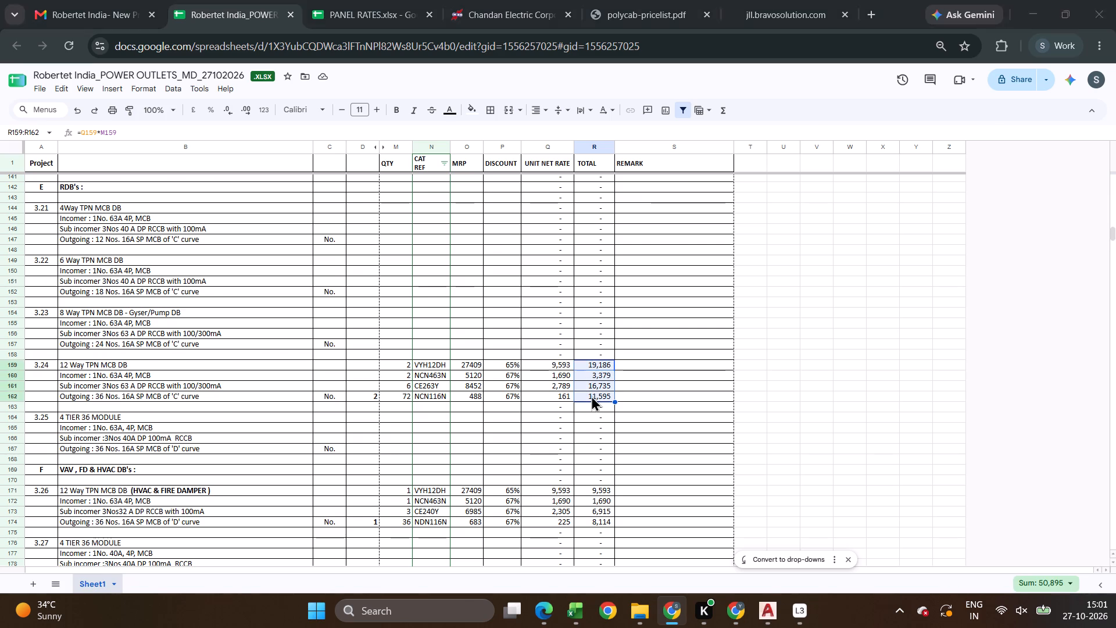
{"action": "type", "text": "=50895/2"}
{"action": "key", "text": "Return"}
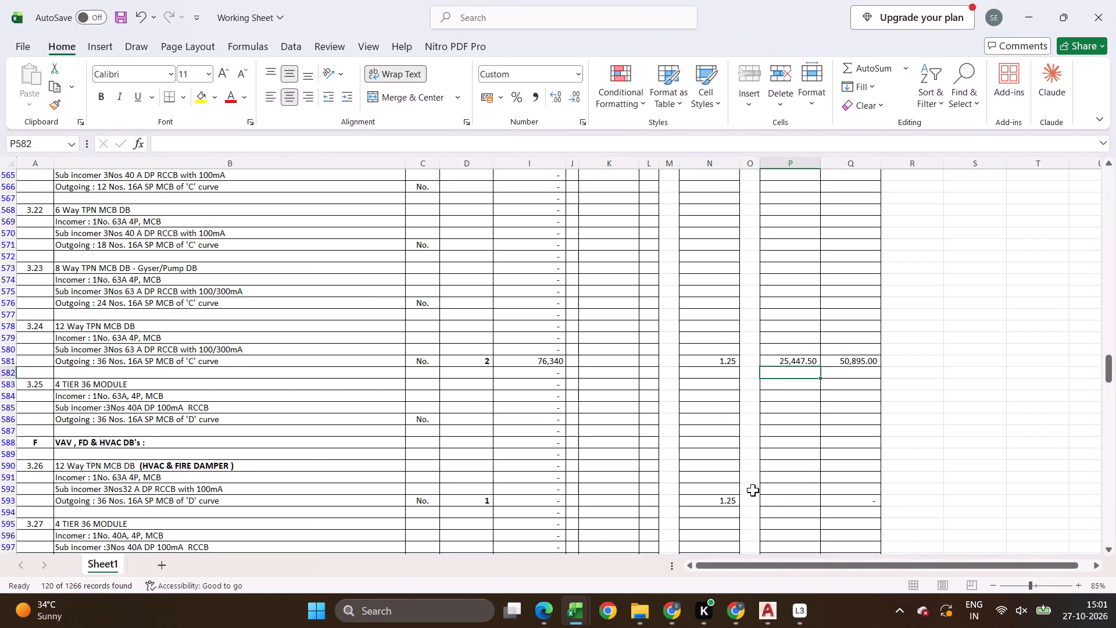
Sum the item 3.26 HVAC & Fire Damper DB totals in the POWER OUTLETS sheet and enter 26312 in P593 of the Working Sheet.
{"action": "left_click", "coordinate": [781, 498]}
{"action": "key", "text": "alt+Tab"}
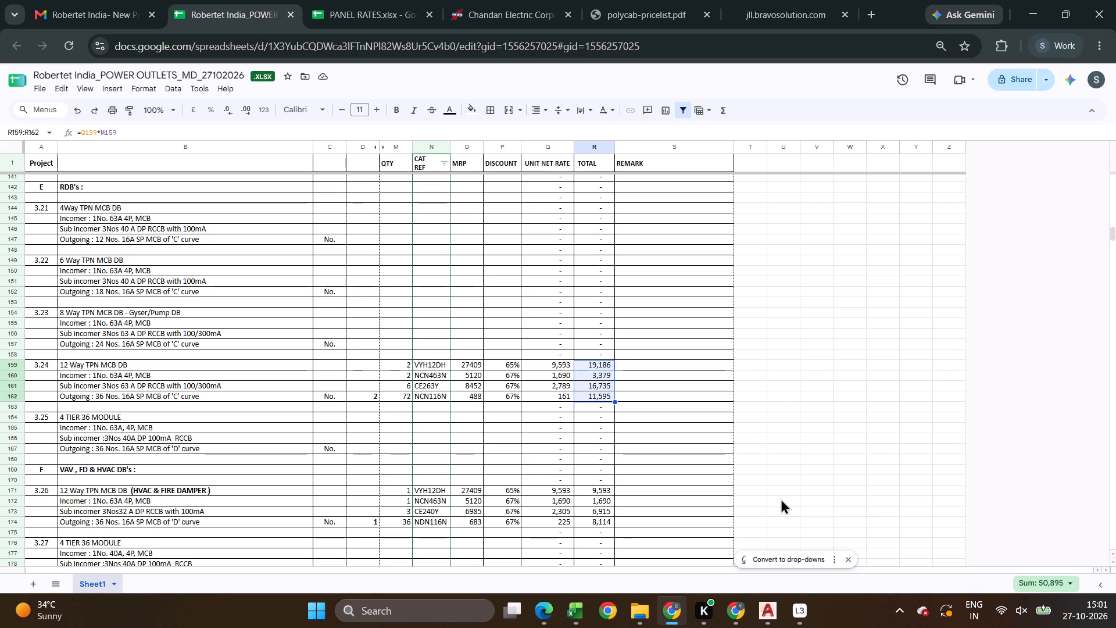
{"action": "key", "text": "alt+Tab"}
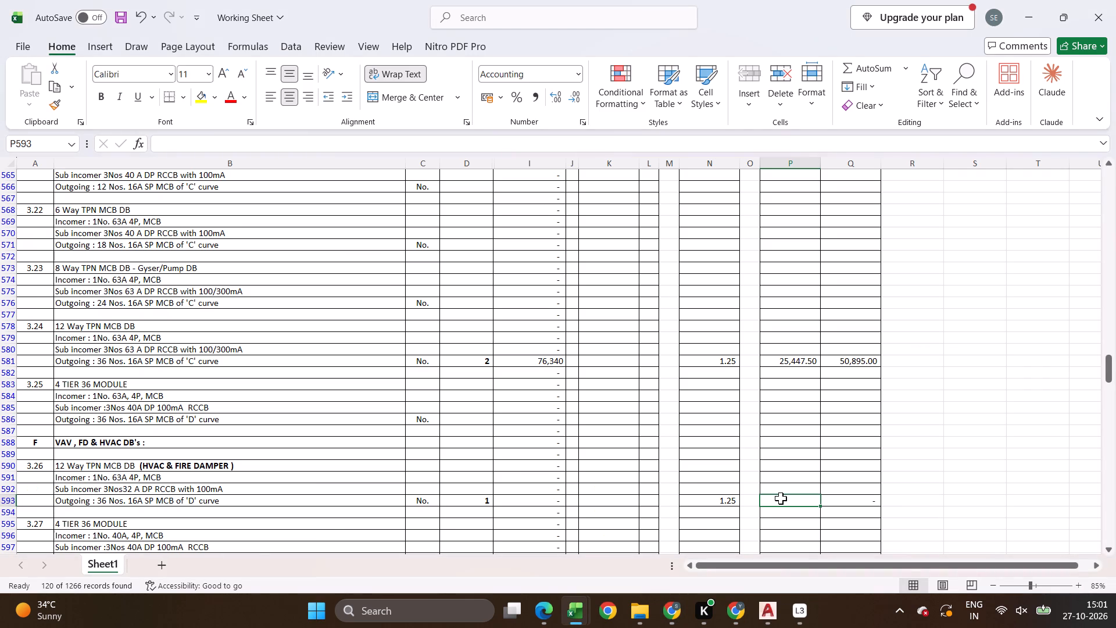
{"action": "key", "text": "alt+Tab"}
{"action": "left_click_drag", "start_coordinate": [606, 485], "coordinate": [601, 524]}
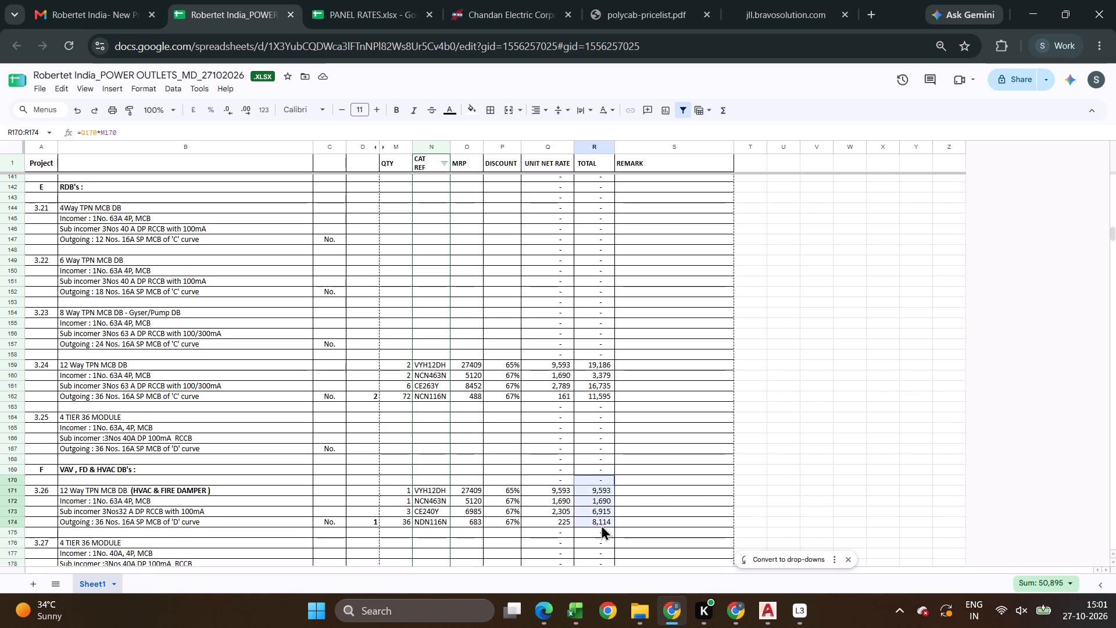
{"action": "left_click_drag", "start_coordinate": [601, 524], "coordinate": [602, 521]}
{"action": "key", "text": "alt+Tab"}
{"action": "type", "text": "26312"}
{"action": "key", "text": "Return"}
Sum the 12 Way VTPN MCCB DB totals in the POWER OUTLETS sheet and enter 31165 in P607 of the Working Sheet.
{"action": "scroll", "coordinate": [584, 454], "scroll_direction": "down", "scroll_amount": 6}
{"action": "scroll", "coordinate": [737, 440], "scroll_direction": "down", "scroll_amount": 2}
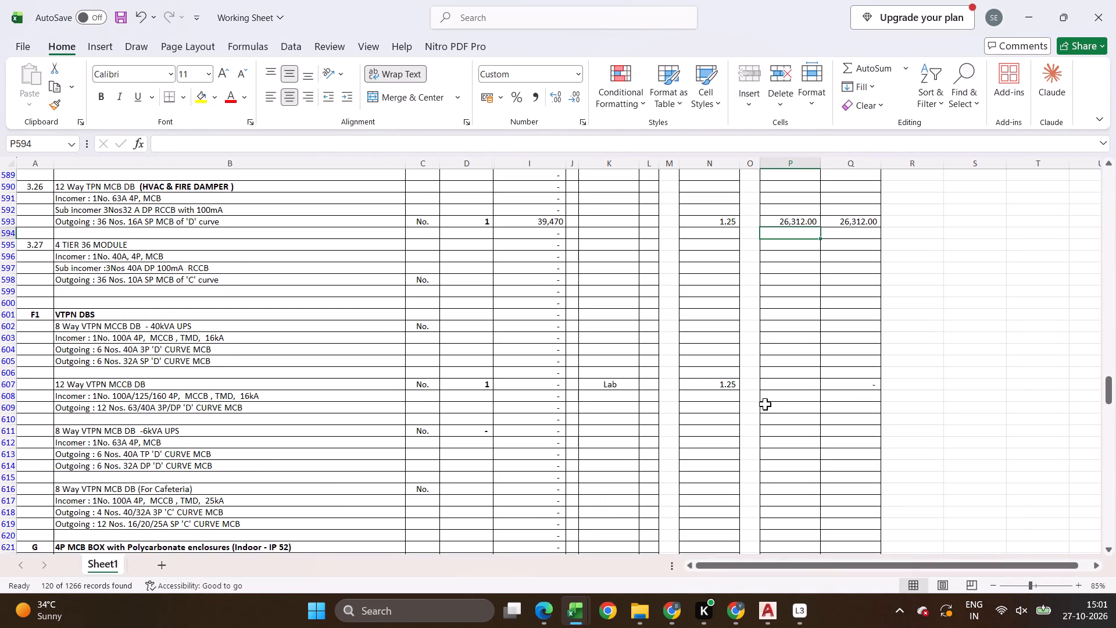
{"action": "left_click", "coordinate": [770, 385]}
{"action": "key", "text": "alt+Tab"}
{"action": "scroll", "coordinate": [581, 457], "scroll_direction": "down", "scroll_amount": 5}
{"action": "scroll", "coordinate": [575, 459], "scroll_direction": "up", "scroll_amount": 3}
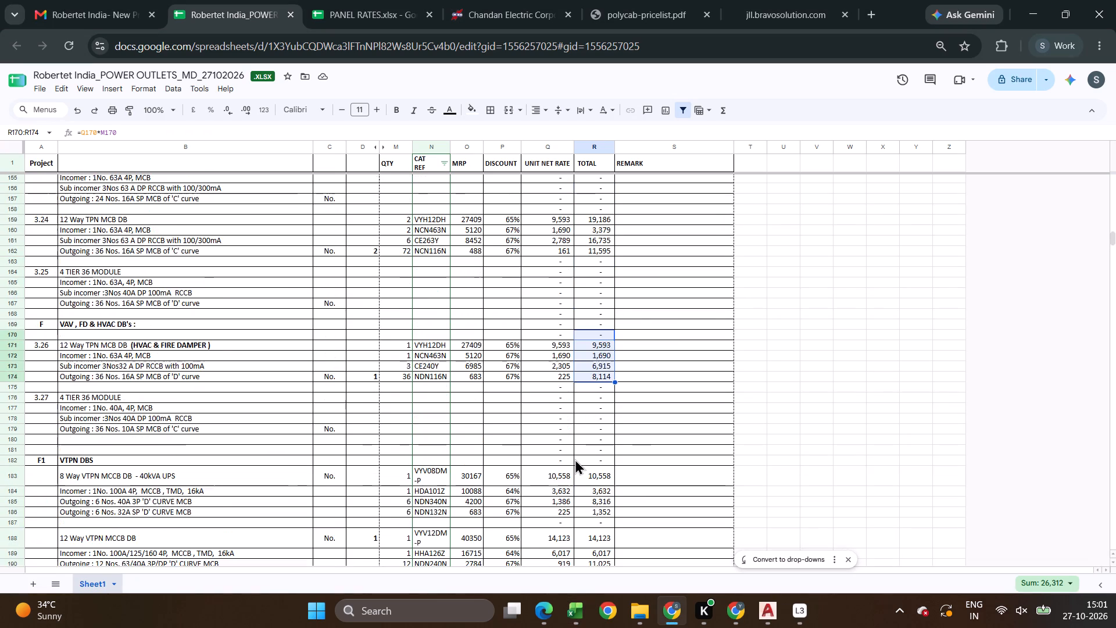
{"action": "scroll", "coordinate": [590, 472], "scroll_direction": "down", "scroll_amount": 1}
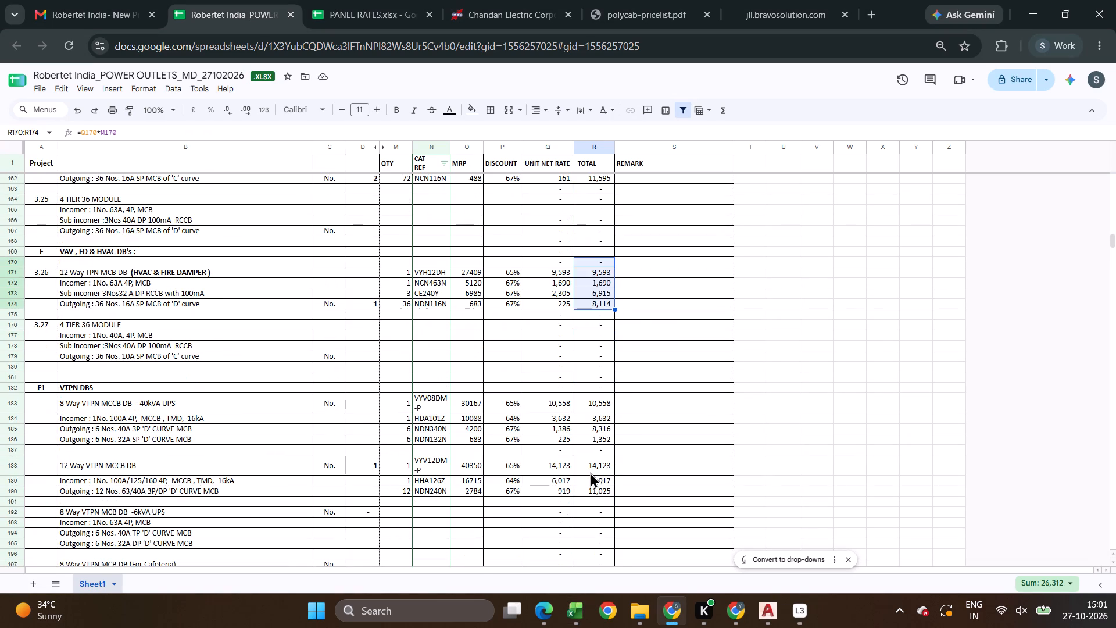
{"action": "left_click_drag", "start_coordinate": [596, 469], "coordinate": [596, 485]}
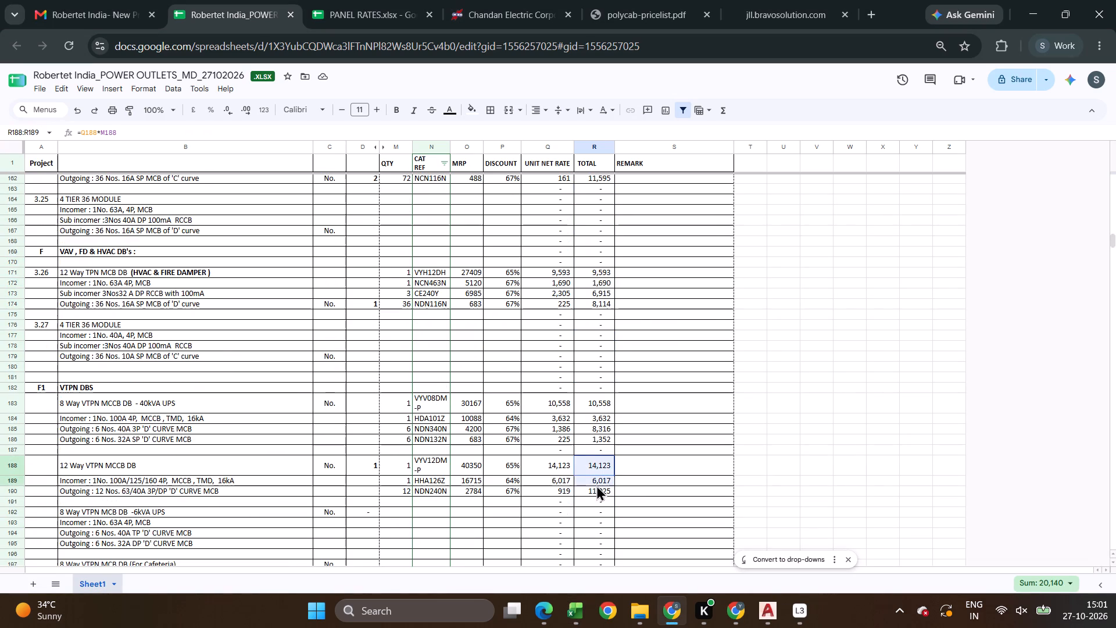
{"action": "left_click_drag", "start_coordinate": [596, 485], "coordinate": [594, 491]}
{"action": "key", "text": "alt+Tab"}
{"action": "type", "text": "31165"}
{"action": "key", "text": "Return"}
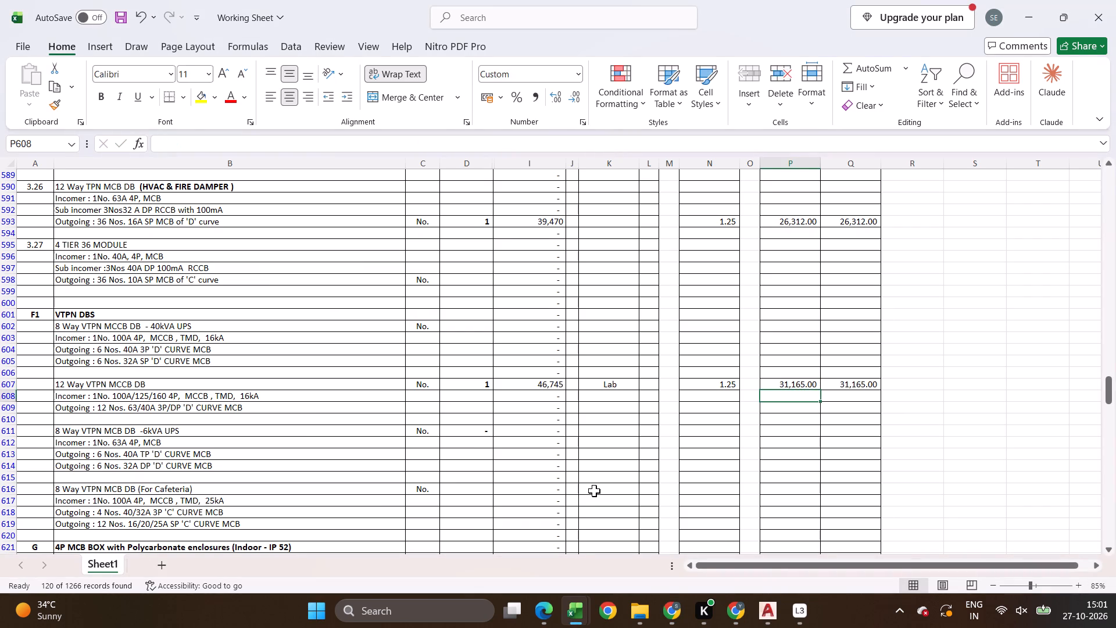
Sum the item 3.28 6A to 32A DP box totals in the POWER OUTLETS sheet and enter 1960 in P623 of the Working Sheet.
{"action": "scroll", "coordinate": [624, 392], "scroll_direction": "down", "scroll_amount": 5}
{"action": "key", "text": "alt+Tab"}
{"action": "scroll", "coordinate": [576, 449], "scroll_direction": "down", "scroll_amount": 4}
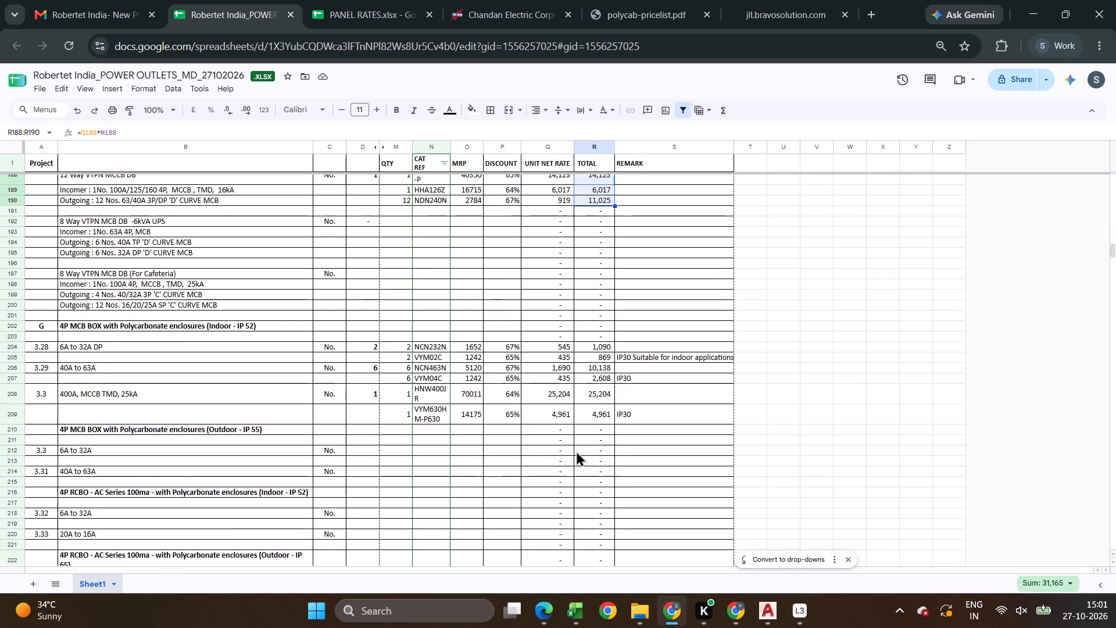
{"action": "left_click_drag", "start_coordinate": [597, 343], "coordinate": [595, 355]}
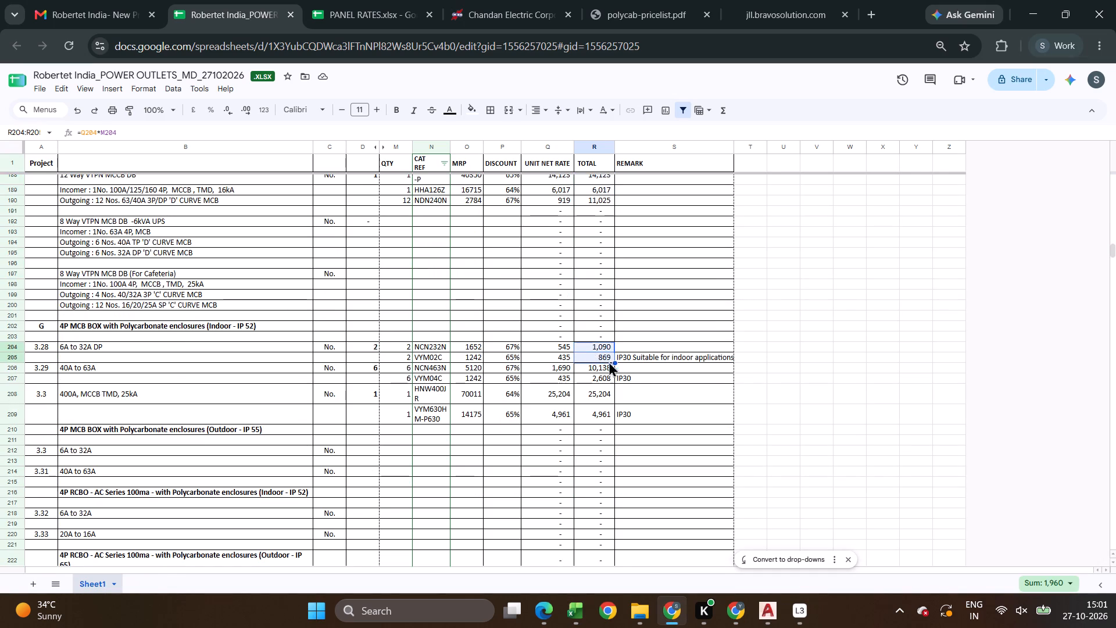
{"action": "key", "text": "alt+Tab"}
{"action": "type", "text": "1960"}
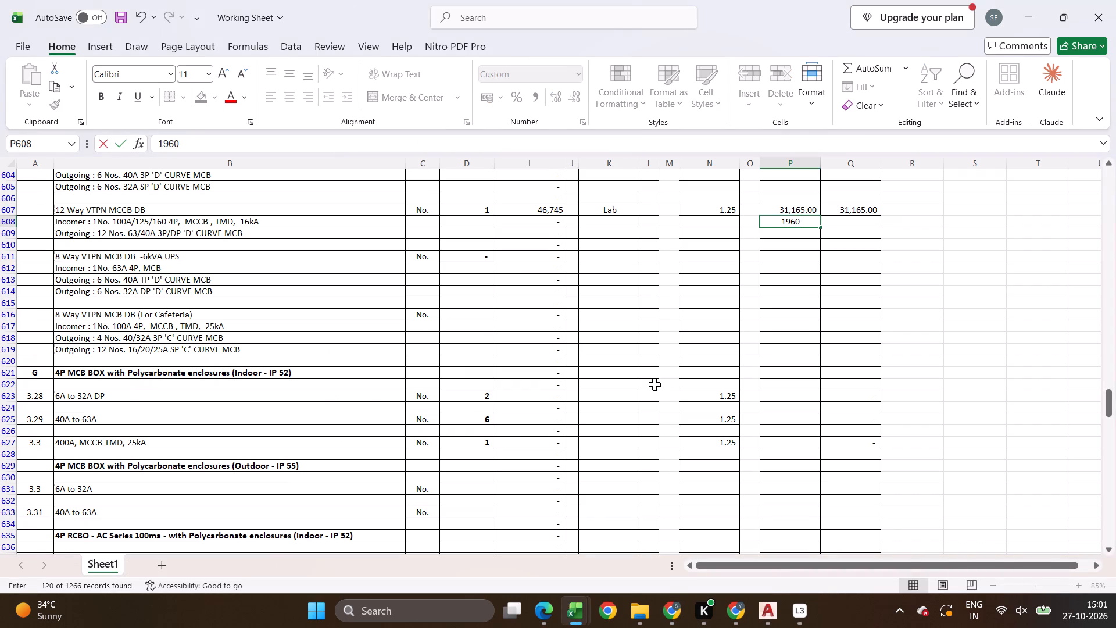
{"action": "key", "text": "Escape"}
{"action": "left_click", "coordinate": [764, 397]}
{"action": "type", "text": "1960"}
{"action": "key", "text": "Return"}
Sum the item 3.29 40A to 63A box totals in R206:R207 of the POWER OUTLETS sheet for the rate in P625.
{"action": "key", "text": "Return"}
{"action": "key", "text": "Return"}
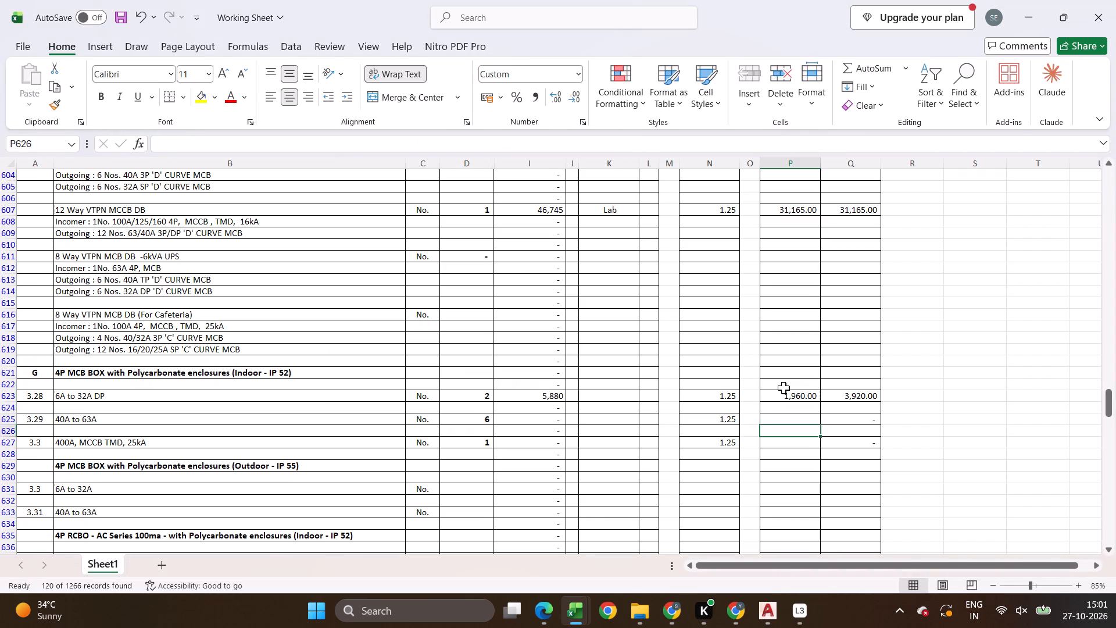
{"action": "key", "text": "Up"}
{"action": "key", "text": "alt+Tab"}
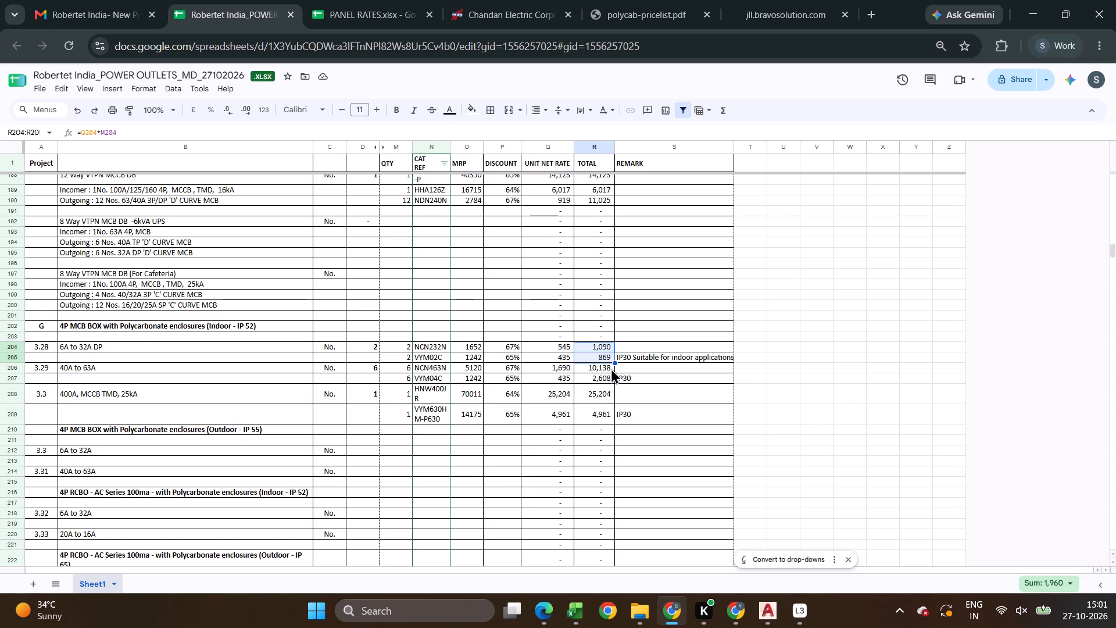
{"action": "left_click", "coordinate": [607, 369]}
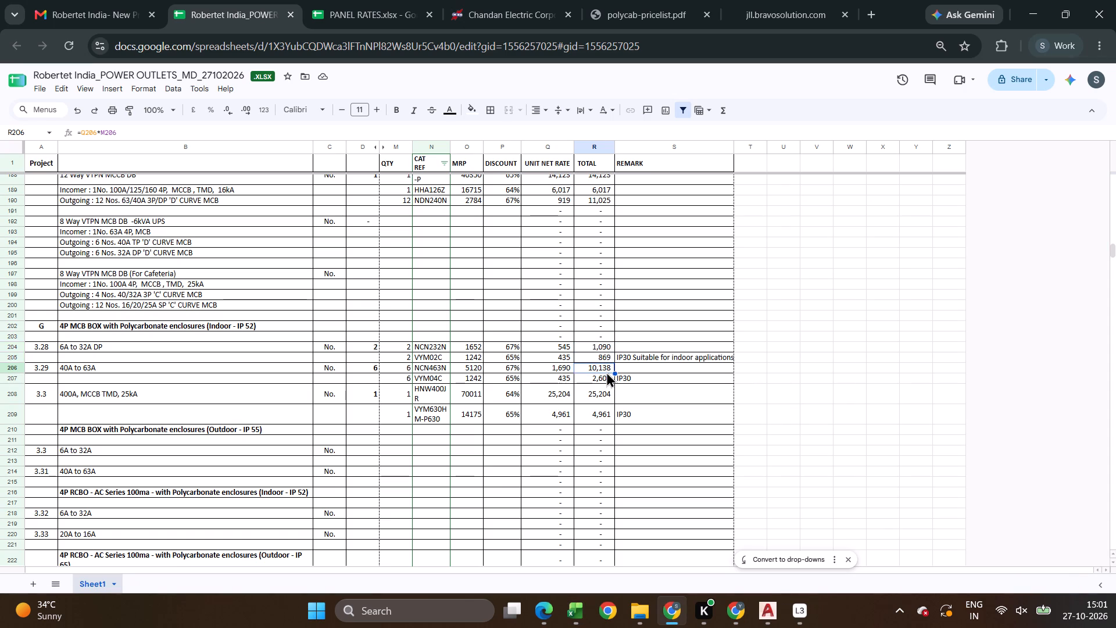
{"action": "key", "text": "shift+Down"}
{"action": "key", "text": "alt+Tab"}
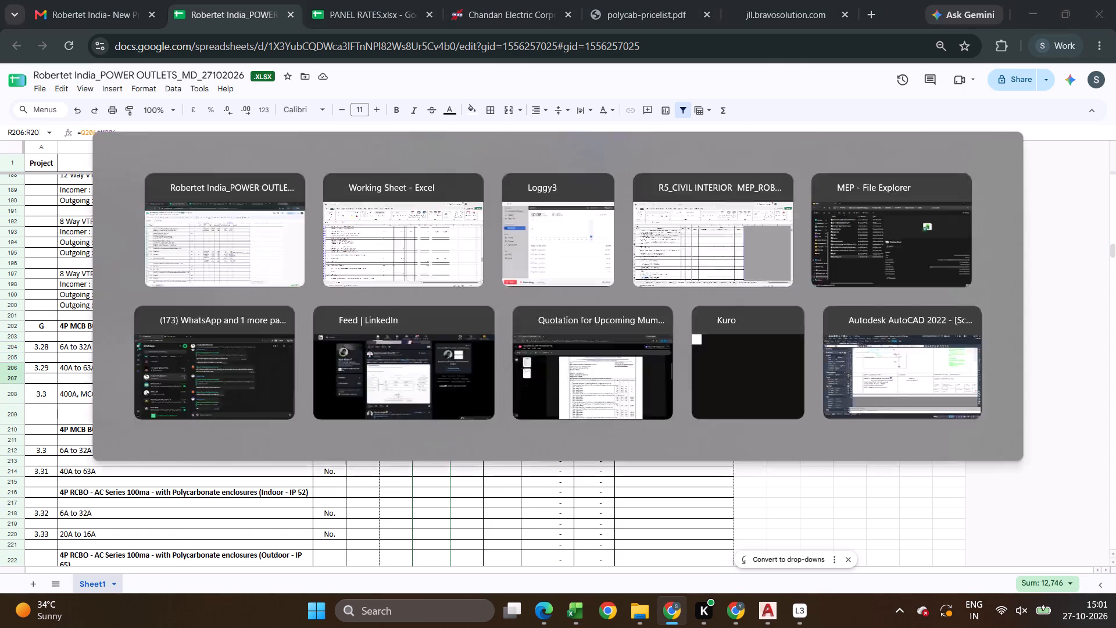
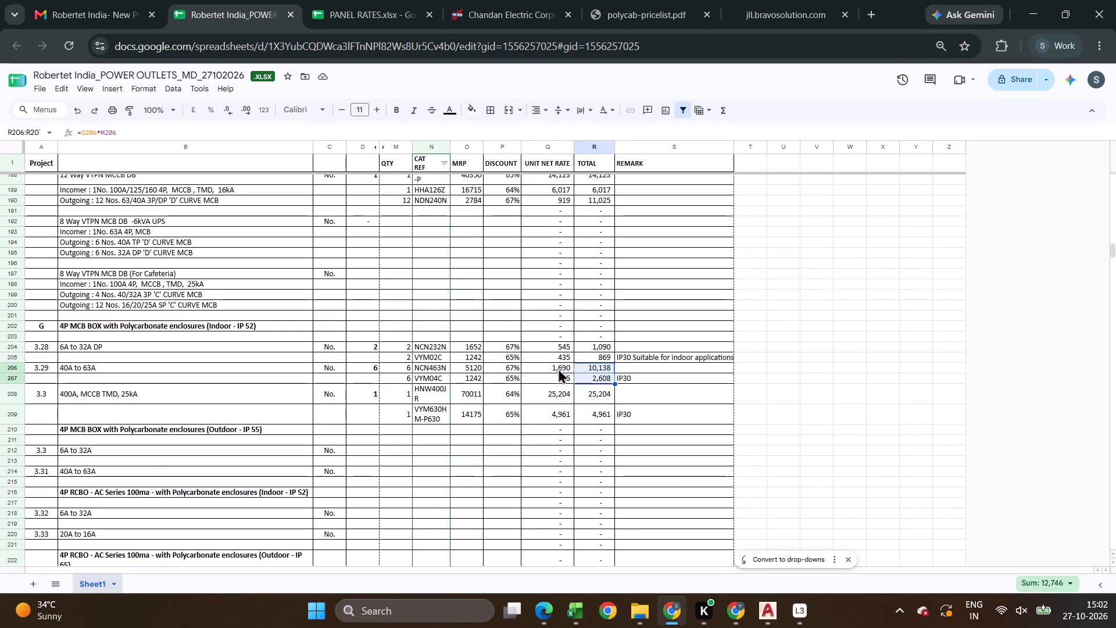
Sum the item 3.29 unit net rates in Q206:Q207 of the POWER OUTLETS sheet and enter 2124 in P625 of the Working Sheet.
{"action": "left_click_drag", "start_coordinate": [558, 368], "coordinate": [552, 381]}
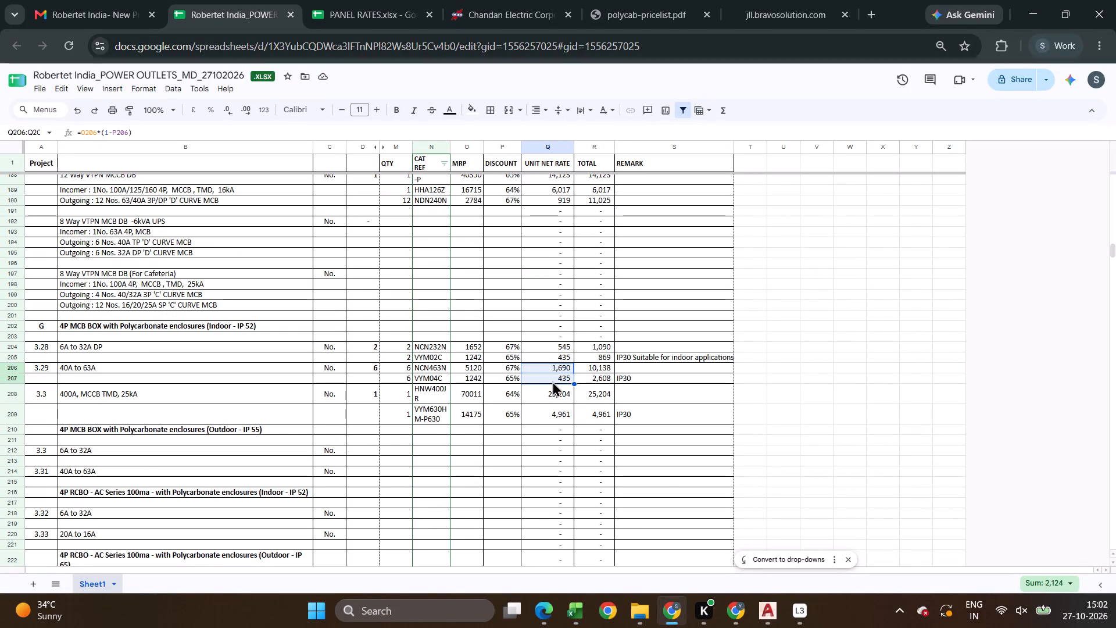
{"action": "key", "text": "alt+Tab"}
{"action": "type", "text": "2124"}
{"action": "key", "text": "Return"}
Change the item 3.28 6A to 32A DP rate in P623 to the formula =1960/2.
{"action": "key", "text": "Up"}
{"action": "key", "text": "Up"}
{"action": "key", "text": "Up"}
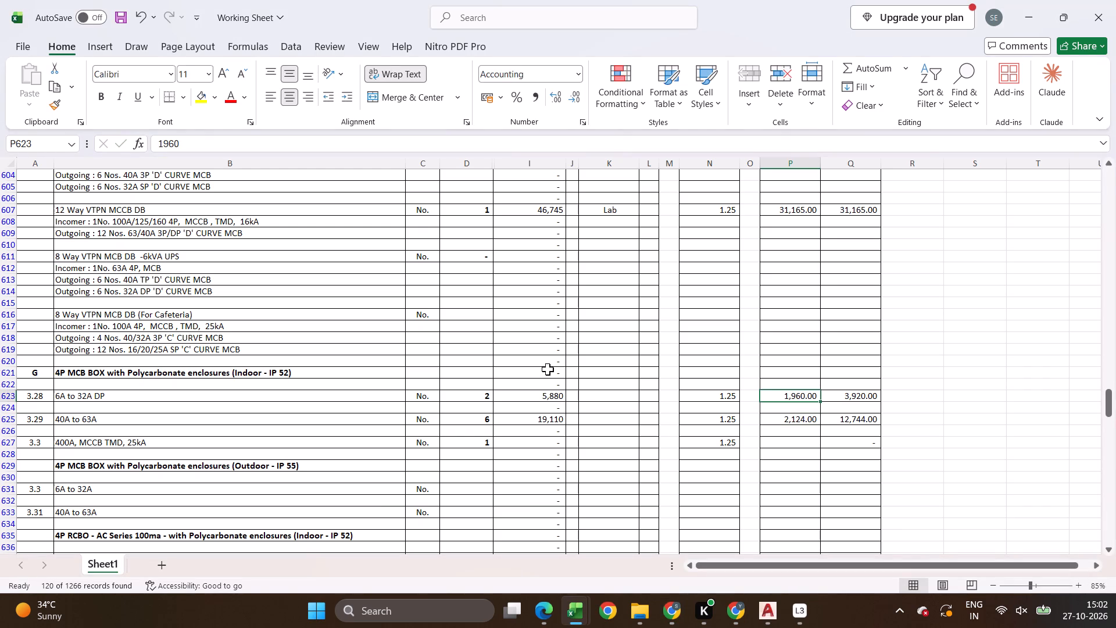
{"action": "key", "text": "F2"}
{"action": "key", "text": "Up"}
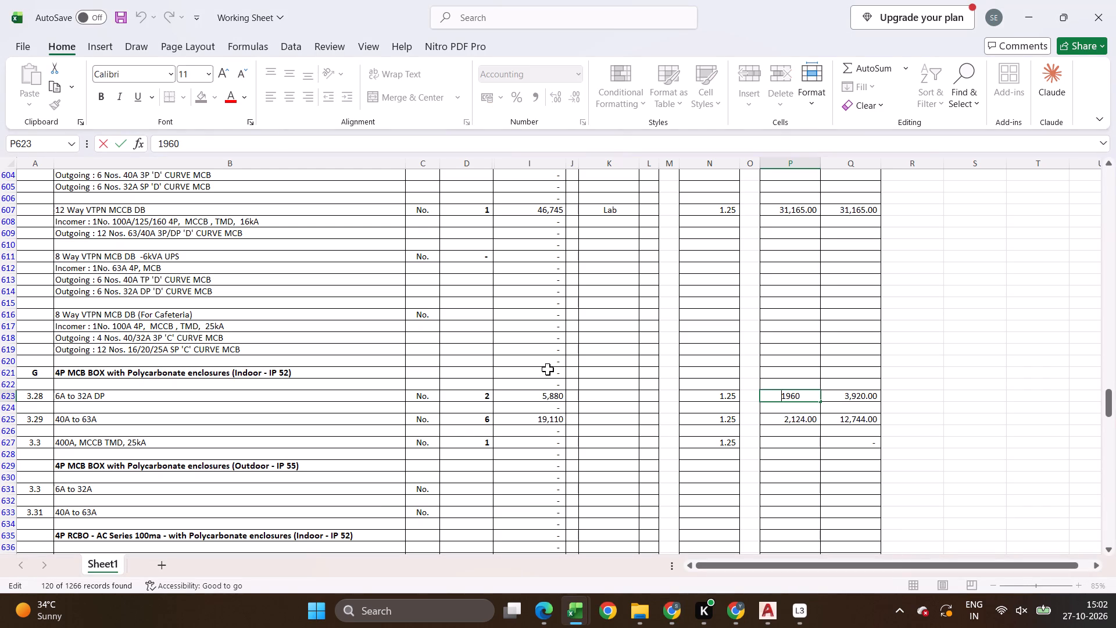
{"action": "key", "text": "equal"}
{"action": "key", "text": "Up"}
{"action": "key", "text": "Up"}
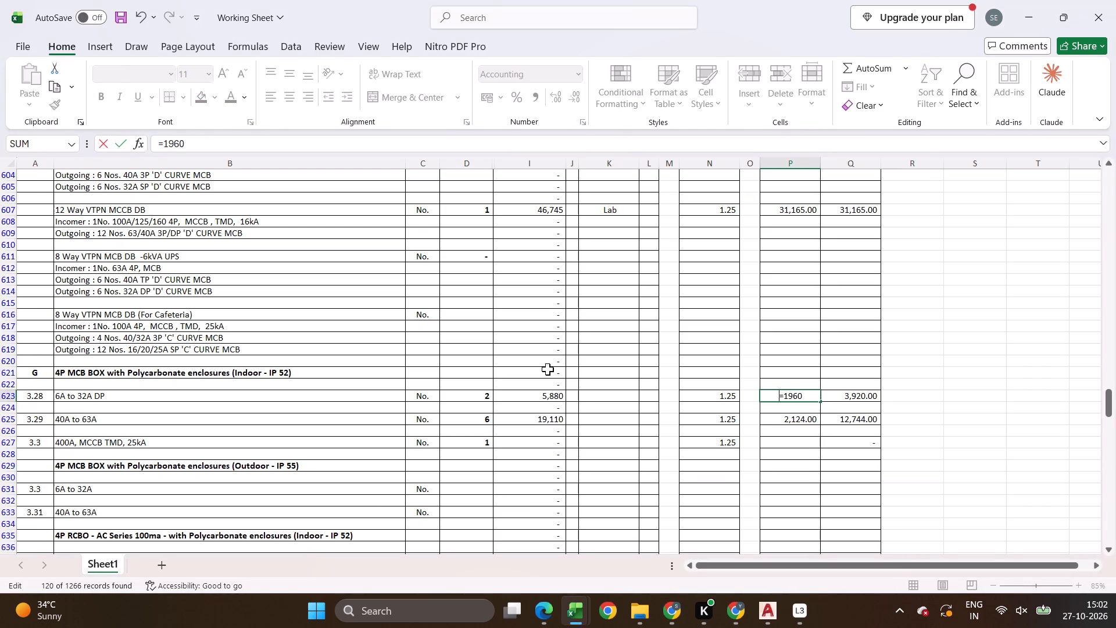
{"action": "key", "text": "Up"}
{"action": "key", "text": "Down"}
{"action": "type", "text": "/2"}
{"action": "key", "text": "Return"}
Sum the 400A MCCB unit net rates in Q208:Q209 of the POWER OUTLETS sheet and enter 30165 in P627 of the Working Sheet.
{"action": "key", "text": "Return"}
{"action": "key", "text": "Return"}
{"action": "key", "text": "Return"}
{"action": "key", "text": "Return"}
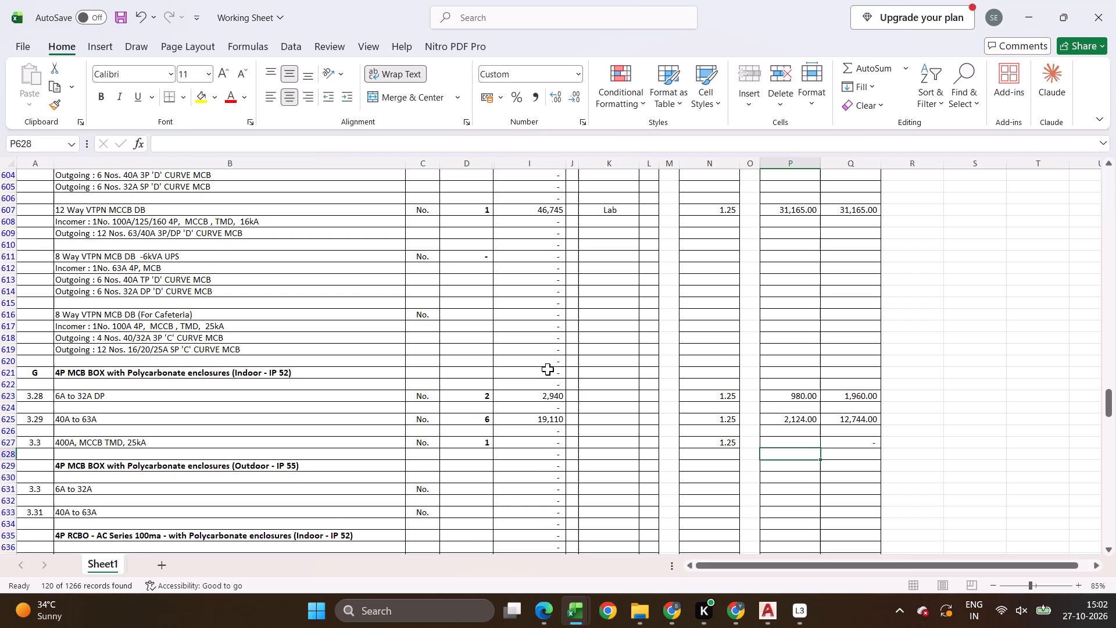
{"action": "key", "text": "Up"}
{"action": "key", "text": "alt+Tab"}
{"action": "left_click_drag", "start_coordinate": [557, 395], "coordinate": [557, 411]}
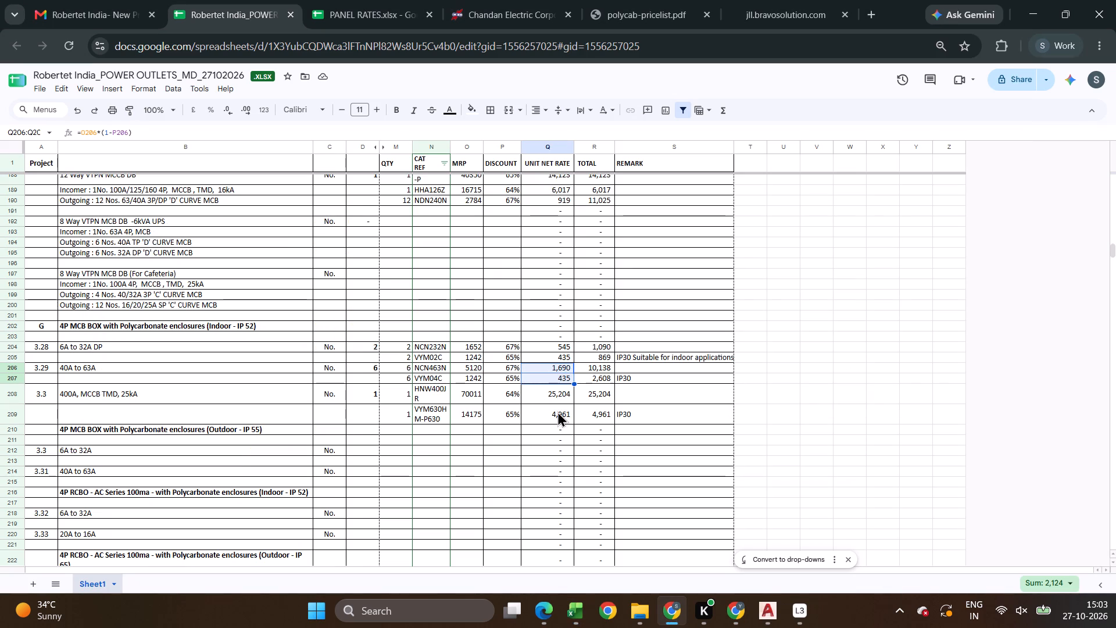
{"action": "left_click_drag", "start_coordinate": [557, 411], "coordinate": [557, 418]}
{"action": "key", "text": "alt+Tab"}
{"action": "type", "text": "30165"}
{"action": "key", "text": "Return"}
Sum the item 3.34 outdoor RCBO unit net rates in Q224:Q225 of the POWER OUTLETS sheet and enter 3997 in P643 of the Working Sheet.
{"action": "scroll", "coordinate": [557, 418], "scroll_direction": "down", "scroll_amount": 6}
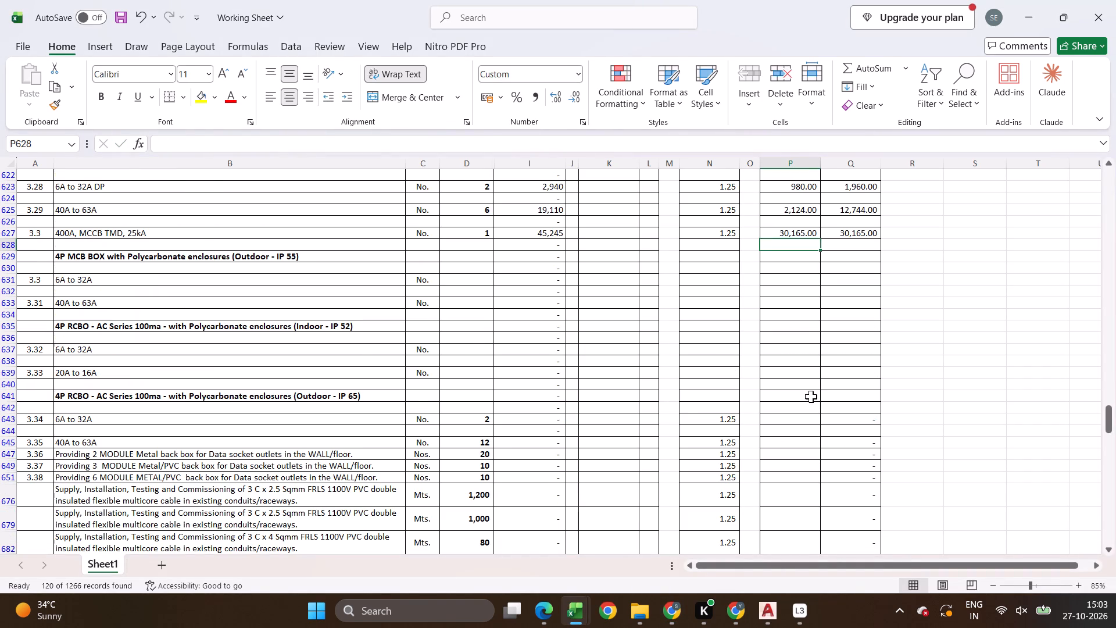
{"action": "key", "text": "alt+Tab"}
{"action": "scroll", "coordinate": [567, 423], "scroll_direction": "down", "scroll_amount": 5}
{"action": "scroll", "coordinate": [567, 423], "scroll_direction": "up", "scroll_amount": 2}
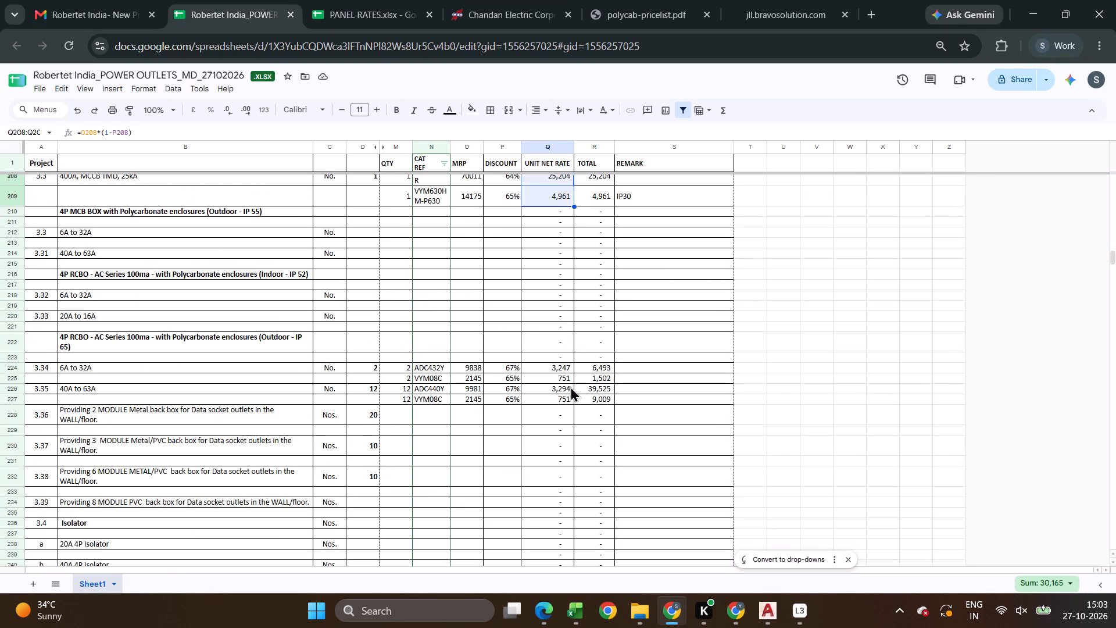
{"action": "left_click_drag", "start_coordinate": [561, 368], "coordinate": [559, 377]}
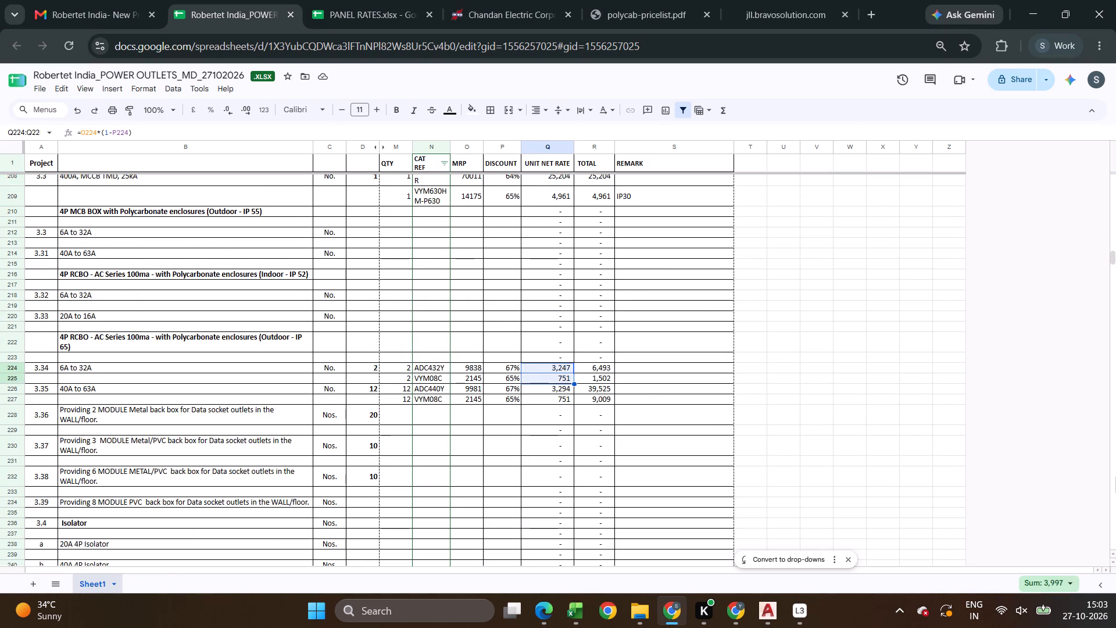
{"action": "key", "text": "alt+Tab"}
{"action": "key", "text": "Left"}
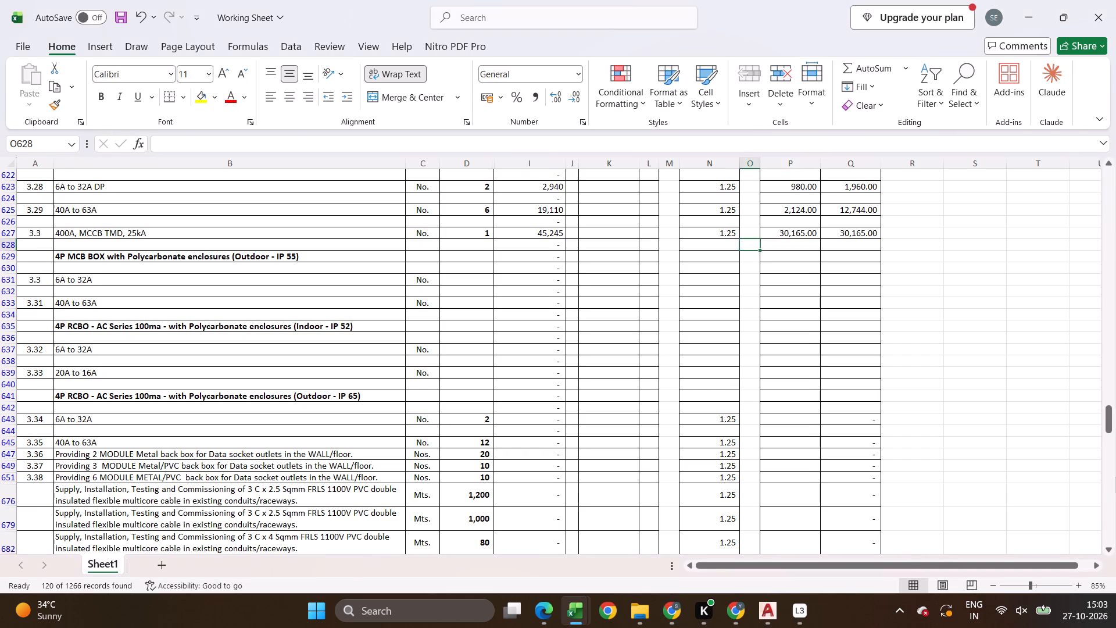
{"action": "key", "text": "ctrl+Left"}
{"action": "key", "text": "Right"}
{"action": "key", "text": "Right"}
{"action": "key", "text": "Right"}
{"action": "key", "text": "Right"}
{"action": "key", "text": "Right"}
{"action": "key", "text": "ctrl+Down"}
{"action": "key", "text": "Right"}
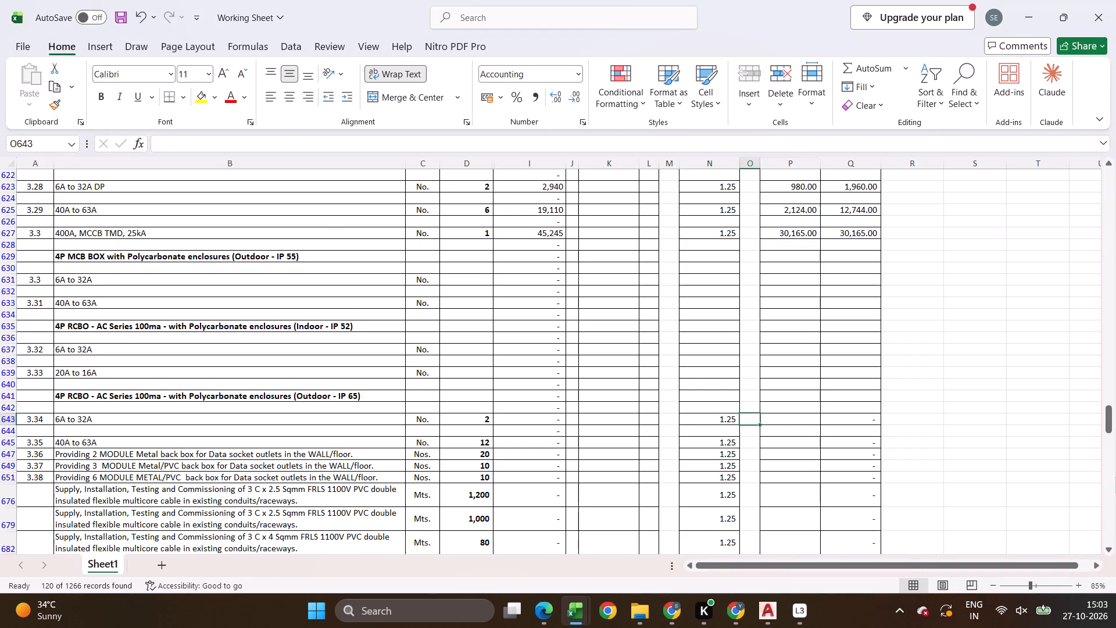
{"action": "key", "text": "Right"}
{"action": "key", "text": "alt+Tab"}
{"action": "key", "text": "alt+Tab"}
{"action": "type", "text": "22"}
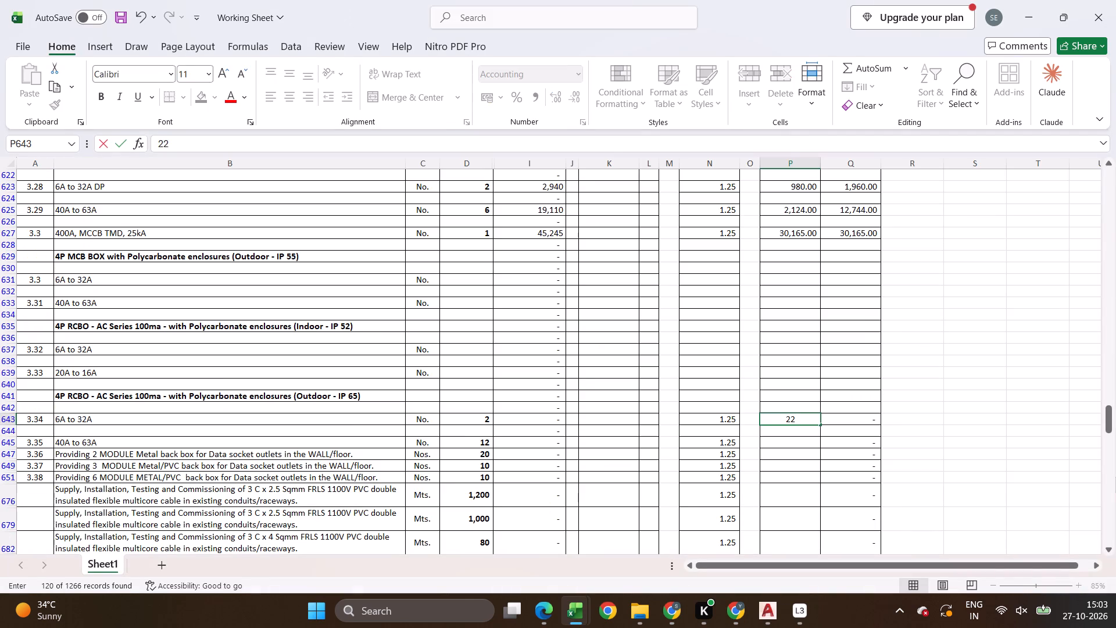
{"action": "key", "text": "Escape"}
{"action": "key", "text": "alt+Tab"}
{"action": "key", "text": "alt+Tab"}
{"action": "type", "text": "3997"}
{"action": "key", "text": "Return"}
Sum the item 3.35 40A to 63A unit net rates in Q226:Q227 of the POWER OUTLETS sheet and enter 4044 in P645.
{"action": "key", "text": "Return"}
{"action": "key", "text": "alt+Tab"}
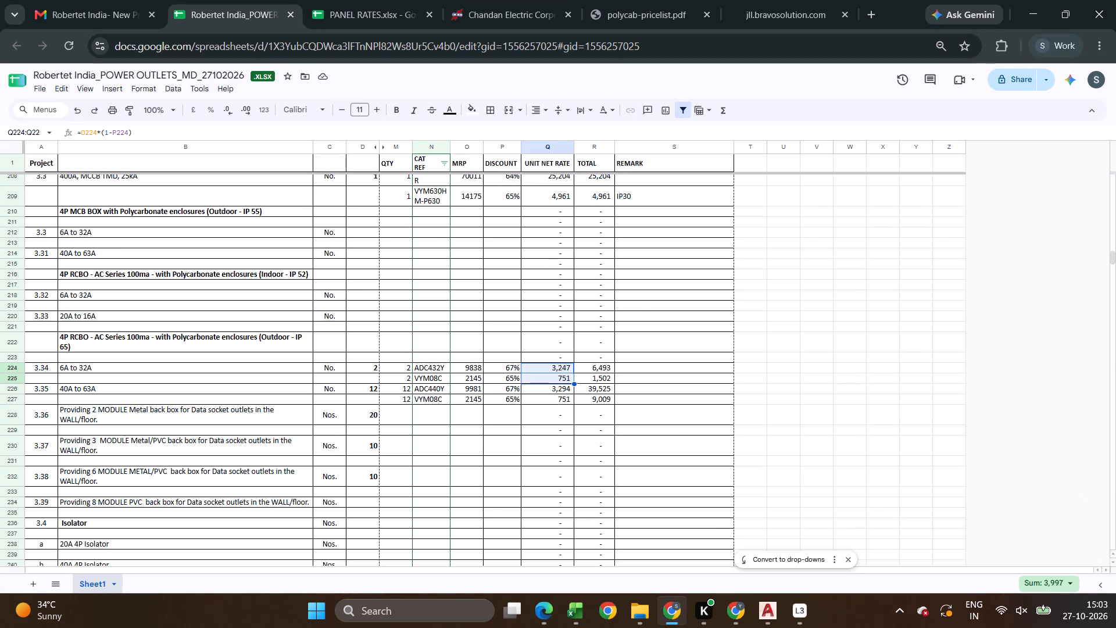
{"action": "left_click_drag", "start_coordinate": [559, 384], "coordinate": [558, 397]}
{"action": "left_click_drag", "start_coordinate": [557, 391], "coordinate": [556, 397]}
{"action": "key", "text": "alt+Tab"}
{"action": "type", "text": "4044"}
{"action": "key", "text": "Return"}
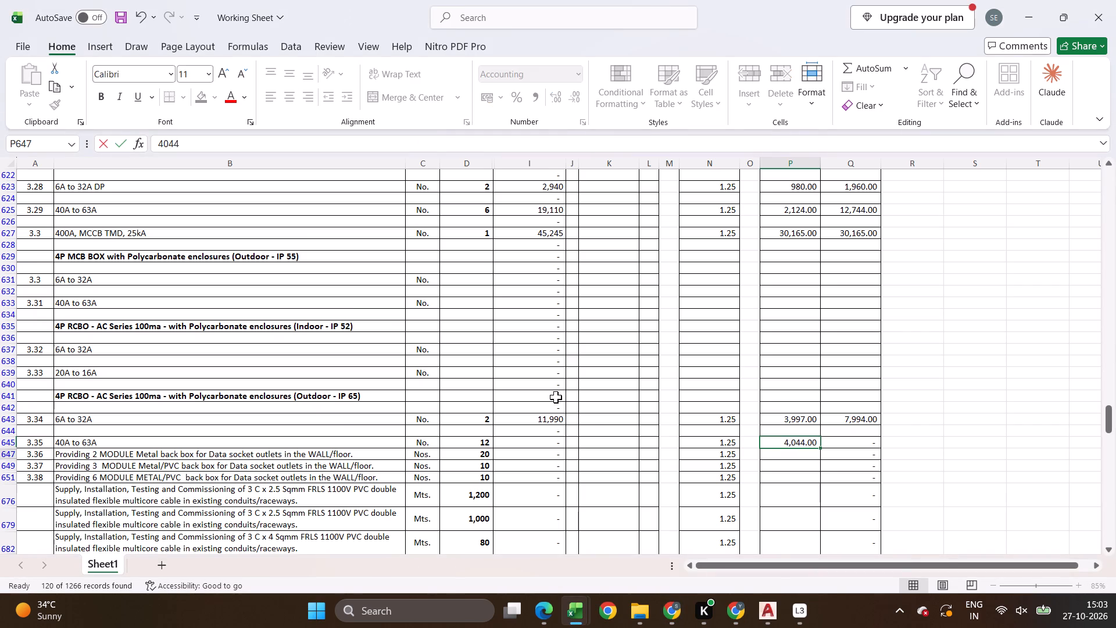
Enter the back box rates for items 3.36 to 3.38 in the Working Sheet: 70 in P647, 125 in P649 and 250 in P651.
{"action": "key", "text": "alt+Tab"}
{"action": "scroll", "coordinate": [545, 405], "scroll_direction": "down", "scroll_amount": 3}
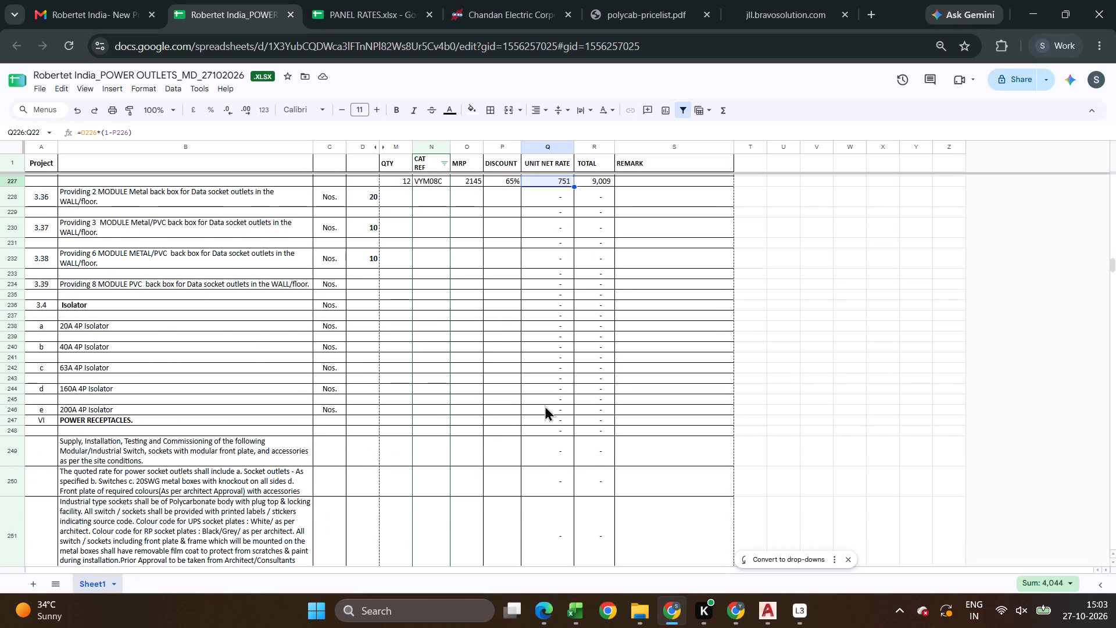
{"action": "scroll", "coordinate": [545, 405], "scroll_direction": "down", "scroll_amount": 16}
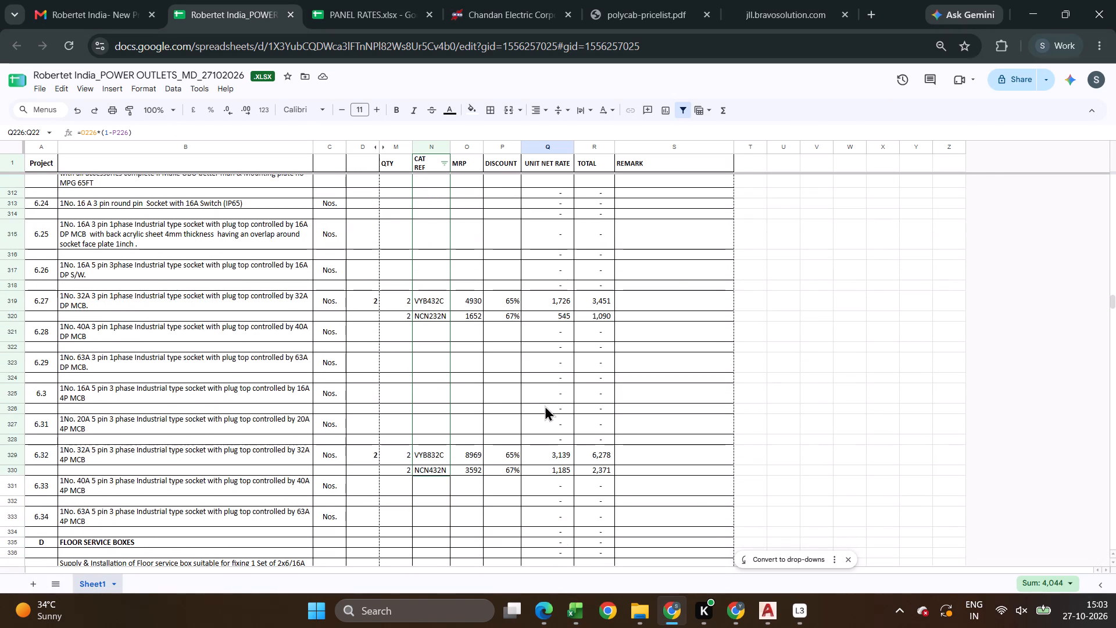
{"action": "key", "text": "alt+Tab"}
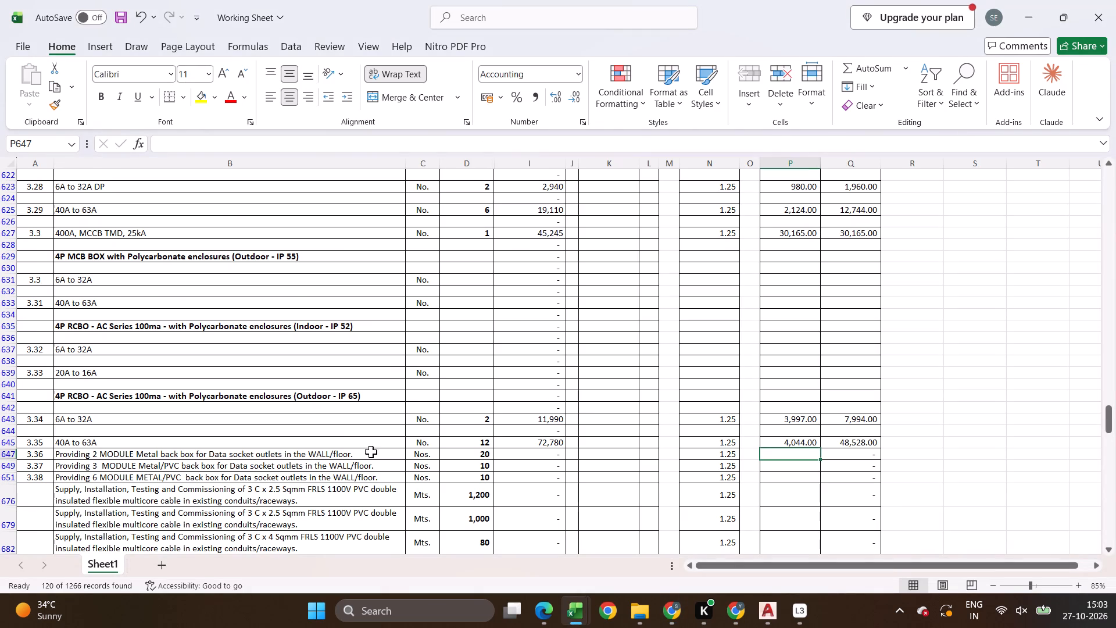
{"action": "scroll", "coordinate": [301, 464], "scroll_direction": "down", "scroll_amount": 2}
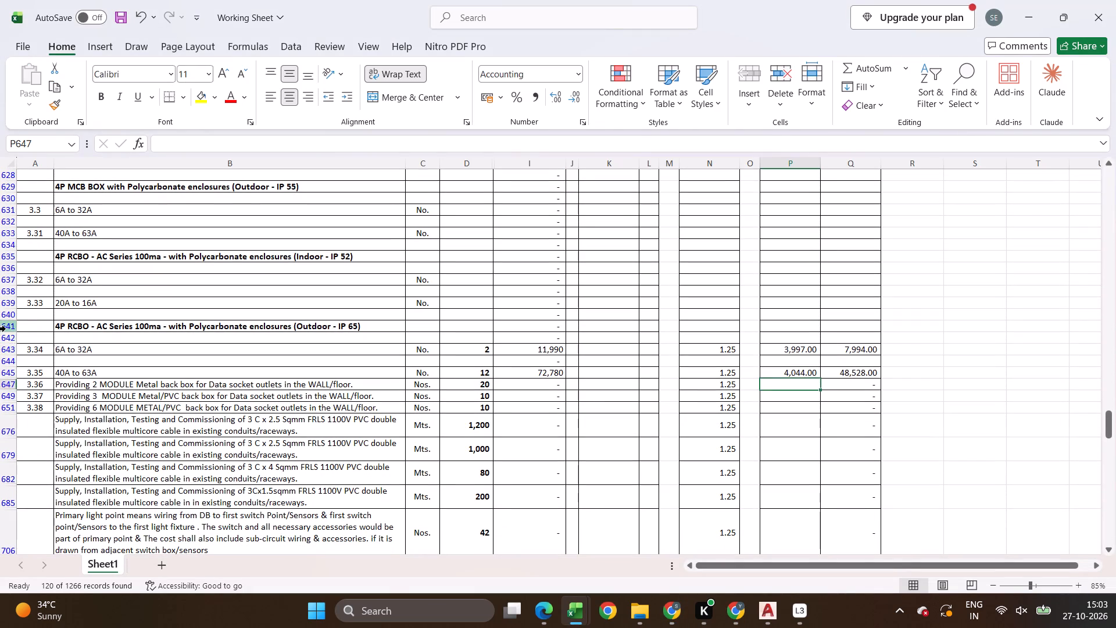
{"action": "left_click_drag", "start_coordinate": [6, 329], "coordinate": [1, 358]}
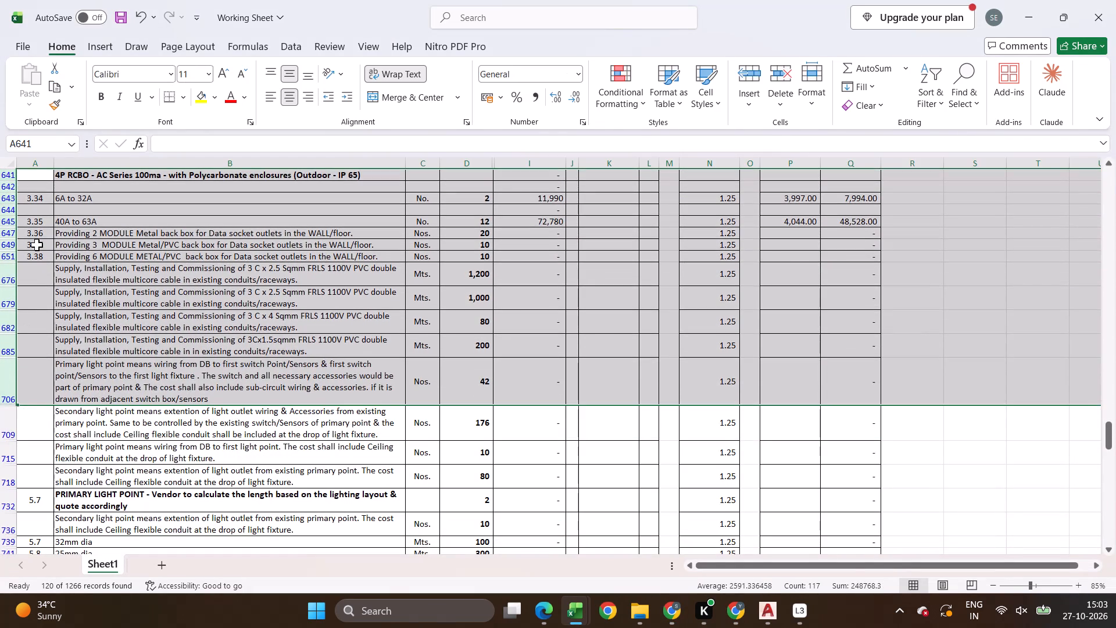
{"action": "left_click", "coordinate": [19, 237]}
{"action": "left_click", "coordinate": [803, 233]}
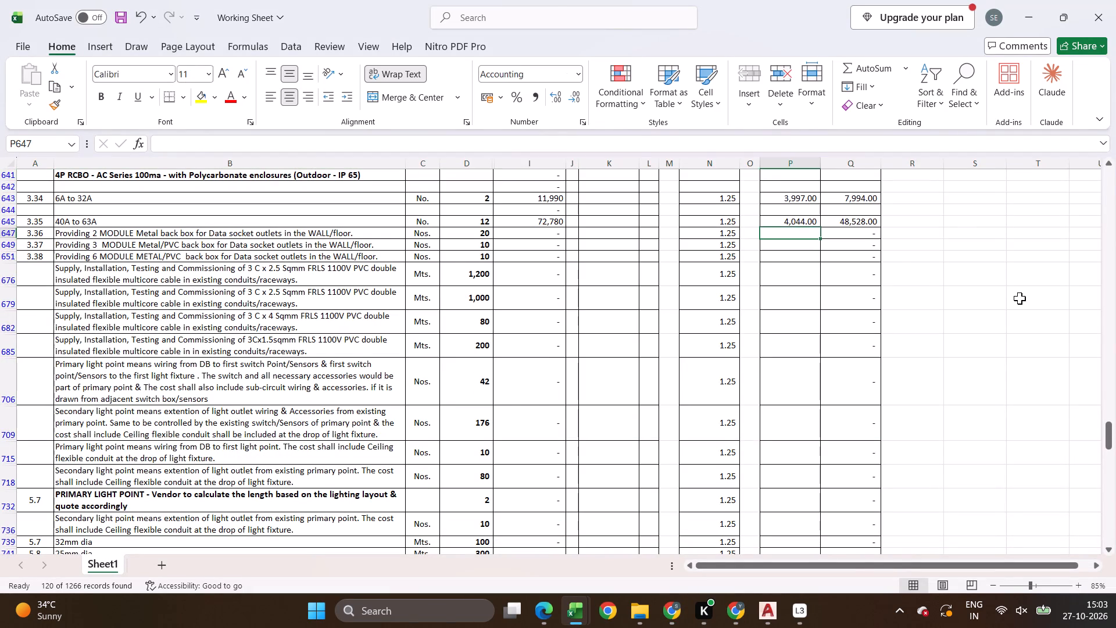
{"action": "type", "text": "70"}
{"action": "key", "text": "Return"}
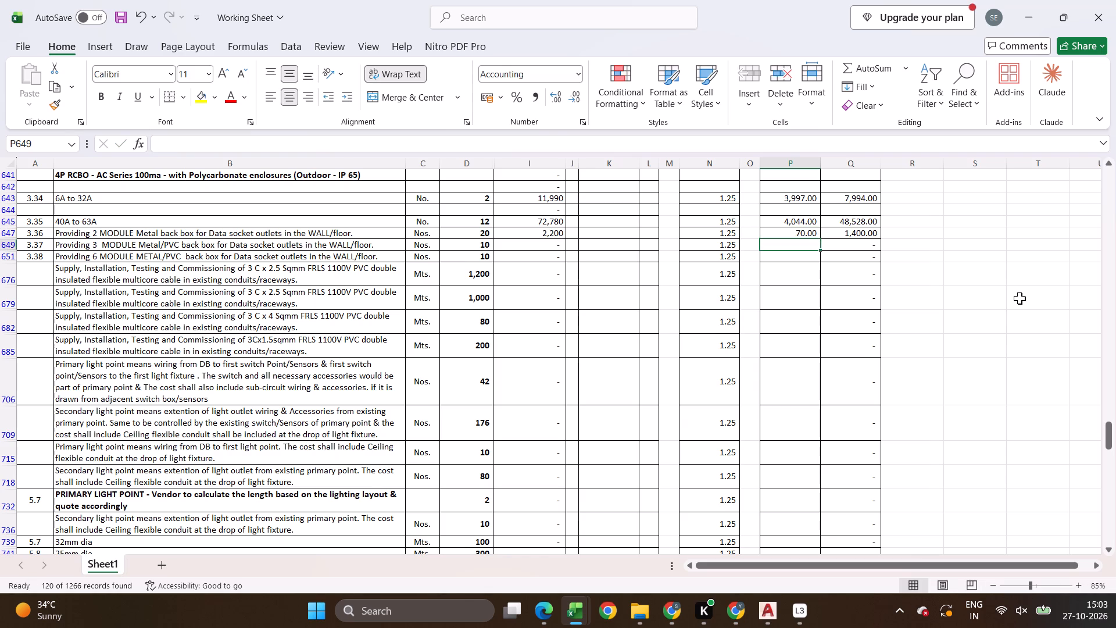
{"action": "type", "text": "125"}
{"action": "key", "text": "Return"}
{"action": "type", "text": "190"}
{"action": "key", "text": "Return"}
{"action": "key", "text": "Up"}
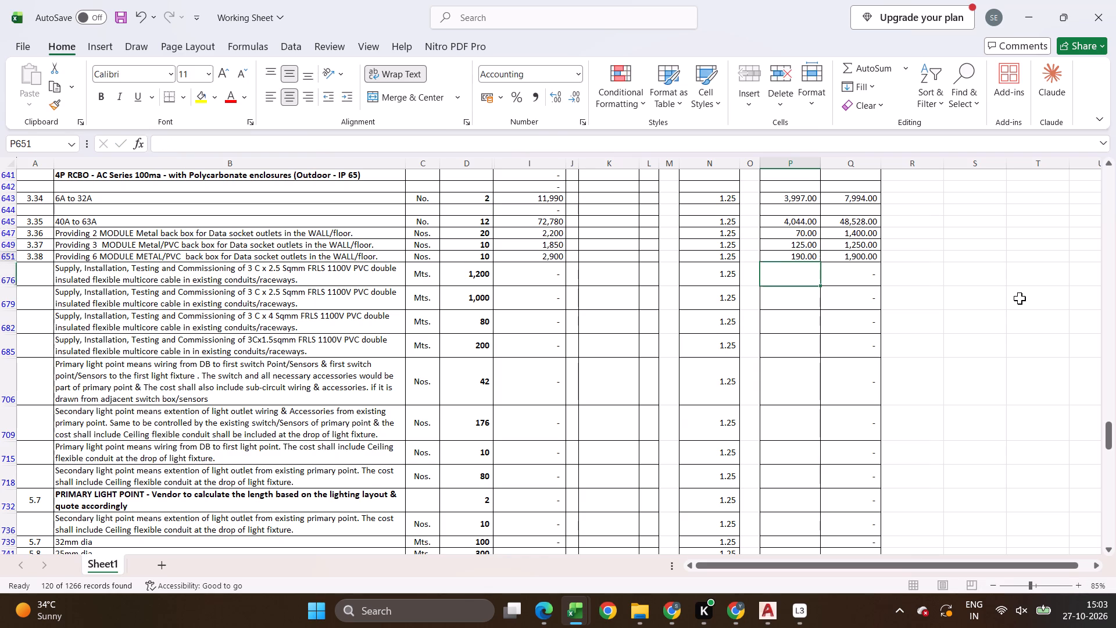
{"action": "type", "text": "250"}
{"action": "key", "text": "Return"}
Enter 144 as the rate for both 3 C x 2.5 Sqmm FRLS cable items, in P676 and P679.
{"action": "type", "text": "17"}
{"action": "key", "text": "Return"}
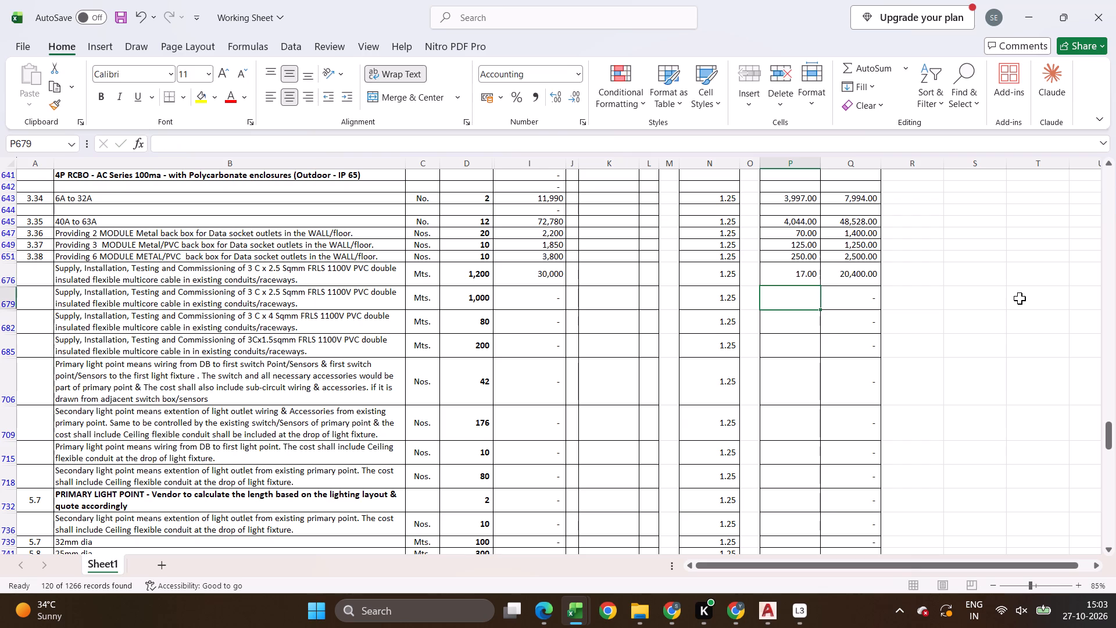
{"action": "key", "text": "Up"}
{"action": "type", "text": "144"}
{"action": "key", "text": "Return"}
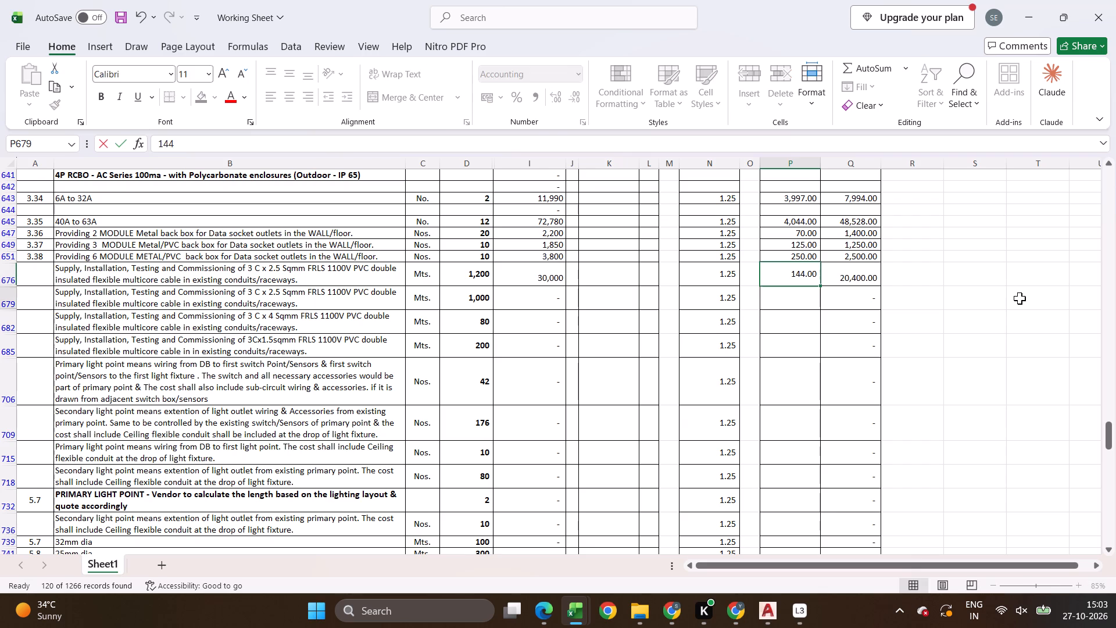
{"action": "type", "text": "144"}
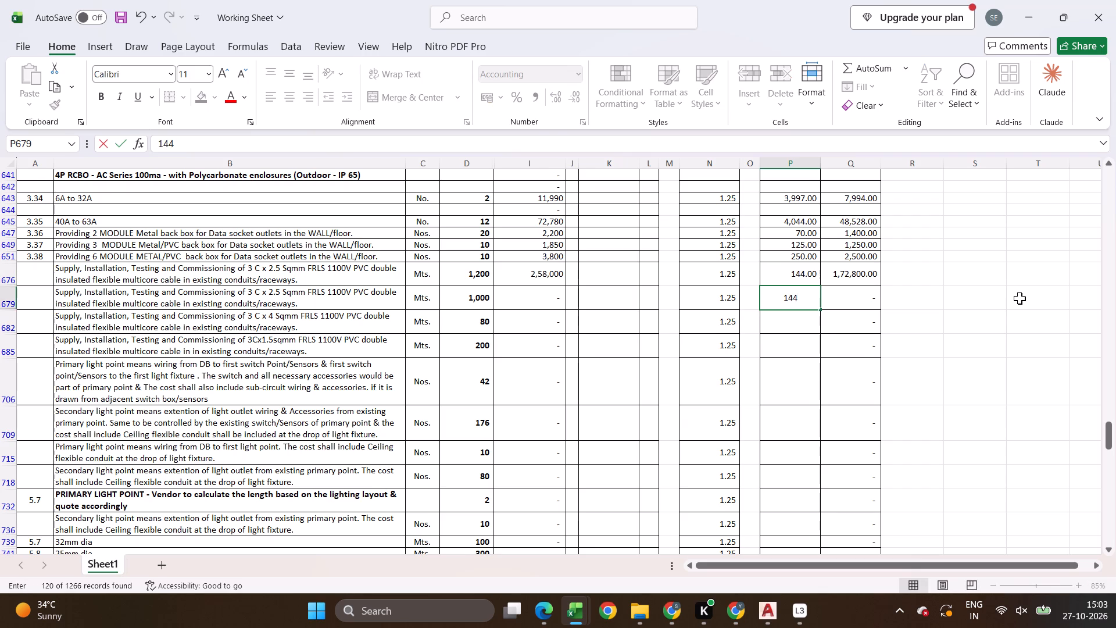
{"action": "key", "text": "Return"}
Look up the 3-core 4 sqmm FRLS flexible cable price in the Polycab price list and enter =506*.44 in P682 of the Working Sheet.
{"action": "key", "text": "alt+Tab"}
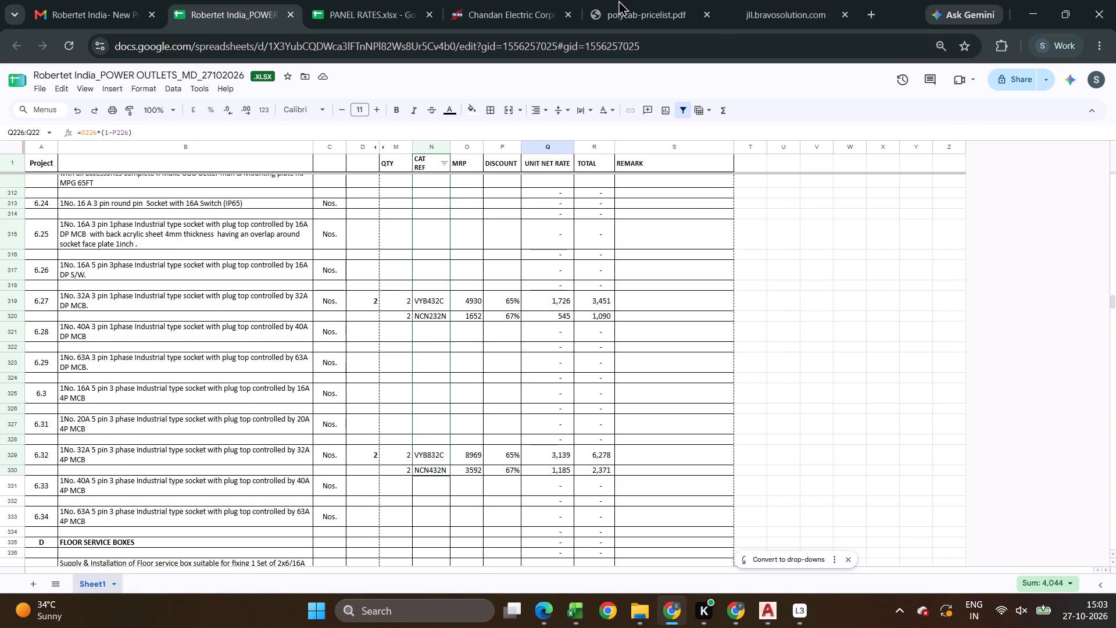
{"action": "left_click", "coordinate": [618, 0]}
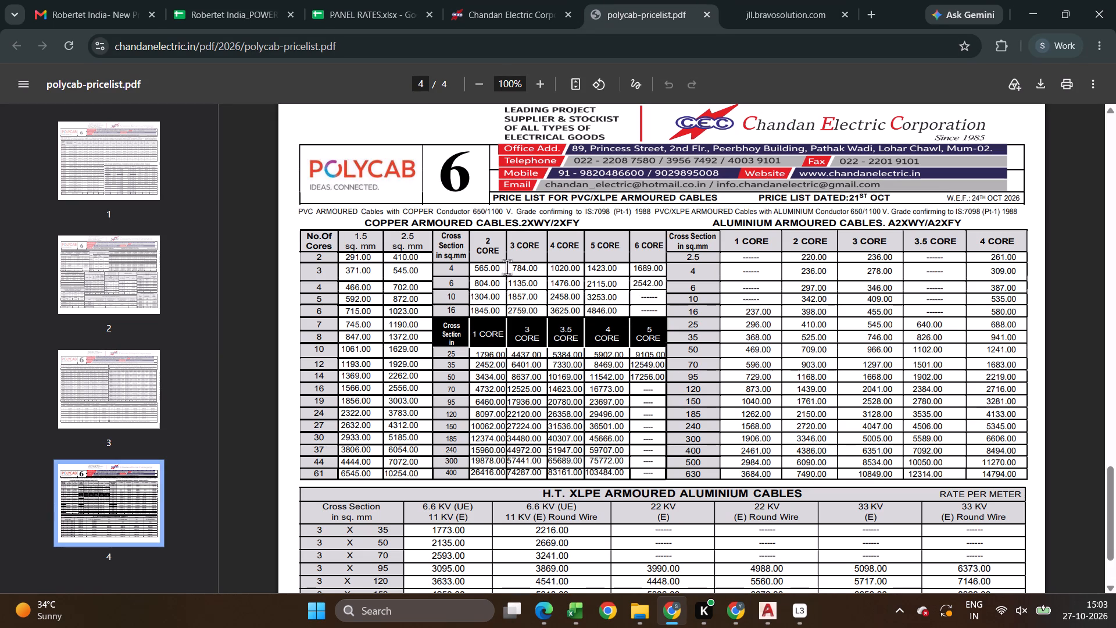
{"action": "key", "text": "alt+Tab"}
{"action": "key", "text": "alt+Tab"}
{"action": "middle_click_drag", "start_coordinate": [673, 415], "coordinate": [689, 87]}
{"action": "scroll", "coordinate": [892, 467], "scroll_direction": "down", "scroll_amount": 3}
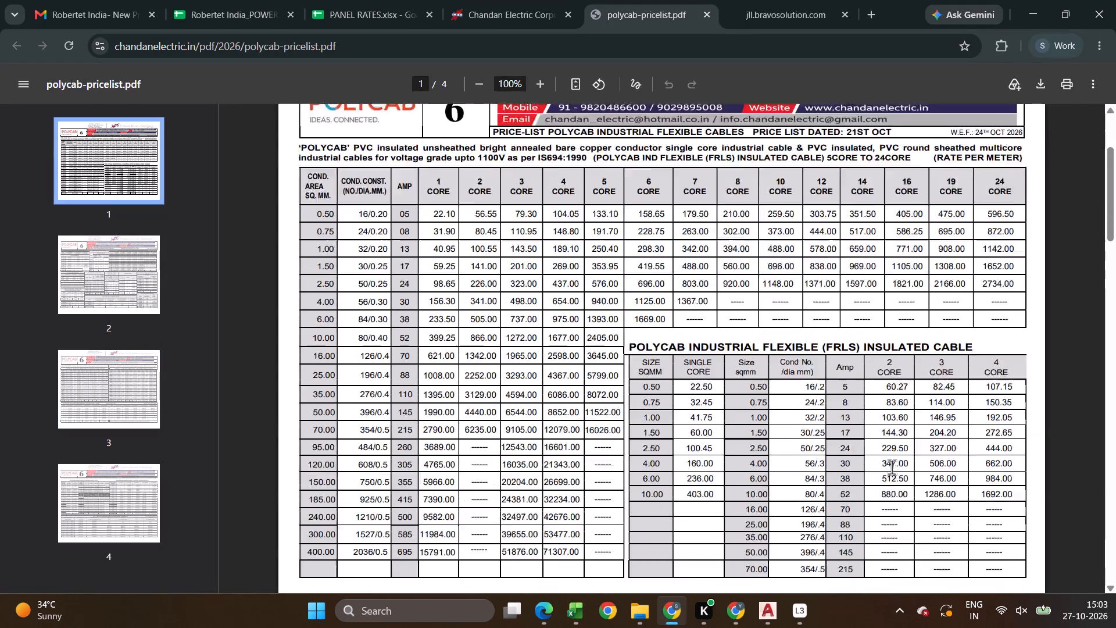
{"action": "key", "text": "alt+Tab"}
{"action": "type", "text": "=506*.44"}
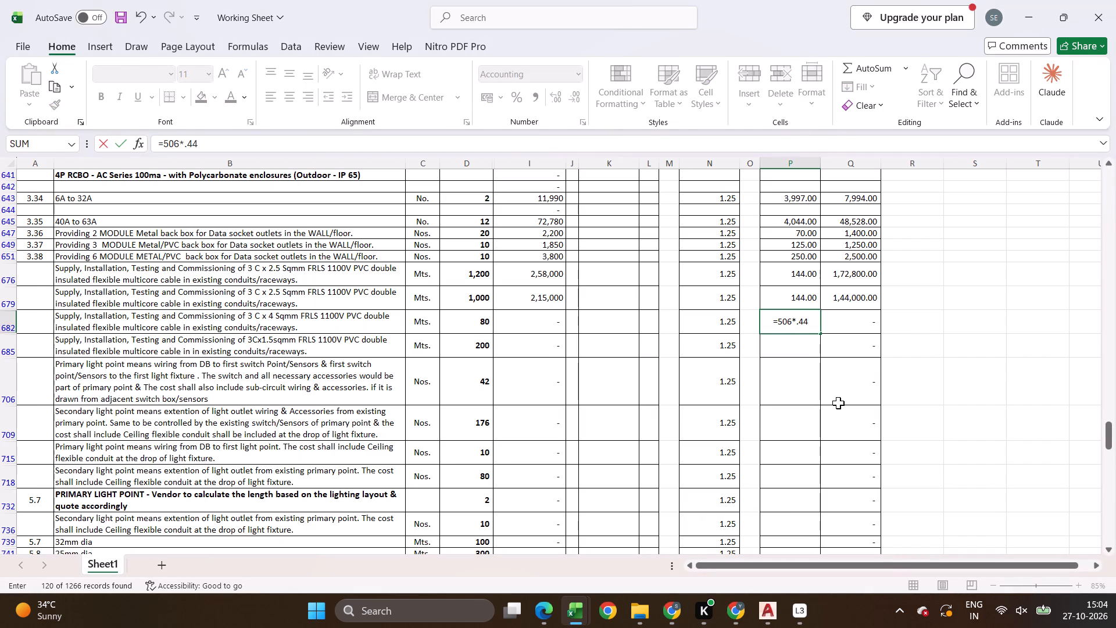
{"action": "key", "text": "Return"}
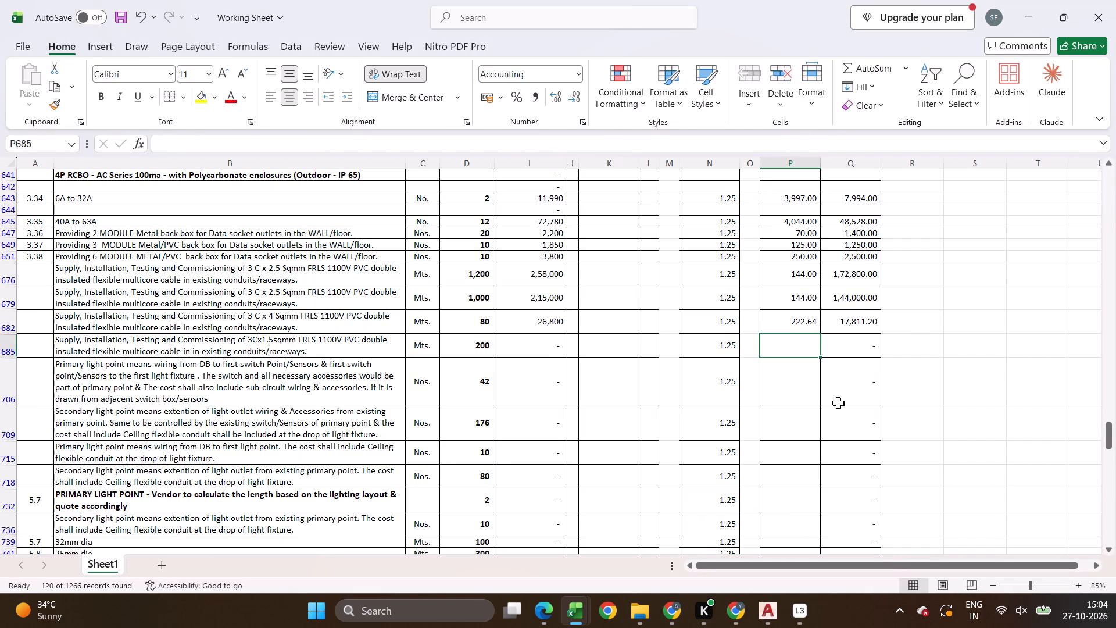
Replace the second 3 C x 2.5 Sqmm FRLS cable rate in P679 with the formula =327*.44.
{"action": "key", "text": "Up"}
{"action": "key", "text": "Up"}
{"action": "type", "text": "=327*.44"}
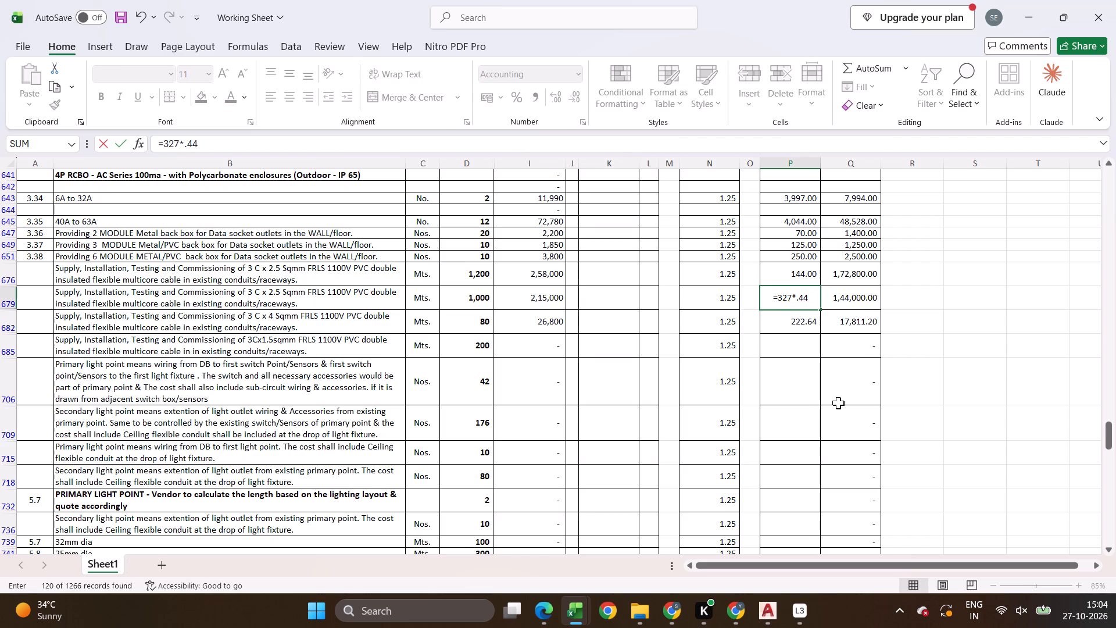
{"action": "key", "text": "Return"}
Look up the 3-core 1.5 sqmm FRLS flexible cable price in the Polycab price list and enter =204.20*.44 in P685 of the Working Sheet.
{"action": "key", "text": "Up"}
{"action": "key", "text": "Down"}
{"action": "key", "text": "Down"}
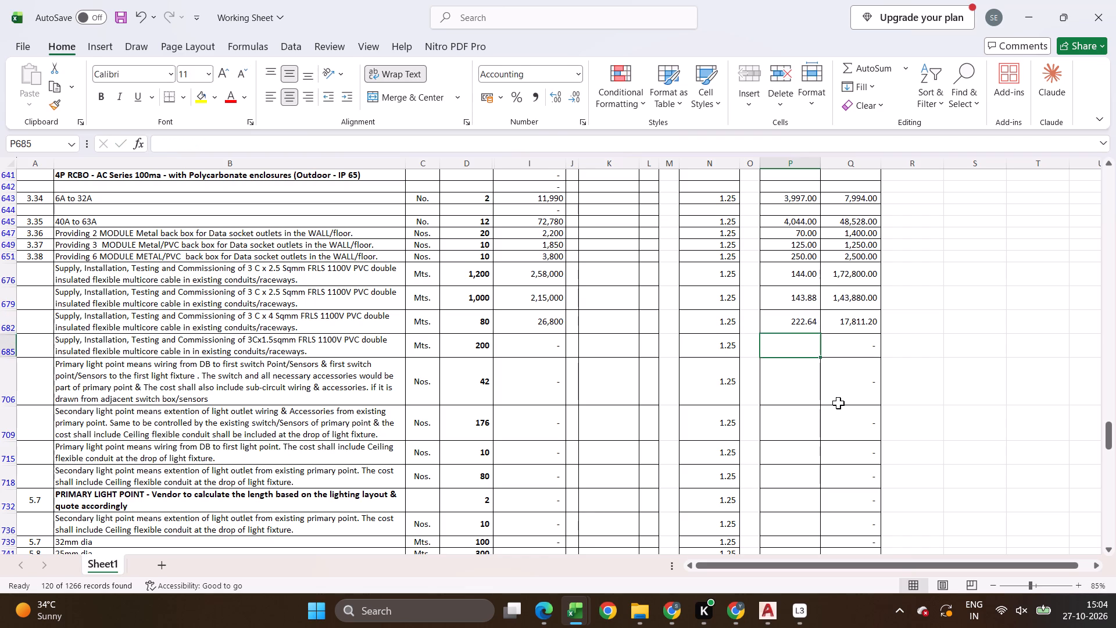
{"action": "key", "text": "alt+Tab"}
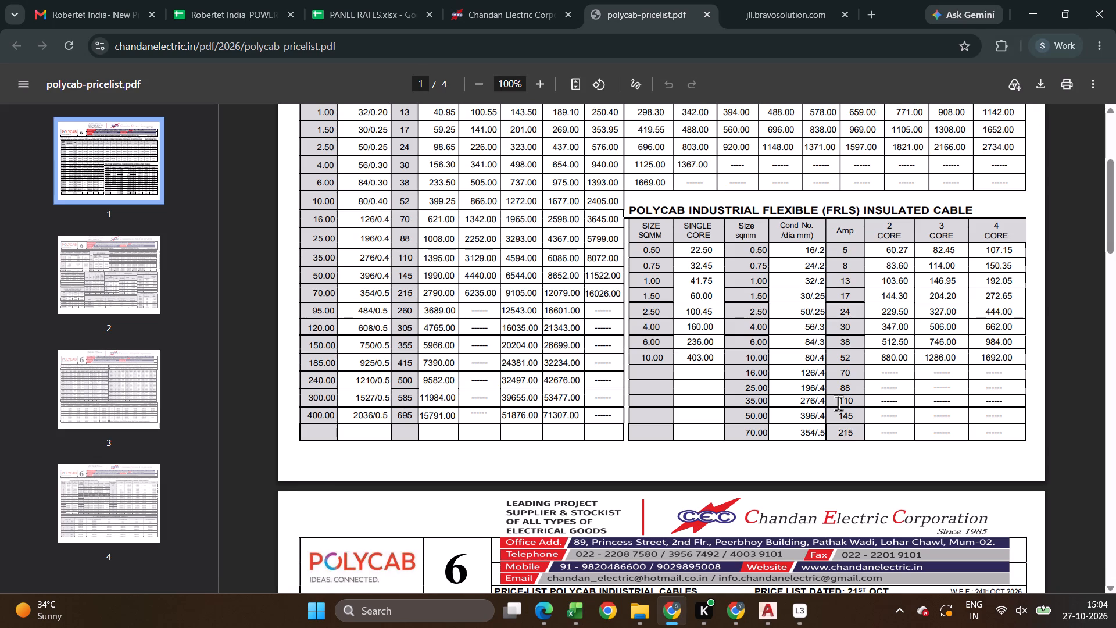
{"action": "key", "text": "alt+Tab"}
{"action": "type", "text": "=204.20*.44"}
{"action": "key", "text": "Return"}
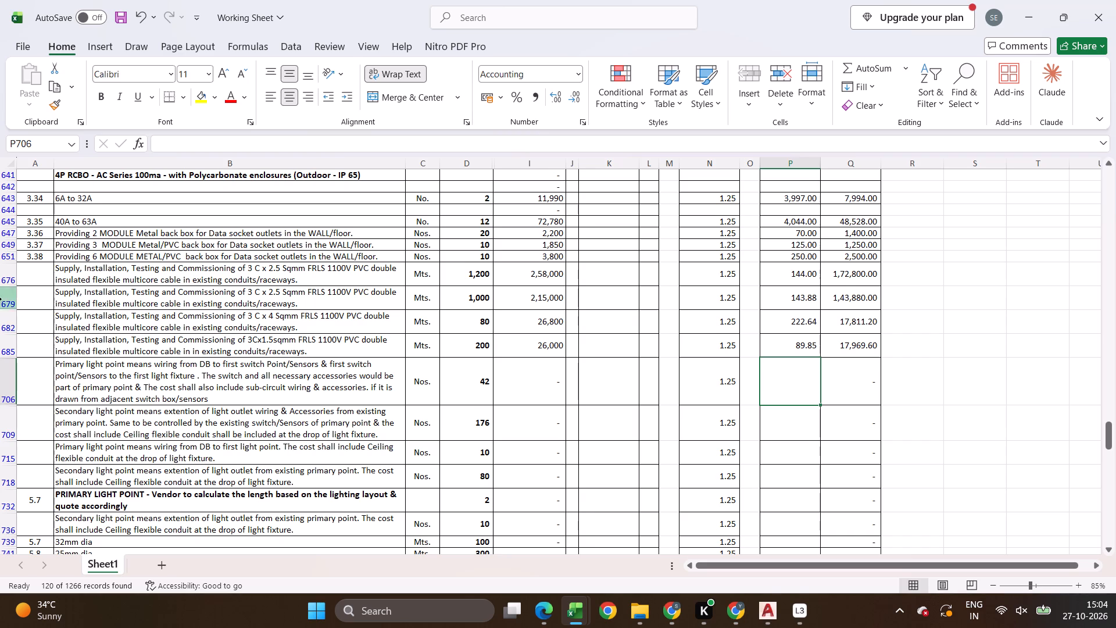
Unhide the hidden rows between rows 685 and 706 of the Working Sheet.
{"action": "left_click_drag", "start_coordinate": [10, 350], "coordinate": [10, 374]}
{"action": "double_click", "coordinate": [9, 356]}
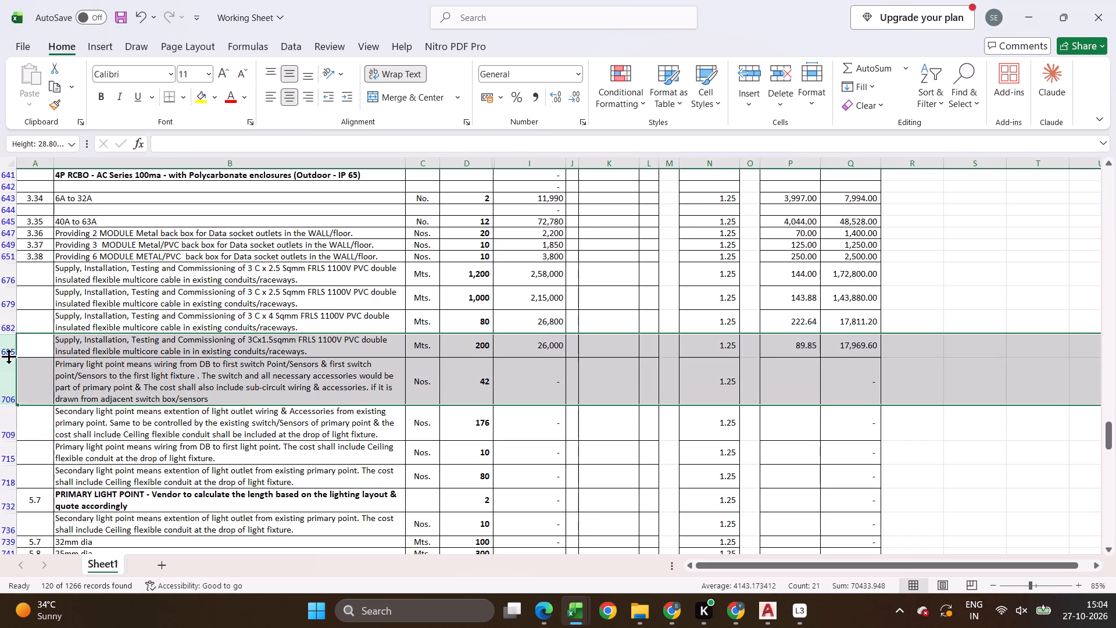
Enter the item 5.1 switch-controlled light point rates: 3265 for the primary point in P706 and 985 for the secondary point in P709.
{"action": "scroll", "coordinate": [505, 456], "scroll_direction": "down", "scroll_amount": 4}
{"action": "left_click", "coordinate": [719, 344]}
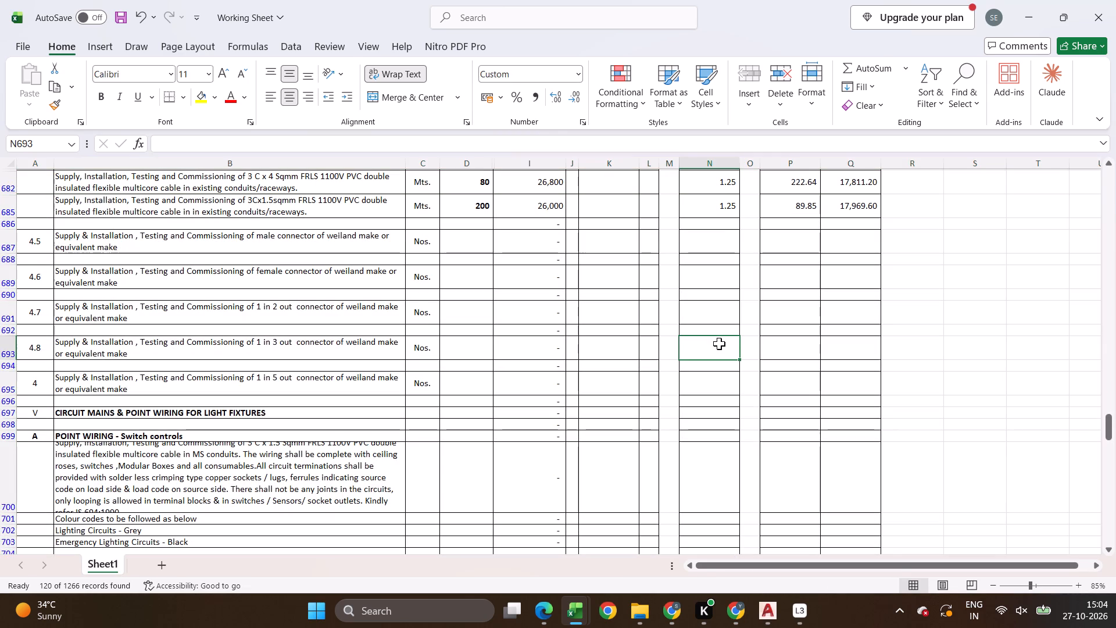
{"action": "key", "text": "ctrl+Down"}
{"action": "scroll", "coordinate": [725, 346], "scroll_direction": "down", "scroll_amount": 5}
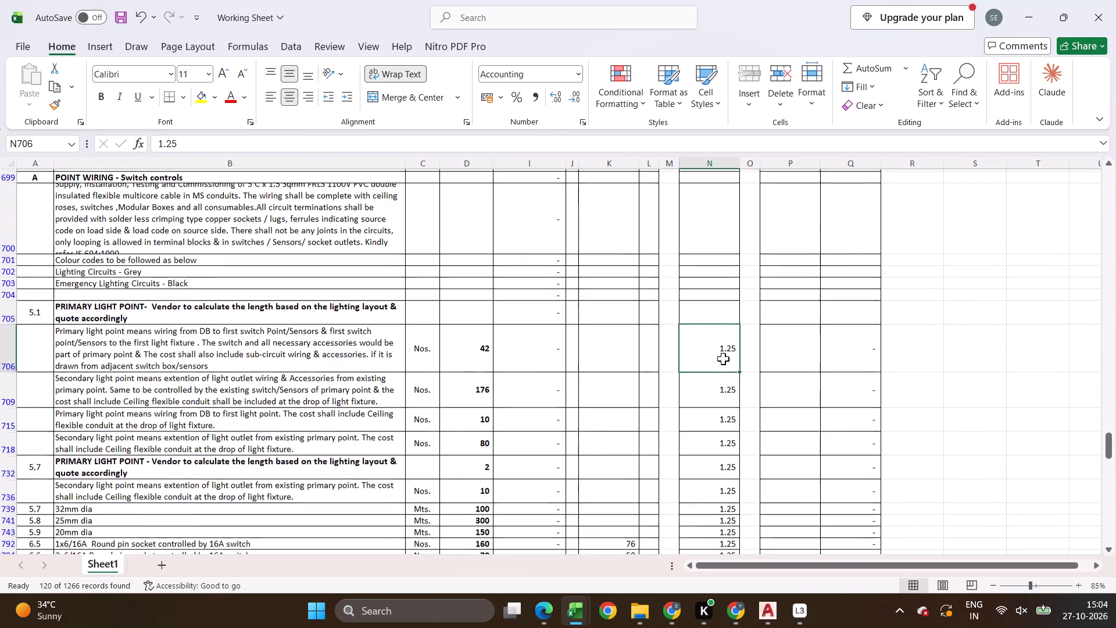
{"action": "left_click", "coordinate": [803, 356]}
{"action": "type", "text": "3265"}
{"action": "key", "text": "Return"}
{"action": "key", "text": "Return"}
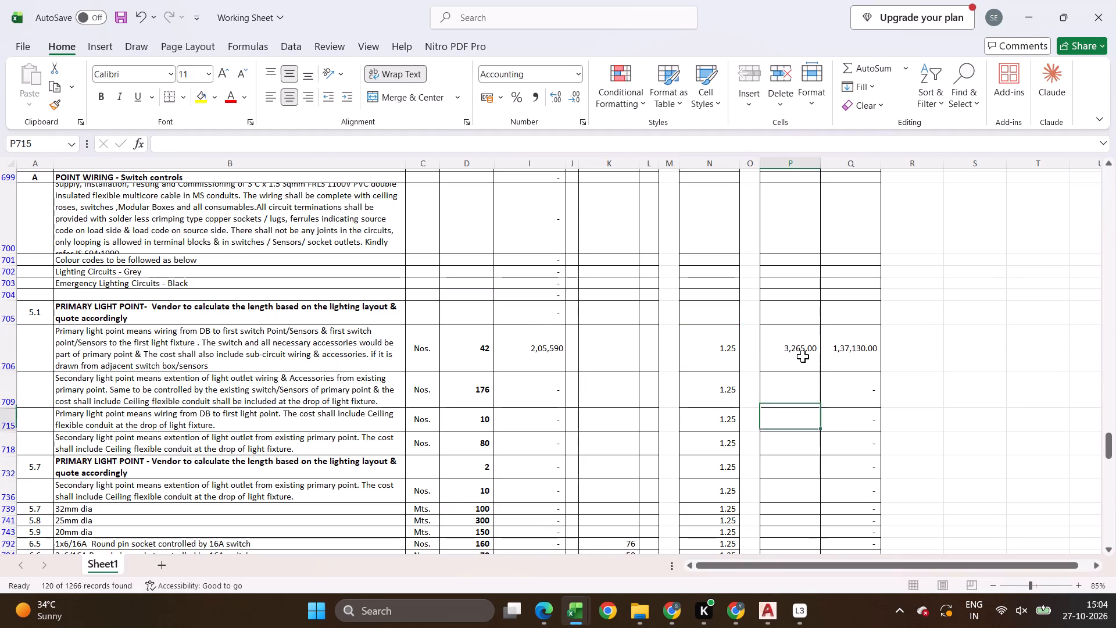
{"action": "key", "text": "Up"}
{"action": "key", "text": "1"}
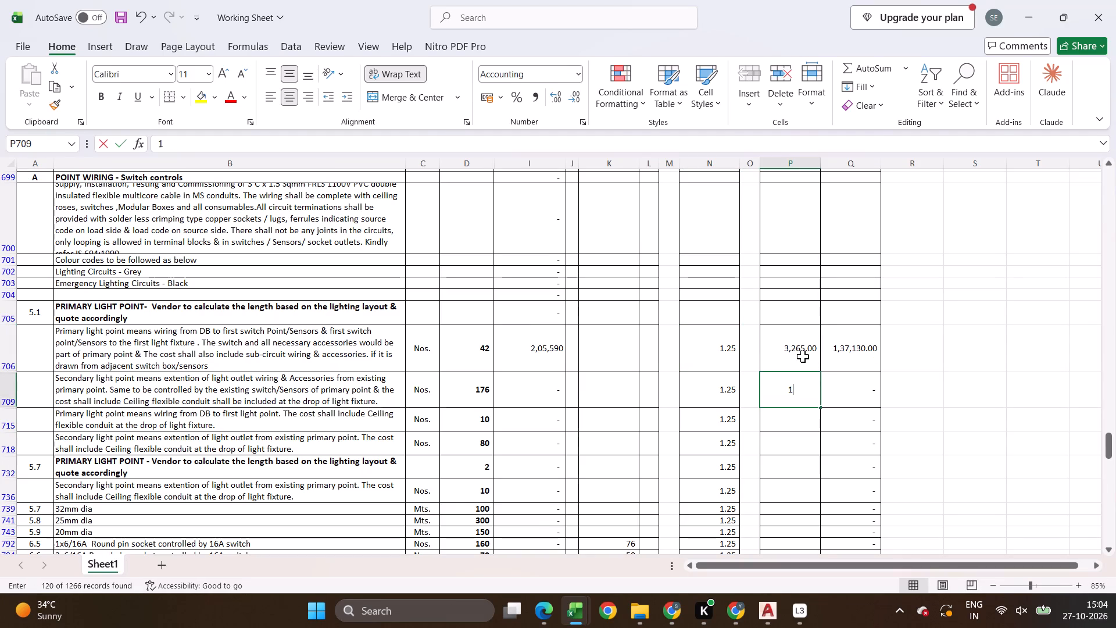
{"action": "key", "text": "BackSpace"}
{"action": "type", "text": "985"}
{"action": "key", "text": "Return"}
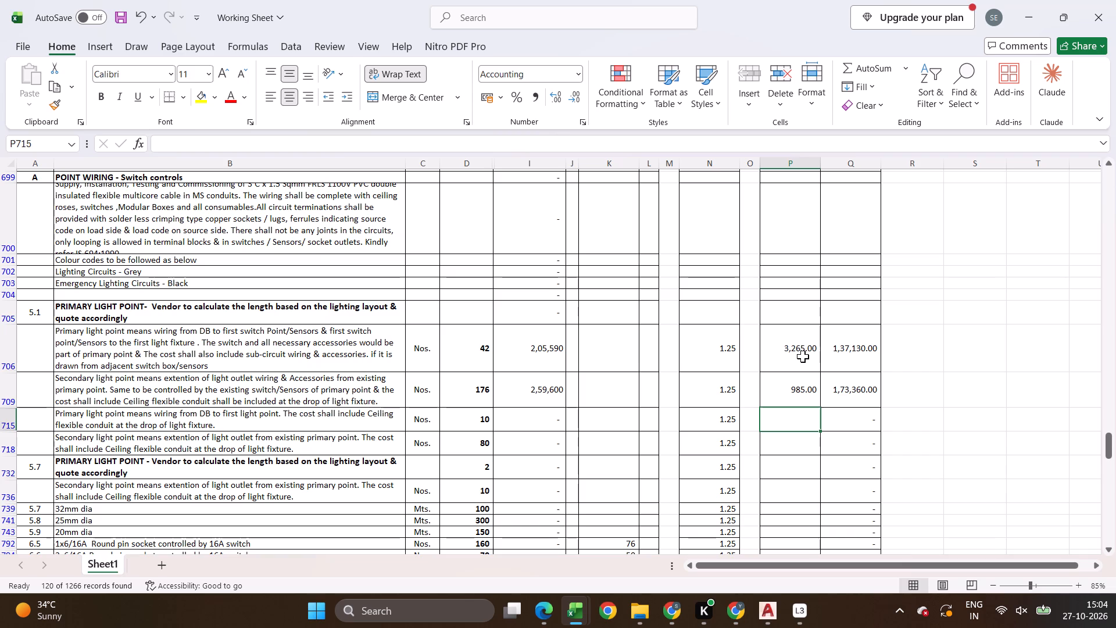
Enter the remaining light point rates: 3365 in P715, 985 in P718, and 3650 in P732 for the item 5.7 primary light point.
{"action": "type", "text": "3365"}
{"action": "key", "text": "Return"}
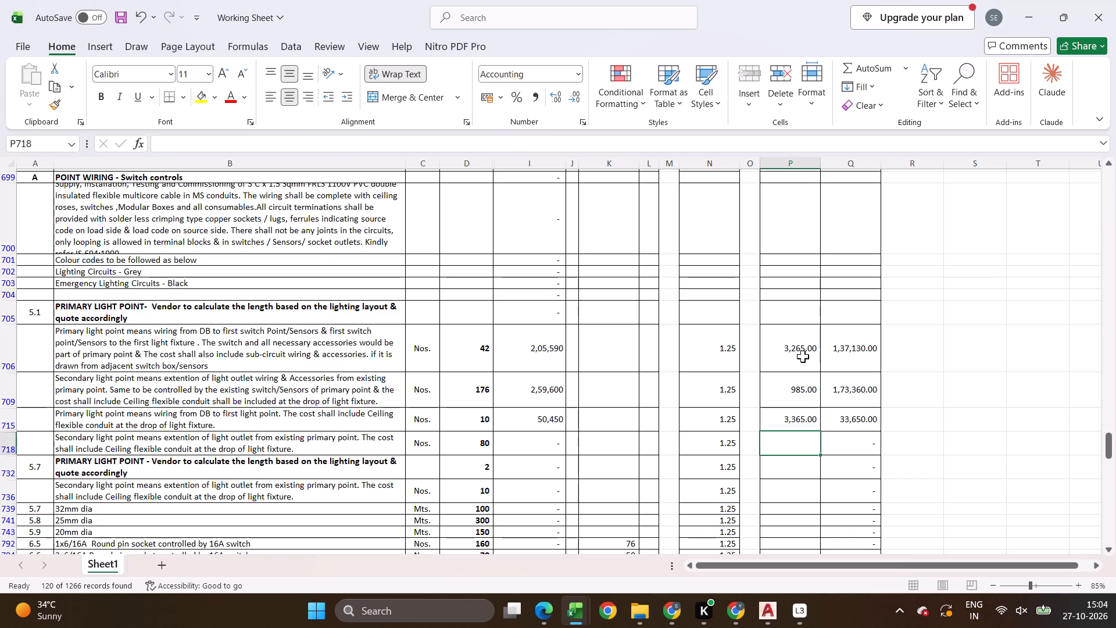
{"action": "type", "text": "985"}
{"action": "key", "text": "Return"}
{"action": "key", "text": "Return"}
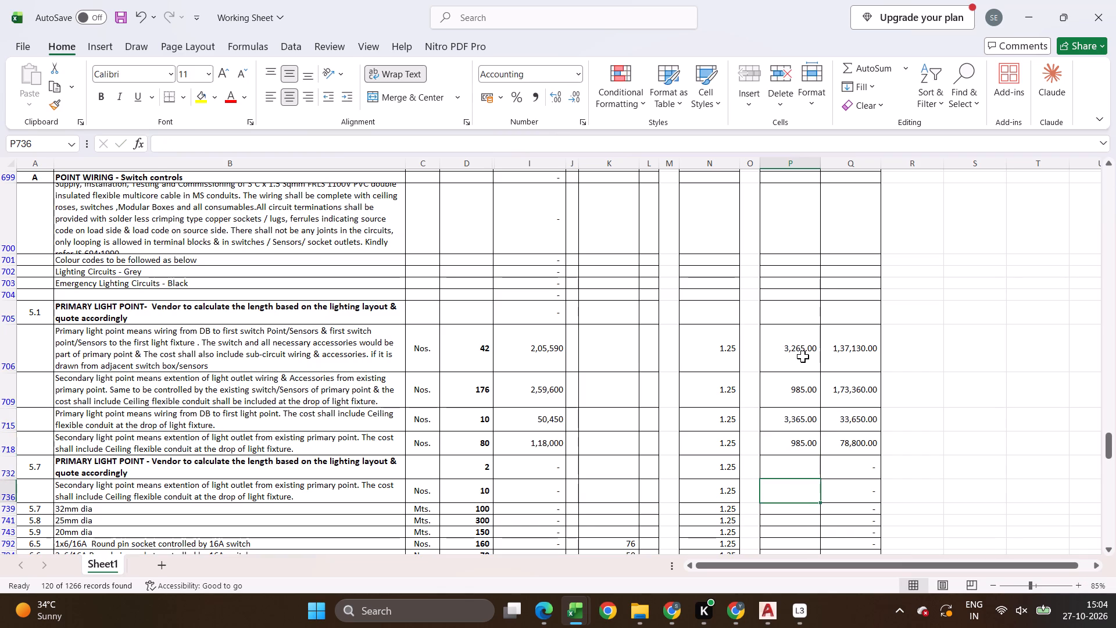
{"action": "key", "text": "Up"}
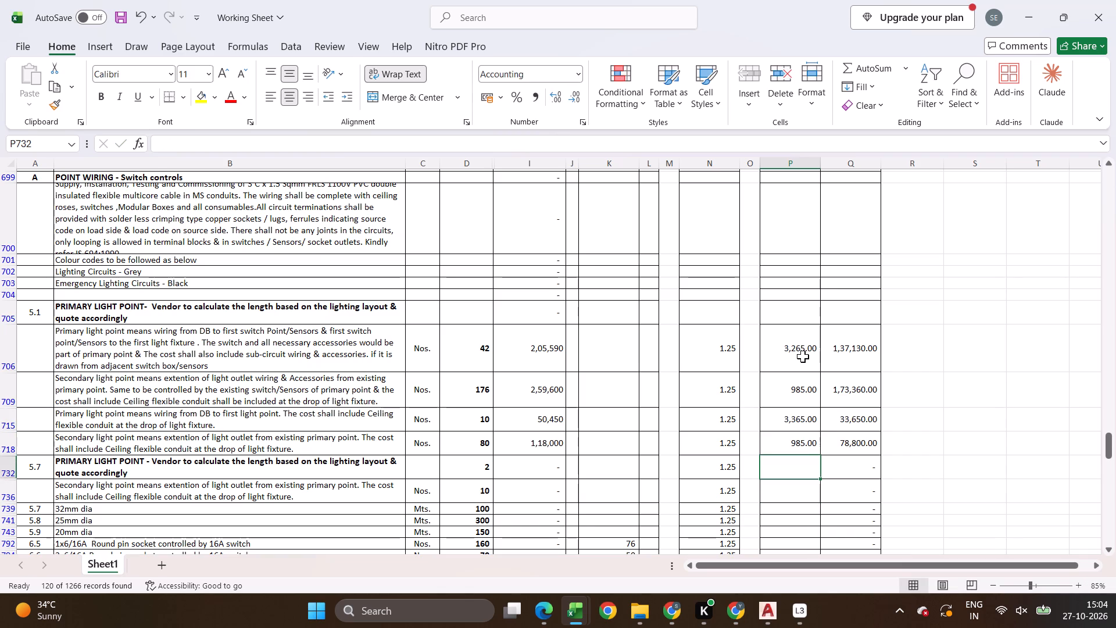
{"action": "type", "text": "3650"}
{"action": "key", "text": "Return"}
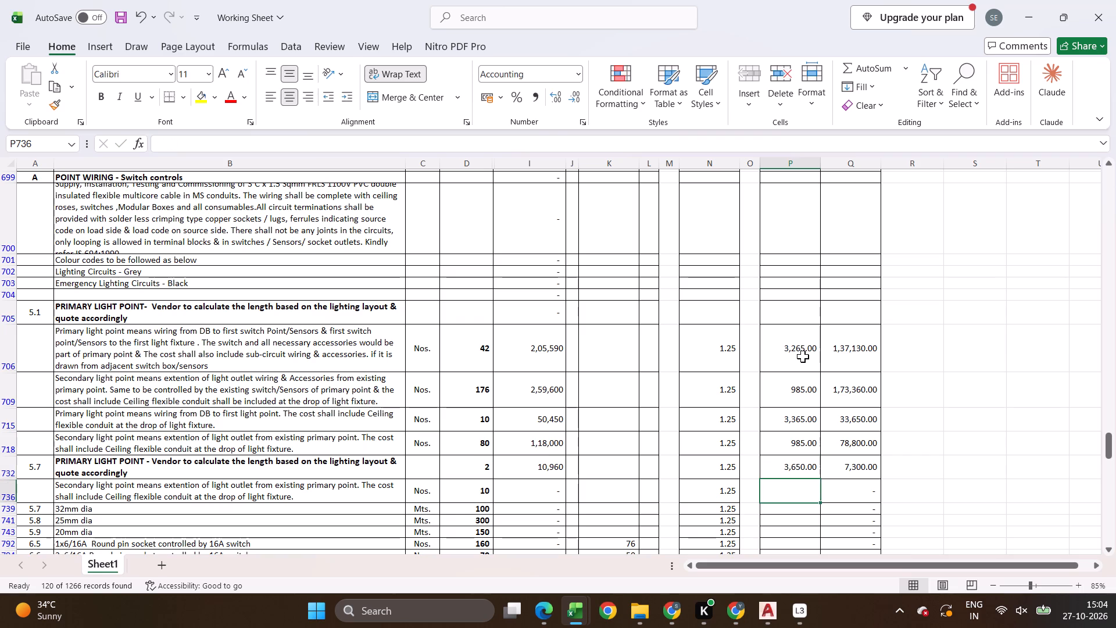
Enter the rate 985 in P736 for the item 5.7 secondary light point.
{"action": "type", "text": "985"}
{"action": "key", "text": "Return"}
Unhide the hidden rows between rows 736 and 792 of the Working Sheet.
{"action": "scroll", "coordinate": [185, 446], "scroll_direction": "down", "scroll_amount": 2}
{"action": "left_click_drag", "start_coordinate": [11, 422], "coordinate": [7, 476]}
{"action": "double_click", "coordinate": [6, 435]}
{"action": "scroll", "coordinate": [325, 475], "scroll_direction": "down", "scroll_amount": 5}
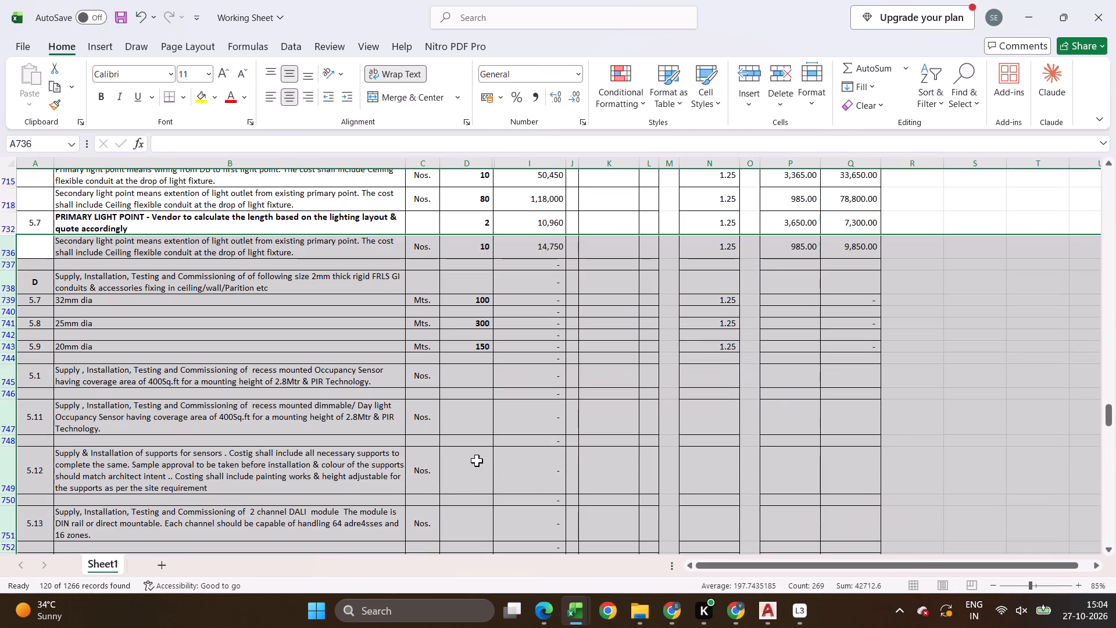
Enter the GI conduit rates: =540*.4 in P739 for 32mm, =370*.4 in P741 for 25mm, and =300*.4 in P743 for 20mm.
{"action": "left_click", "coordinate": [784, 302]}
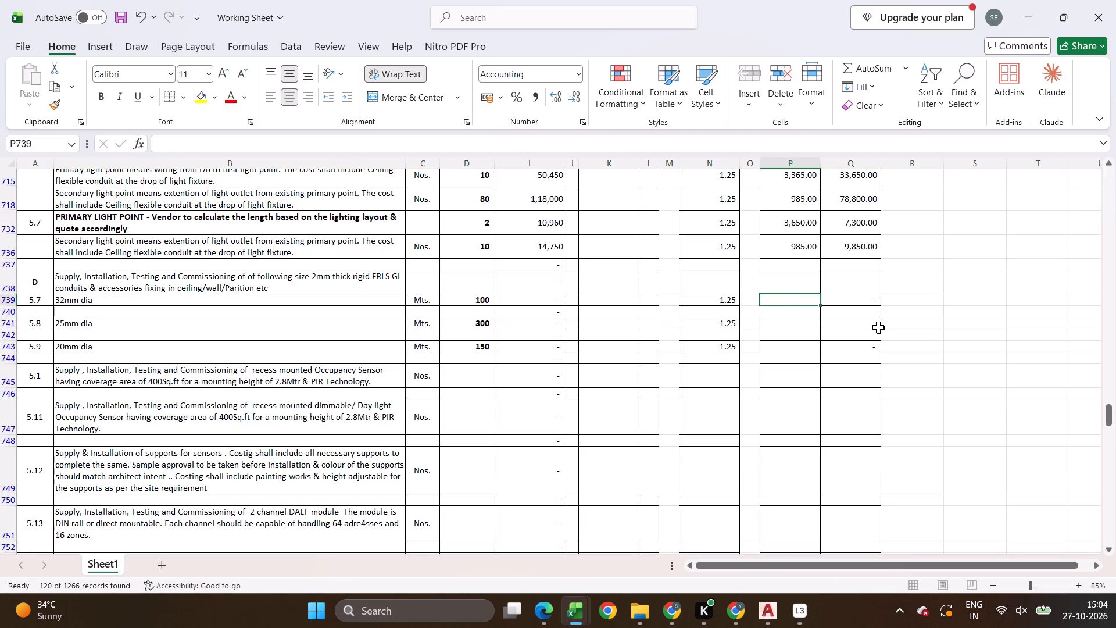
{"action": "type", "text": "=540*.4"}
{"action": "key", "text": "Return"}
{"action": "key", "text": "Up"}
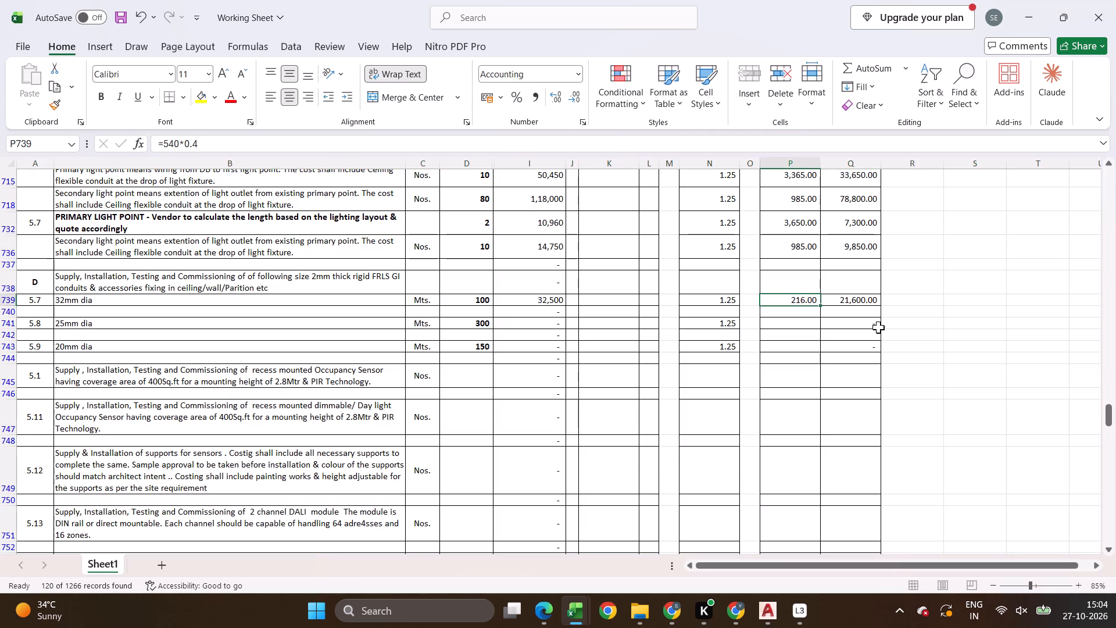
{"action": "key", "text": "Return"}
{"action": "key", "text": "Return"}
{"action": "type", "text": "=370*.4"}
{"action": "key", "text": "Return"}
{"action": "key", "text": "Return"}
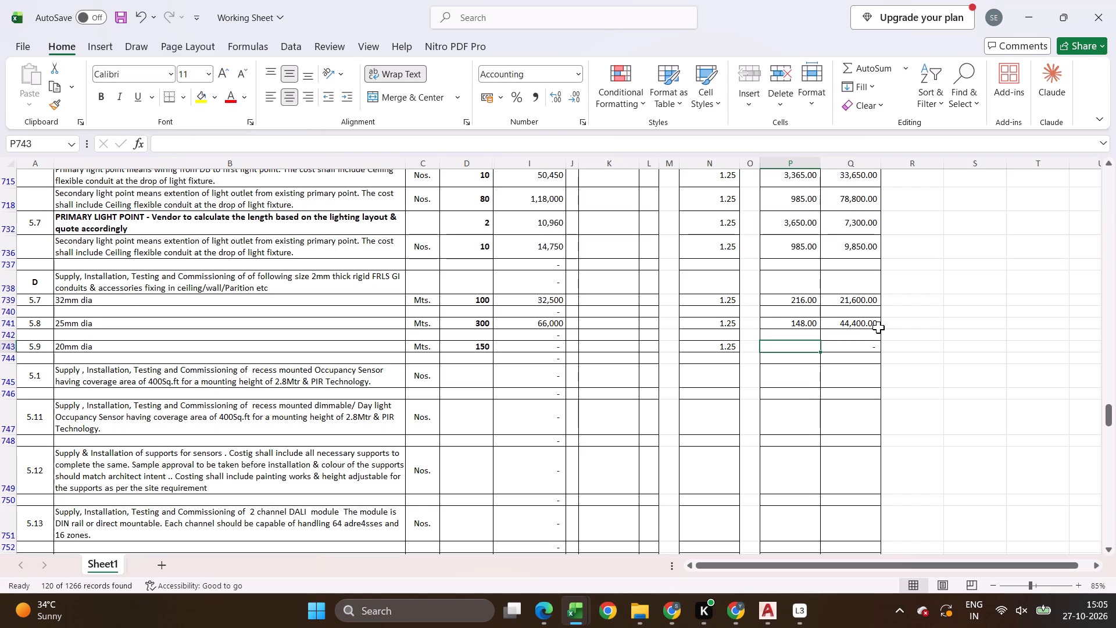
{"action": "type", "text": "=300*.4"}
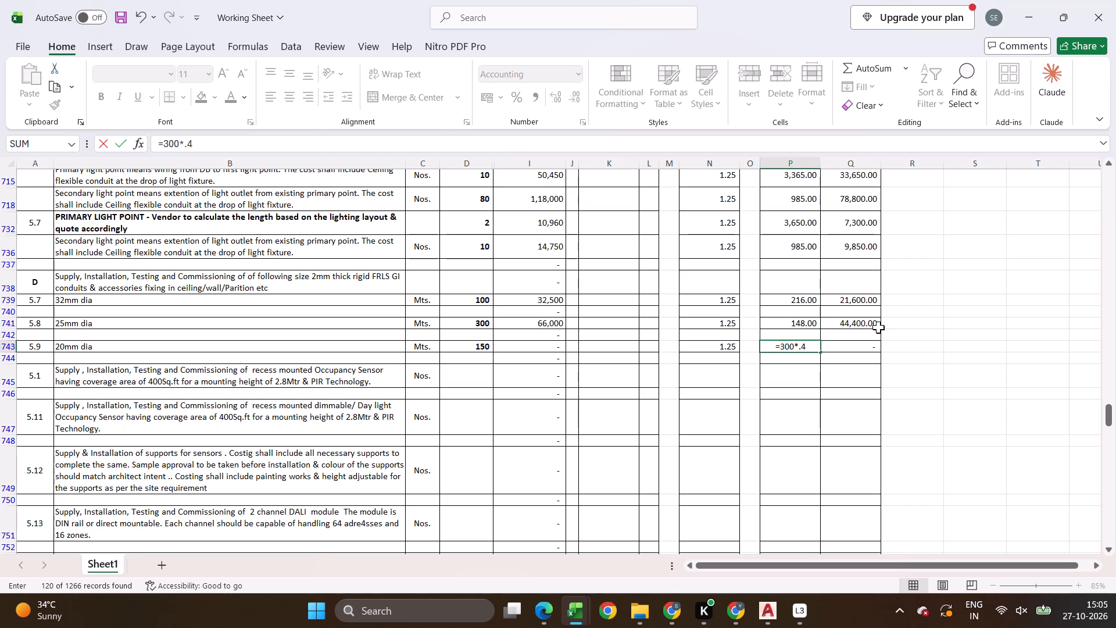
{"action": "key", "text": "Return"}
{"action": "scroll", "coordinate": [792, 344], "scroll_direction": "down", "scroll_amount": 4}
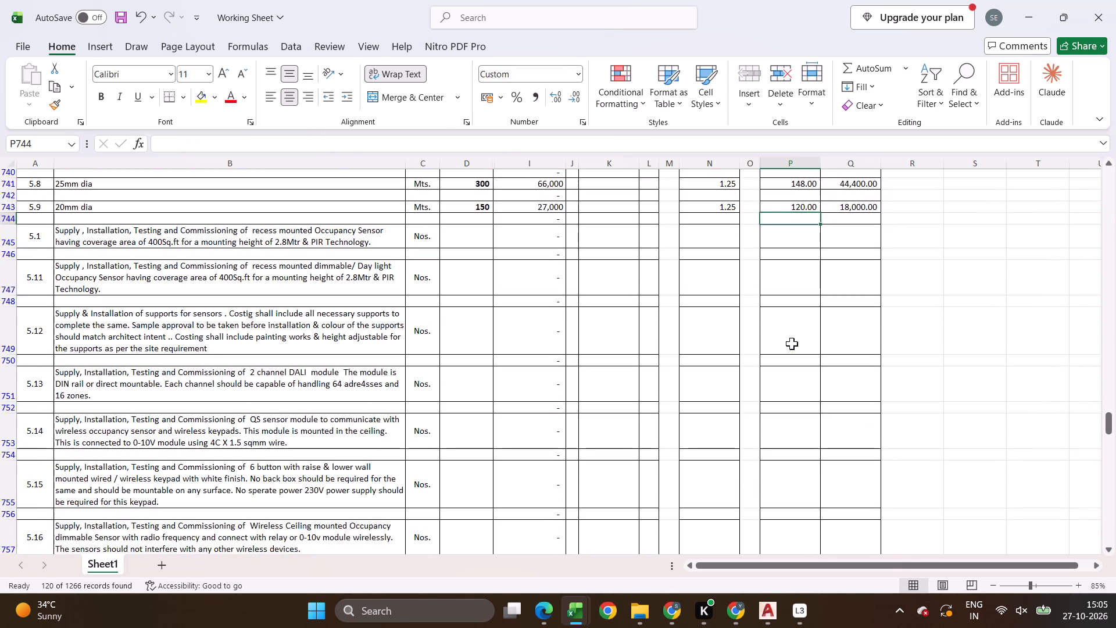
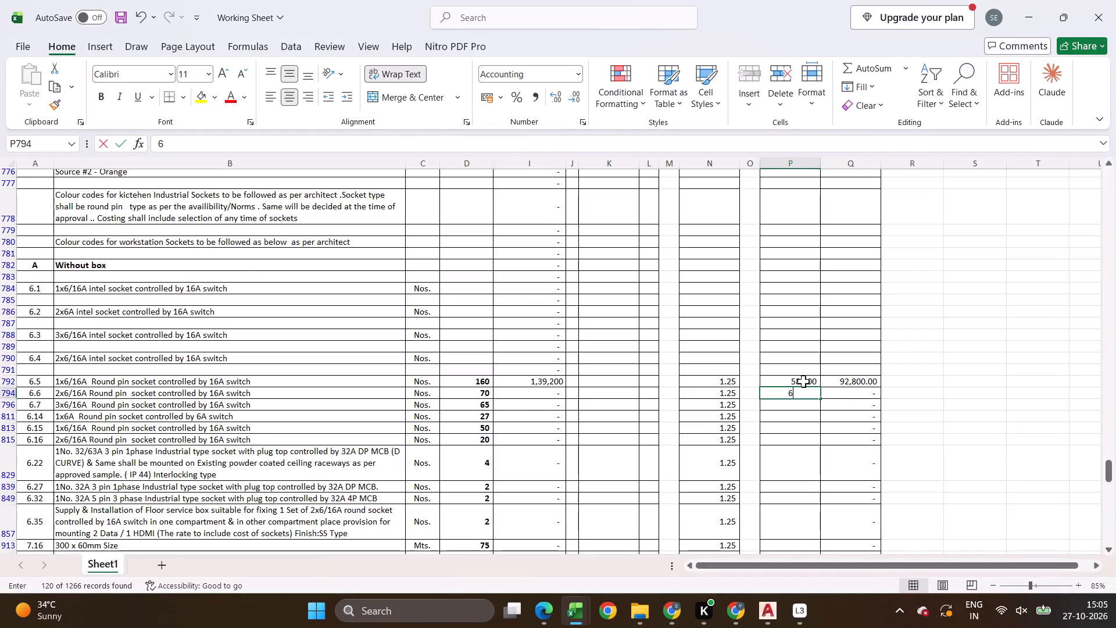
Enter the rate 695 in P794 for the item 6.6 2x6/16A round pin socket controlled by 16A switch.
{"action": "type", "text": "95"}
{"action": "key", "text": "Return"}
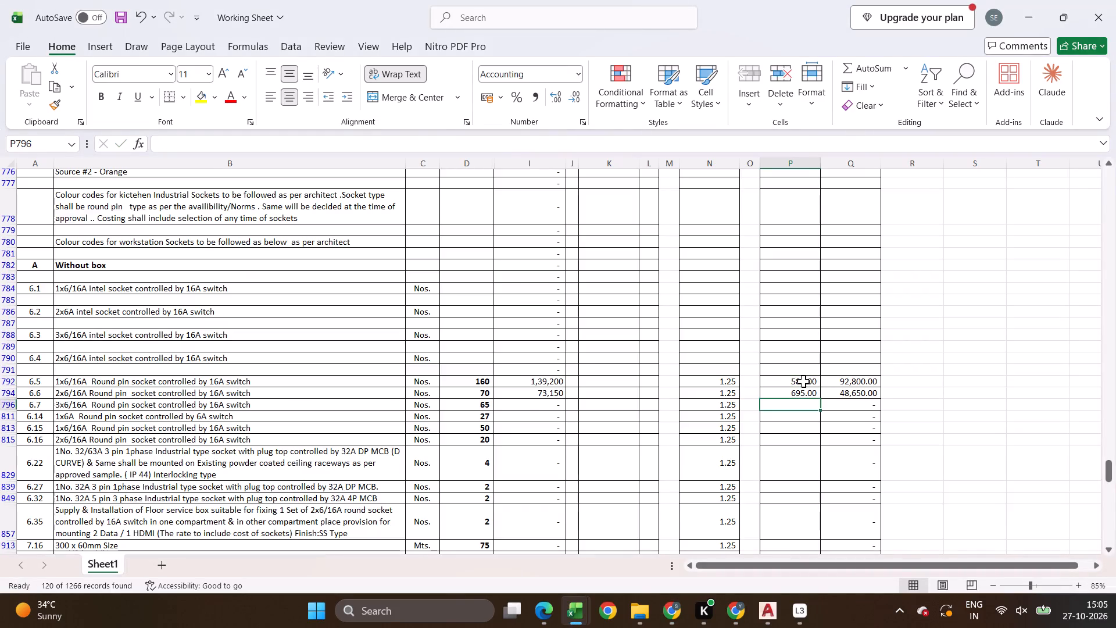
Enter the remaining round pin socket rates: 965 in P796 (item 6.7), 580 in P813 (6.15), 695 in P815 (6.16) and 544 in P811 (6.14).
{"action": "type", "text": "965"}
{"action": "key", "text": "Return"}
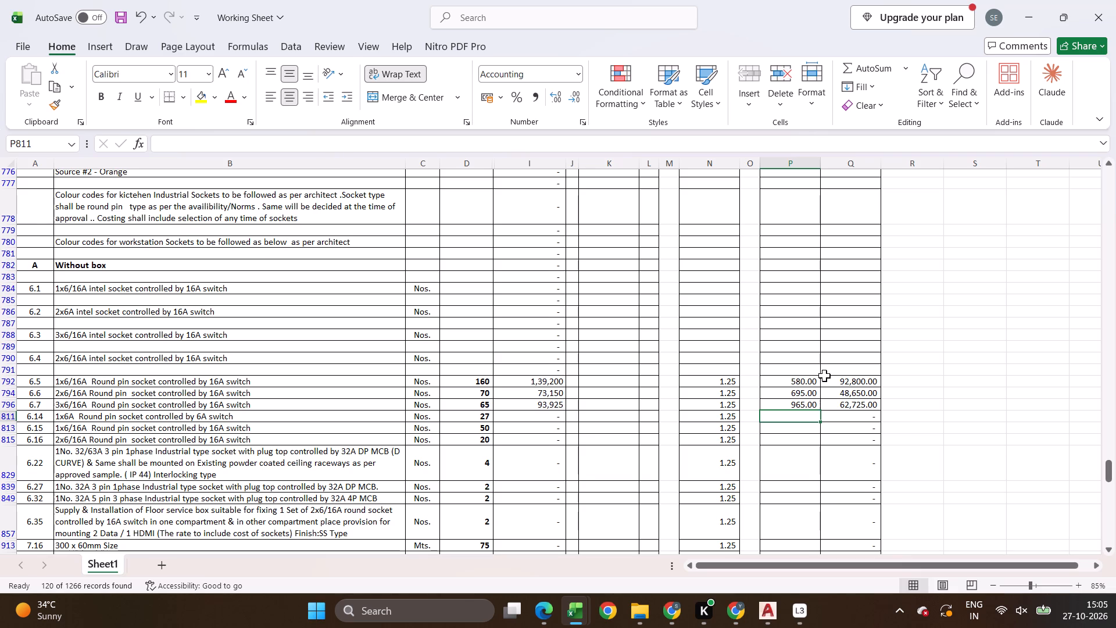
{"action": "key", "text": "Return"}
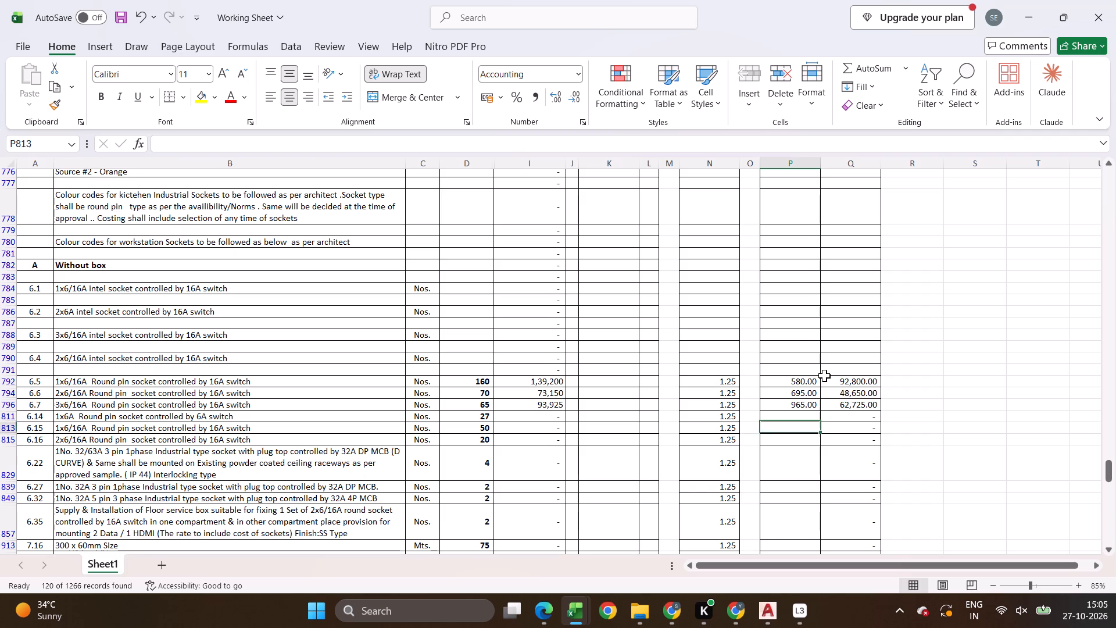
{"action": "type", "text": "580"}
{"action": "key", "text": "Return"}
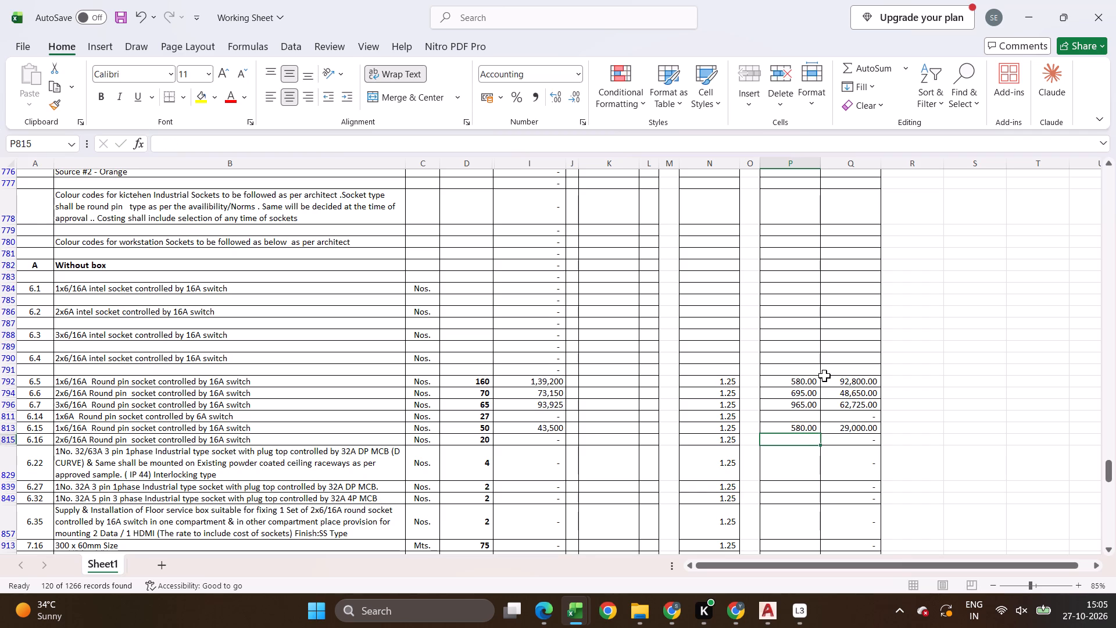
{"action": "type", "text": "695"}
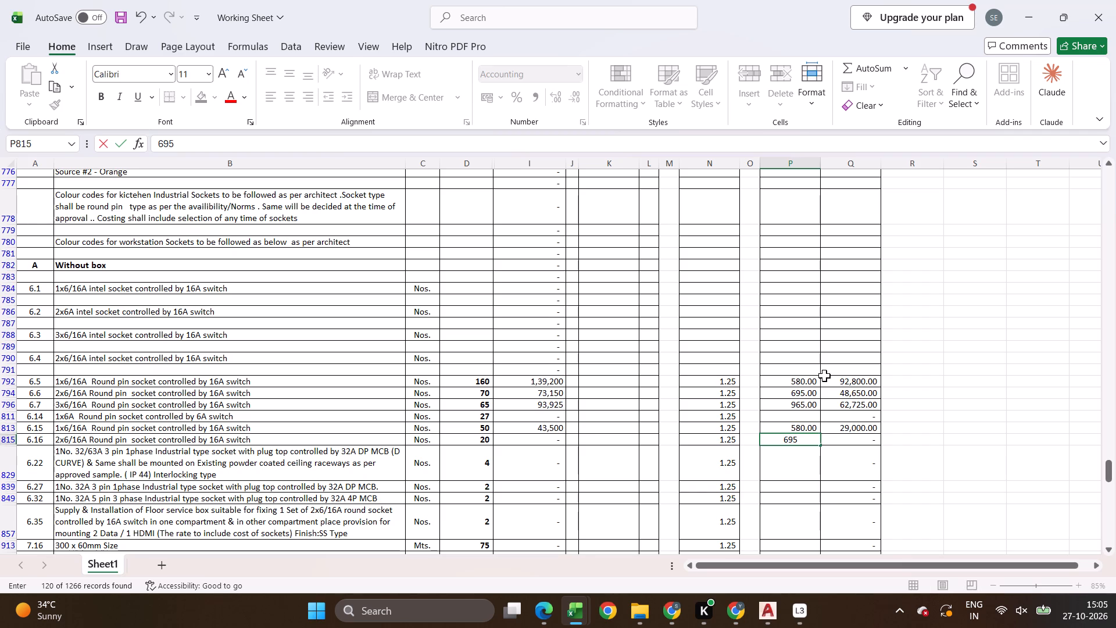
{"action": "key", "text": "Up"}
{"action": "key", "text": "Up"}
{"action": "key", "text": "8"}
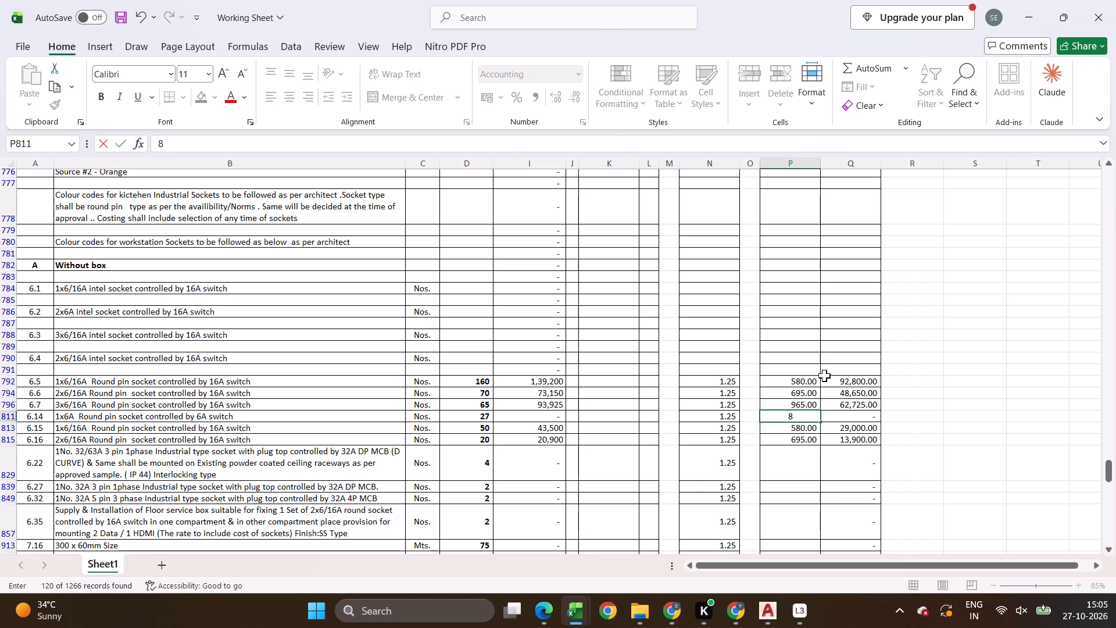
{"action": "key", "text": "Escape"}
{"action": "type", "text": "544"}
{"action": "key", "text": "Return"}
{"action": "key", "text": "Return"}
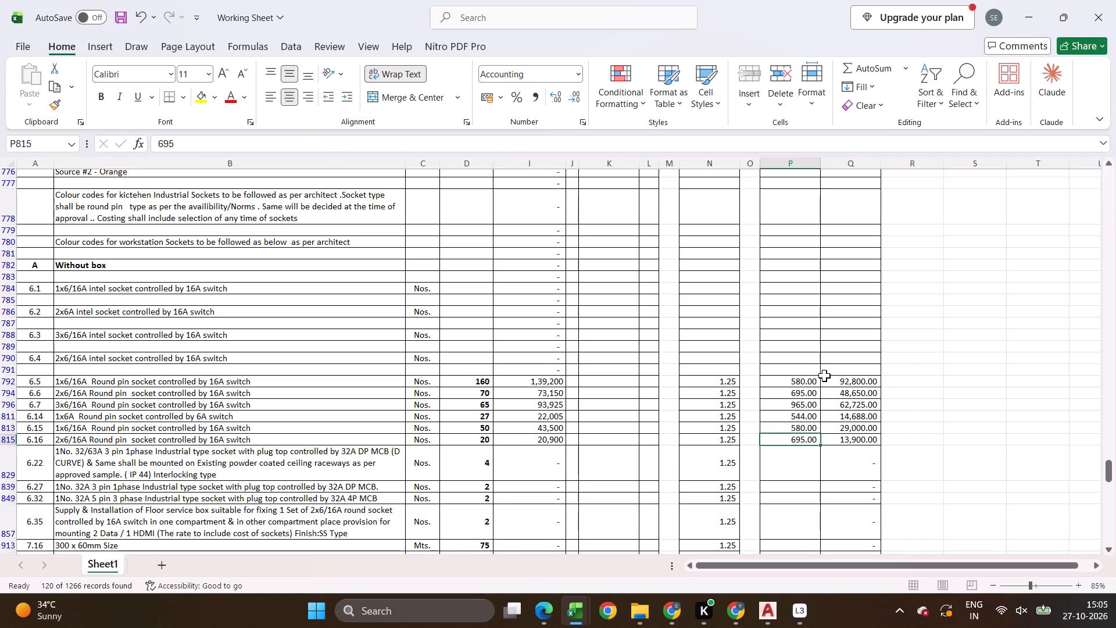
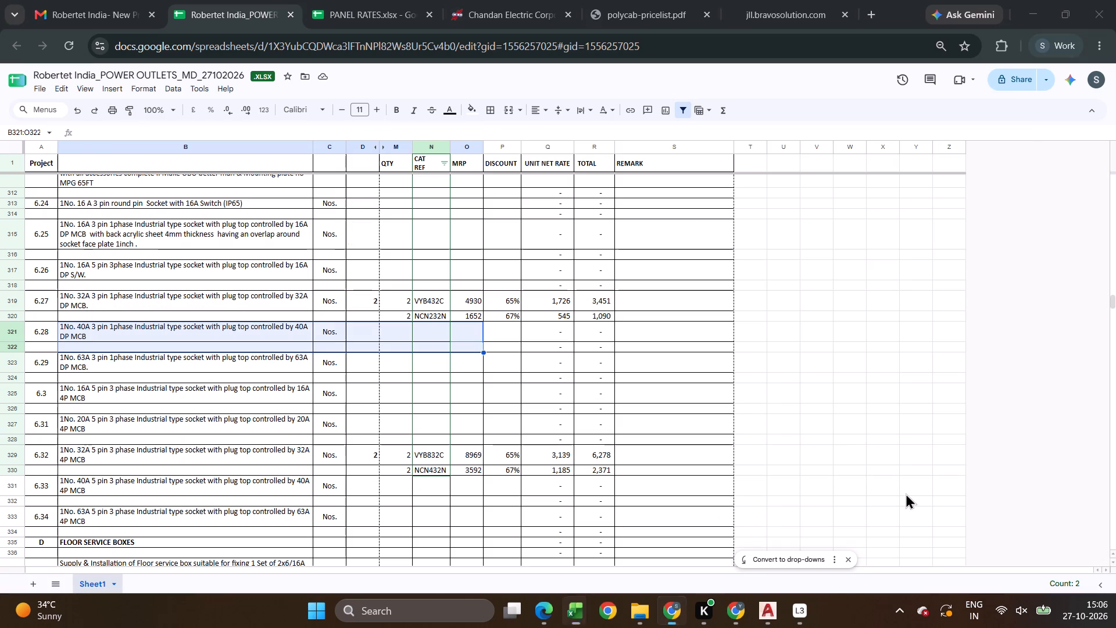
Total item 6.32's two unit net rates in the POWER OUTLETS sheet, and enter rate 5950 in Working Sheet cell P839 for item 6.27.
{"action": "left_click_drag", "start_coordinate": [555, 452], "coordinate": [554, 468]}
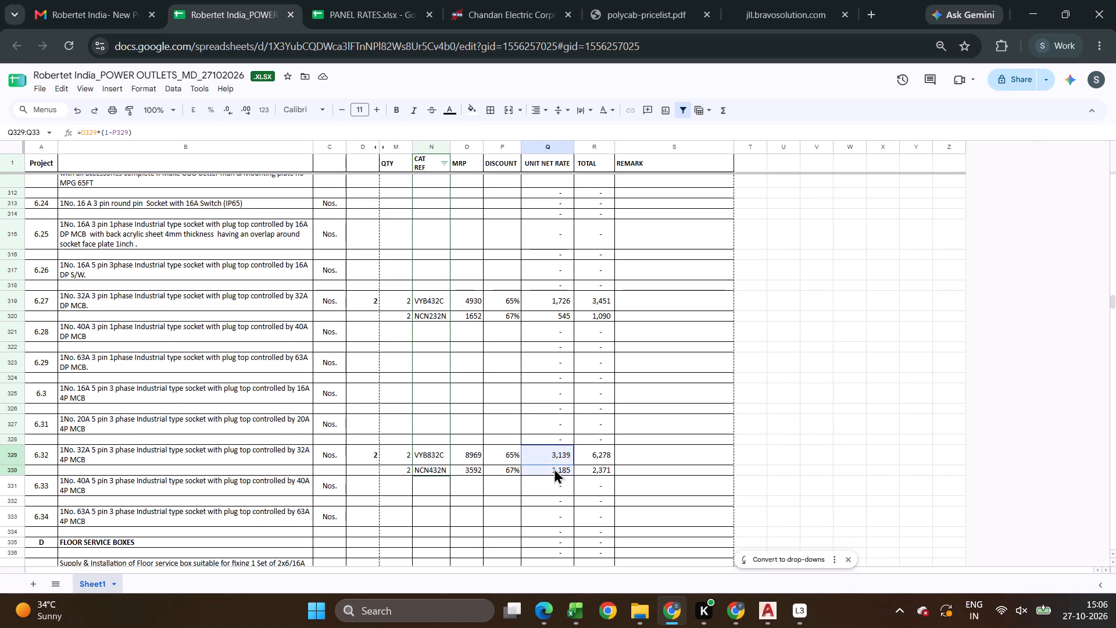
{"action": "left_click_drag", "start_coordinate": [554, 468], "coordinate": [554, 472]}
{"action": "key", "text": "alt+Tab"}
{"action": "type", "text": "5950"}
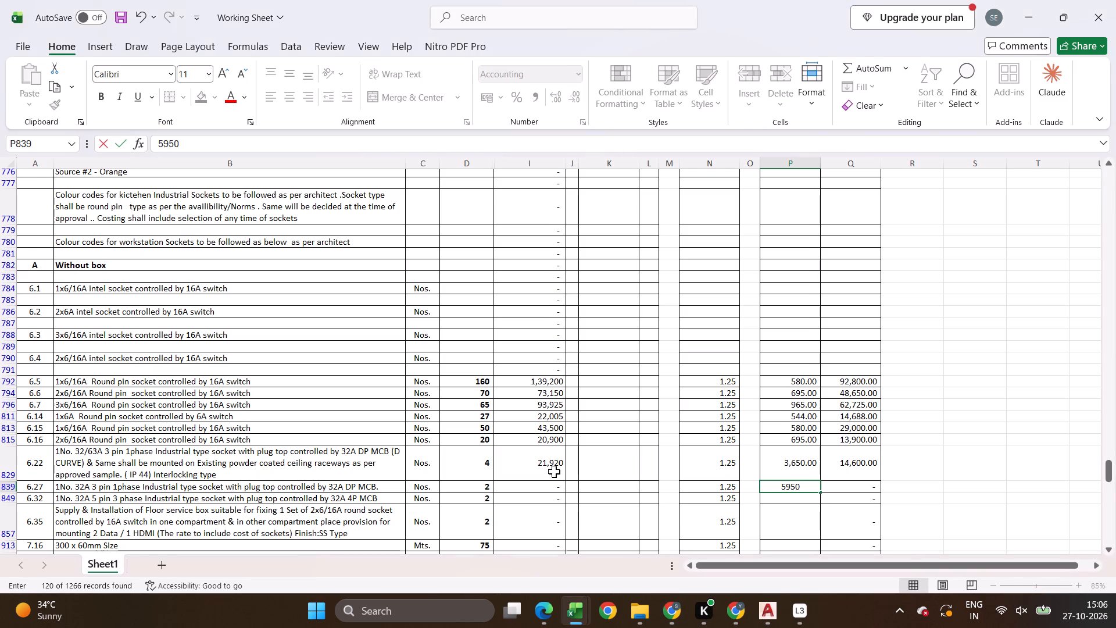
{"action": "key", "text": "Return"}
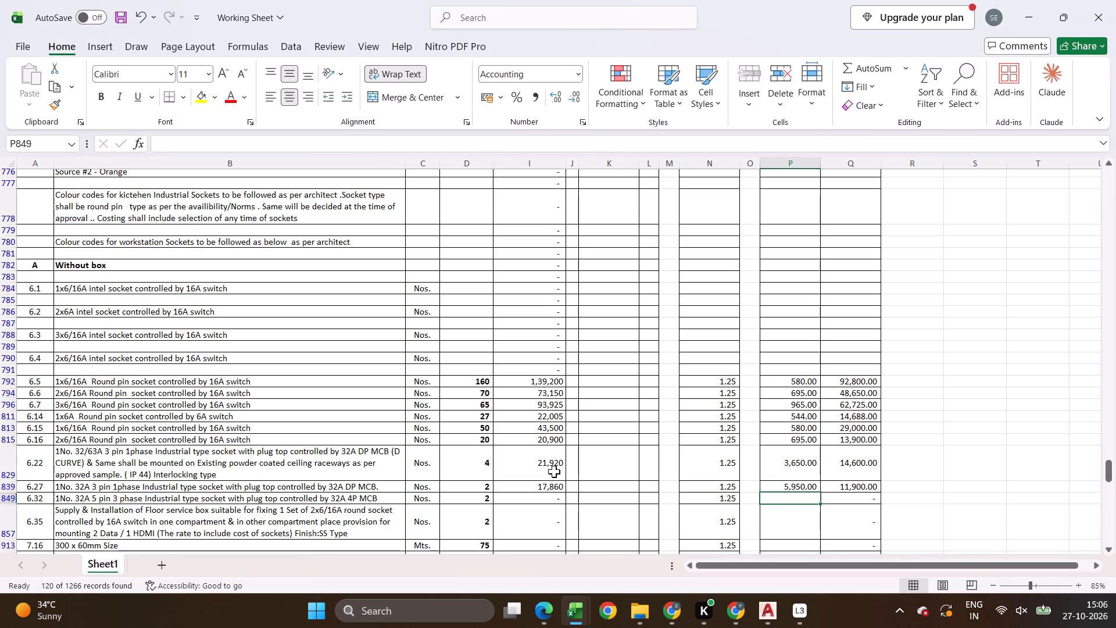
Review the unit net rates of industrial sockets 6.22, 6.27 and 6.32 and floor service box 6.35 in the POWER OUTLETS sheet.
{"action": "key", "text": "alt+Tab"}
{"action": "scroll", "coordinate": [531, 470], "scroll_direction": "down", "scroll_amount": 4}
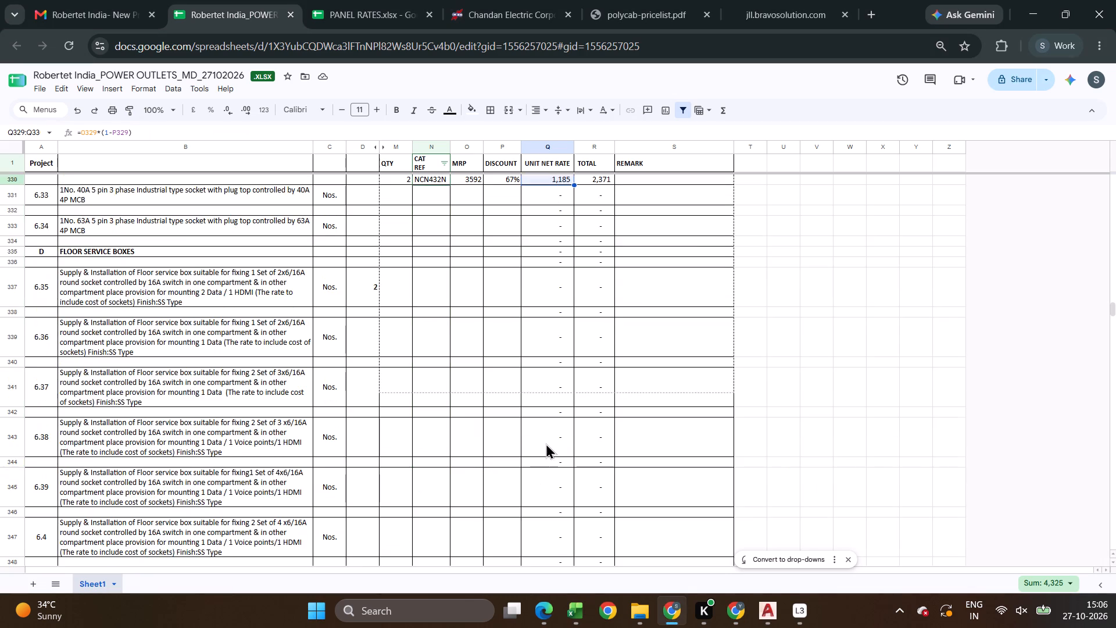
{"action": "scroll", "coordinate": [546, 443], "scroll_direction": "down", "scroll_amount": 2}
{"action": "scroll", "coordinate": [546, 443], "scroll_direction": "up", "scroll_amount": 5}
{"action": "scroll", "coordinate": [546, 443], "scroll_direction": "down", "scroll_amount": 2}
{"action": "scroll", "coordinate": [546, 443], "scroll_direction": "up", "scroll_amount": 2}
{"action": "key", "text": "alt+Tab"}
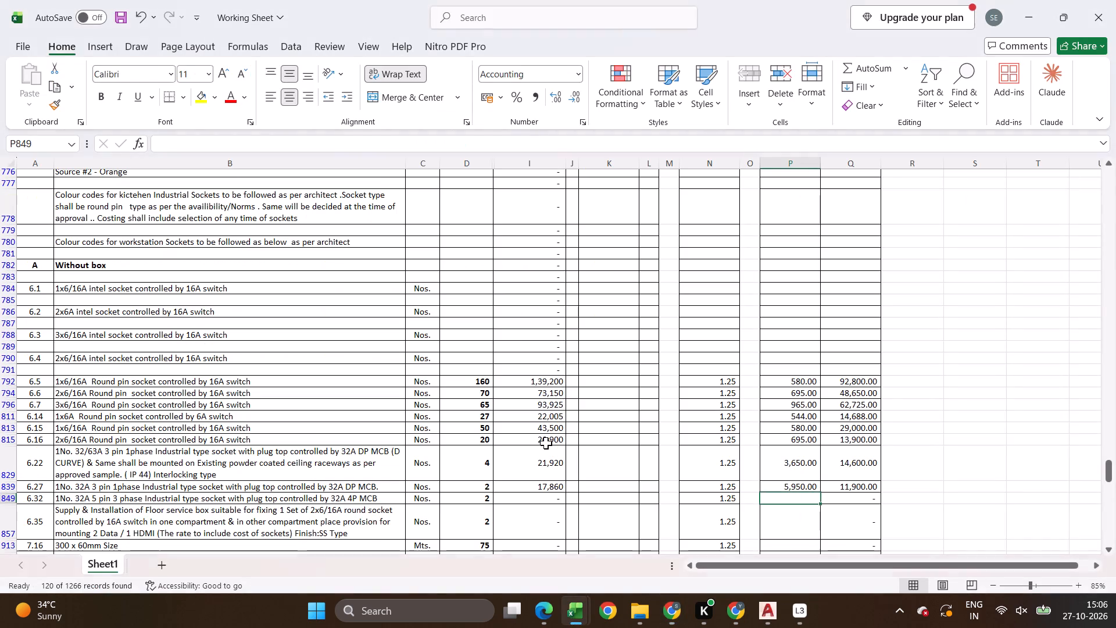
{"action": "key", "text": "alt+Tab"}
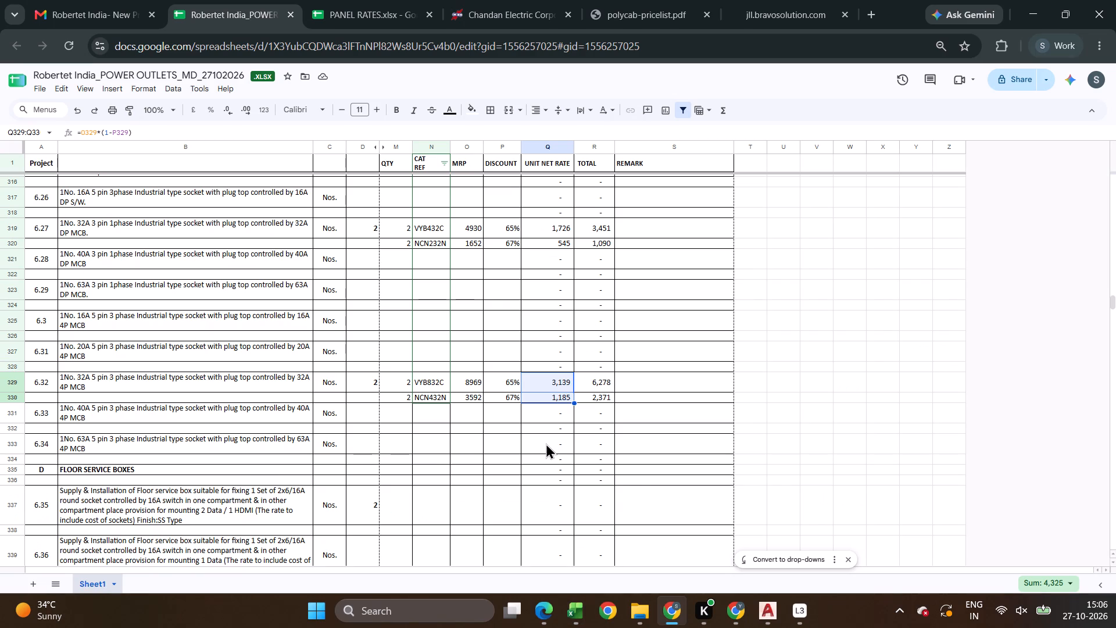
{"action": "scroll", "coordinate": [546, 443], "scroll_direction": "up", "scroll_amount": 5}
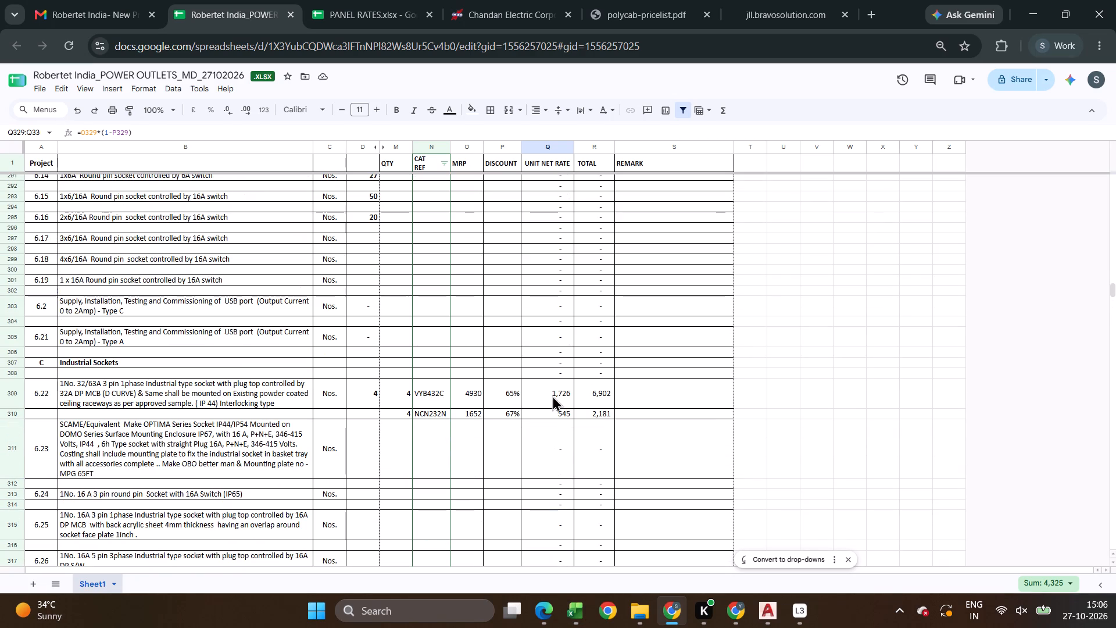
{"action": "scroll", "coordinate": [557, 399], "scroll_direction": "down", "scroll_amount": 3}
{"action": "scroll", "coordinate": [559, 377], "scroll_direction": "up", "scroll_amount": 1}
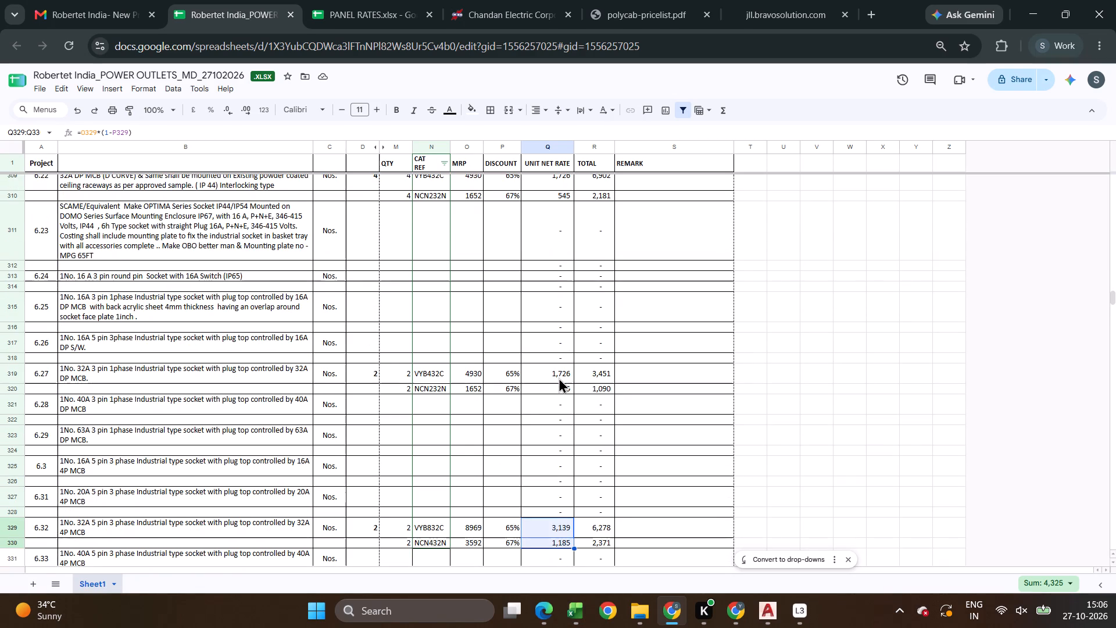
Copy the 5950 rate from P839 in the Working Sheet to P849 for item 6.32, the 32A 5 pin 3 phase industrial socket.
{"action": "key", "text": "alt+Tab"}
{"action": "left_click", "coordinate": [802, 484]}
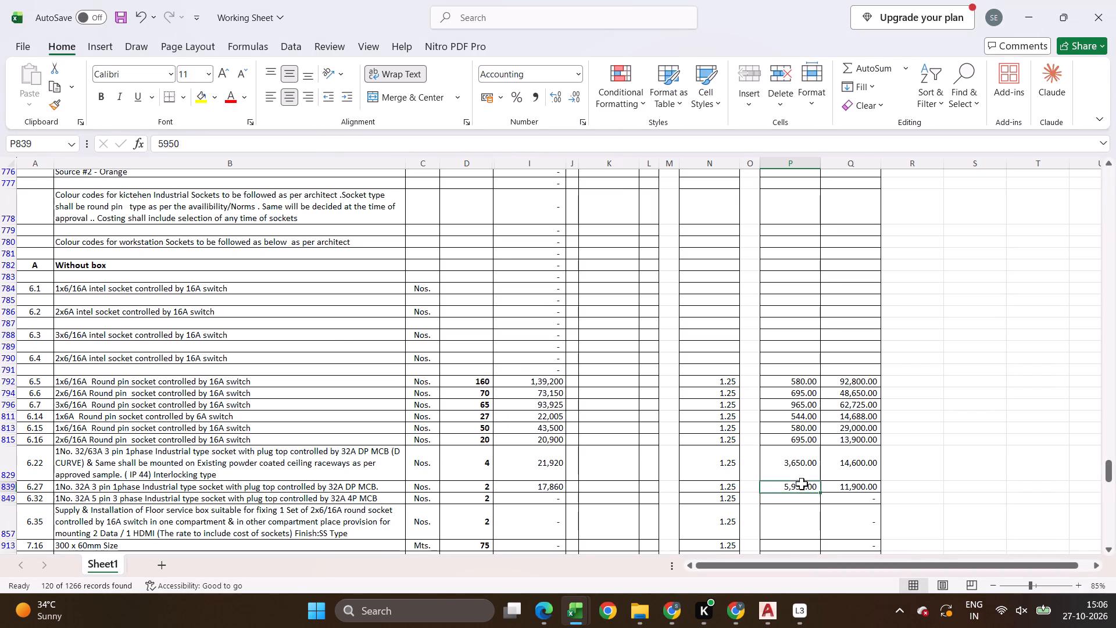
{"action": "key", "text": "ctrl+c"}
{"action": "key", "text": "Down"}
{"action": "key", "text": "ctrl+v"}
{"action": "key", "text": "ctrl+Up"}
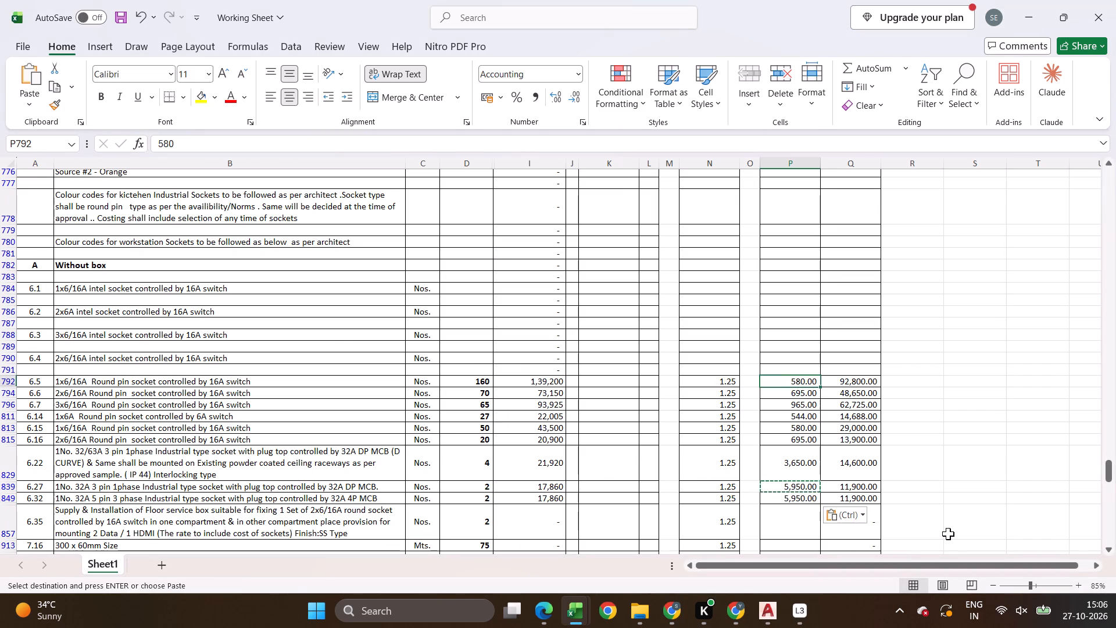
Change the rate in P839 to 3650 for item 6.27, the 32A 3 pin 1 phase industrial socket.
{"action": "key", "text": "Down"}
{"action": "key", "text": "Down"}
{"action": "key", "text": "Down"}
{"action": "key", "text": "Down"}
{"action": "key", "text": "Down"}
{"action": "key", "text": "Down"}
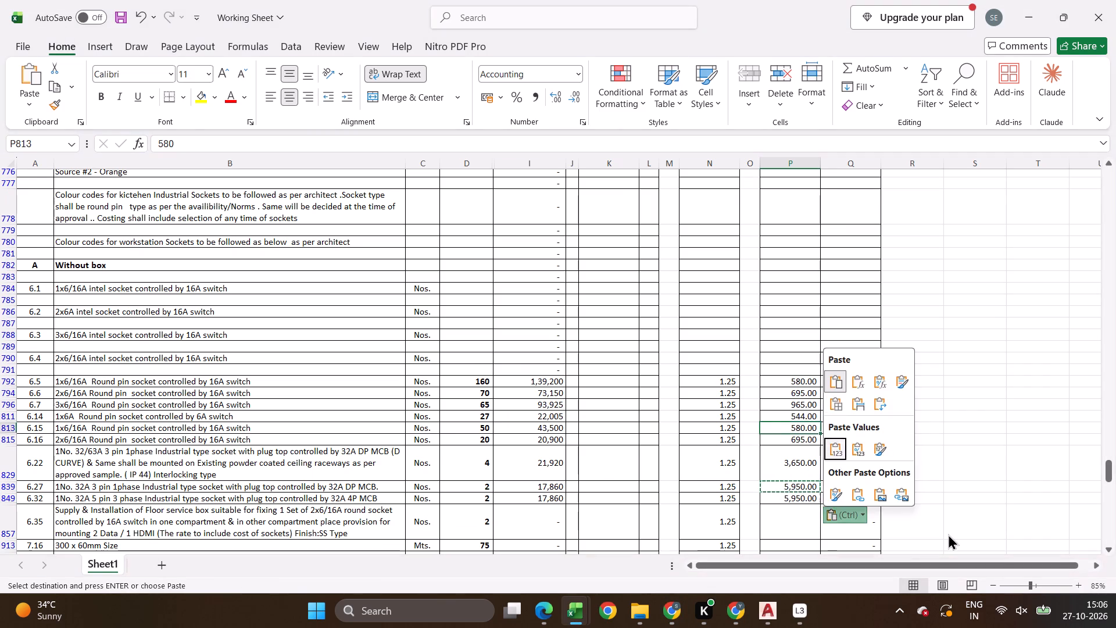
{"action": "key", "text": "Escape"}
{"action": "key", "text": "Down"}
{"action": "key", "text": "Down"}
{"action": "key", "text": "Down"}
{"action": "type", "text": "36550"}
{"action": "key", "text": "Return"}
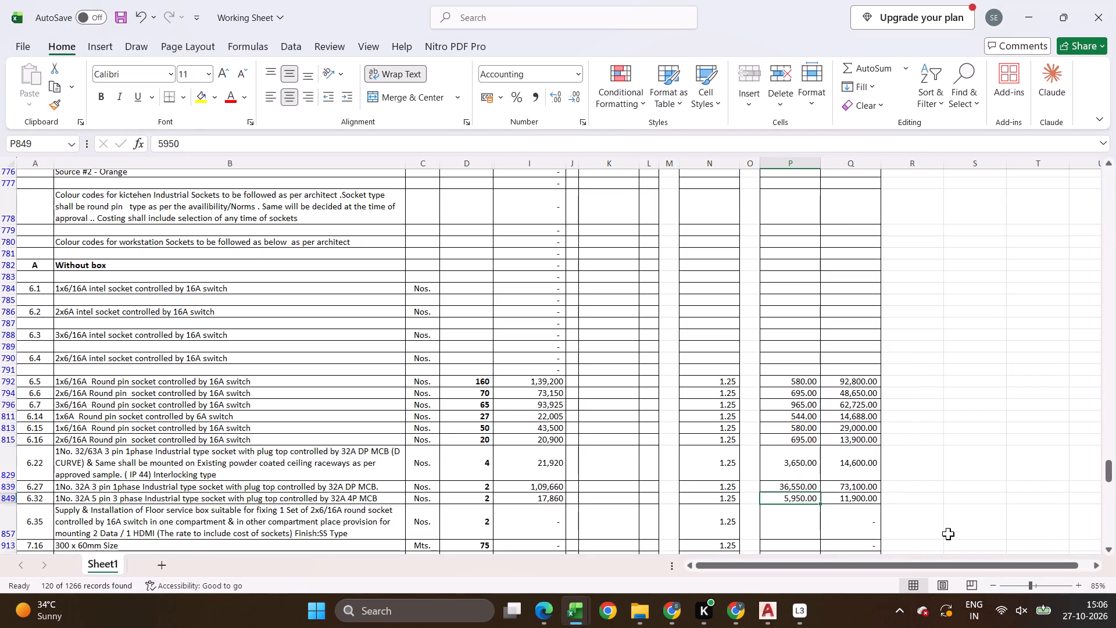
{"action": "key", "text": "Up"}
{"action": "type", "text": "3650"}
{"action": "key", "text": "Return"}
Go to rate cell P857 for item 6.35, the floor service box with 2x6/16A round sockets.
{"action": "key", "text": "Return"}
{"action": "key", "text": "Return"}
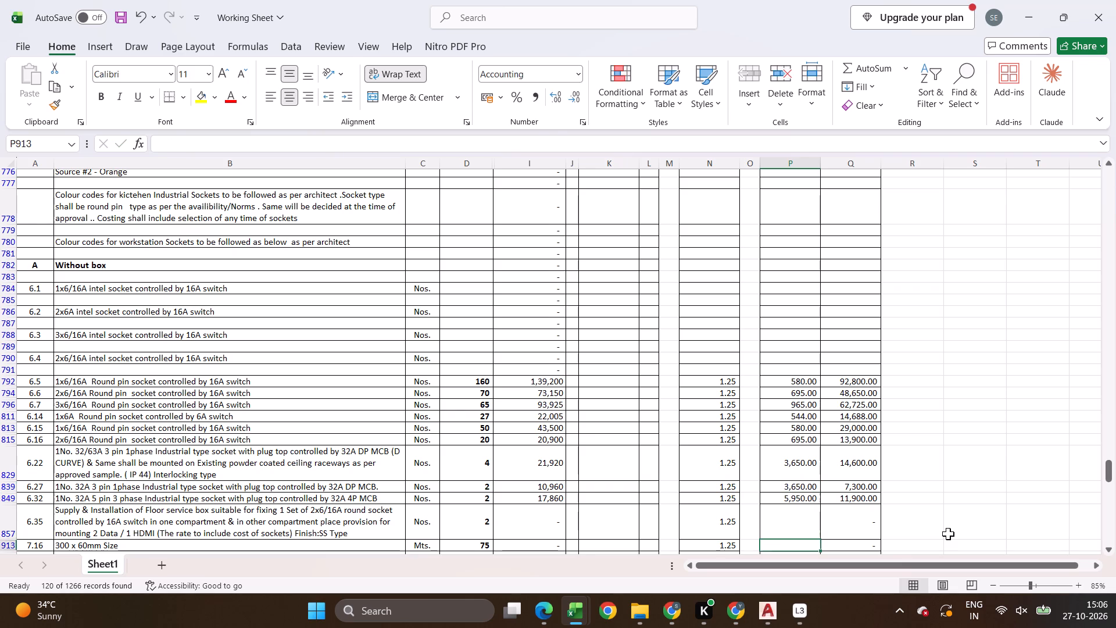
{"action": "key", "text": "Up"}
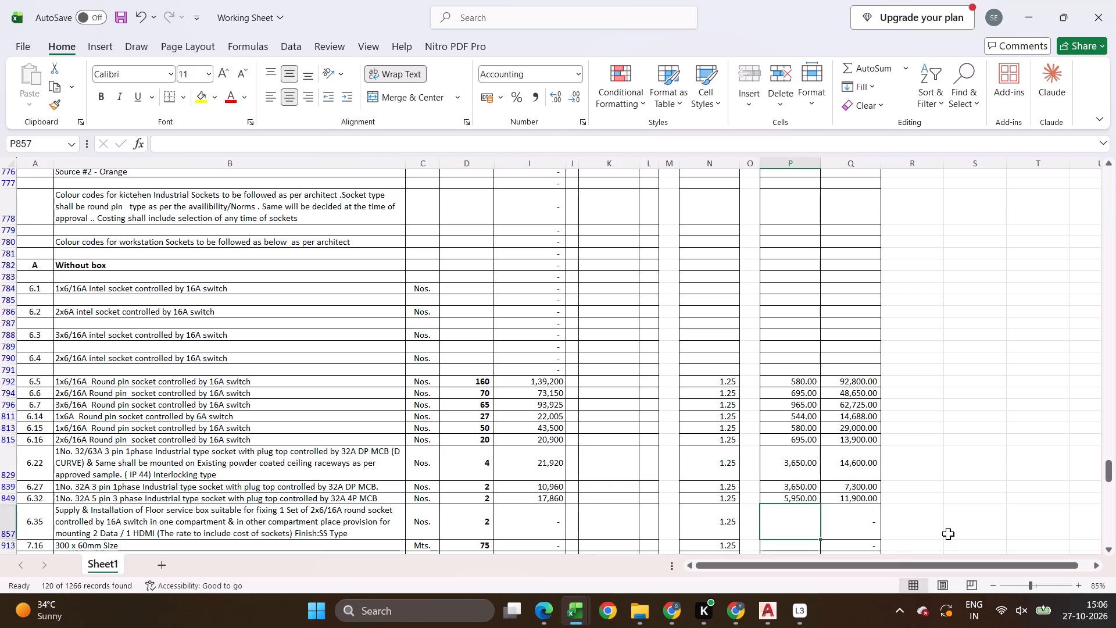
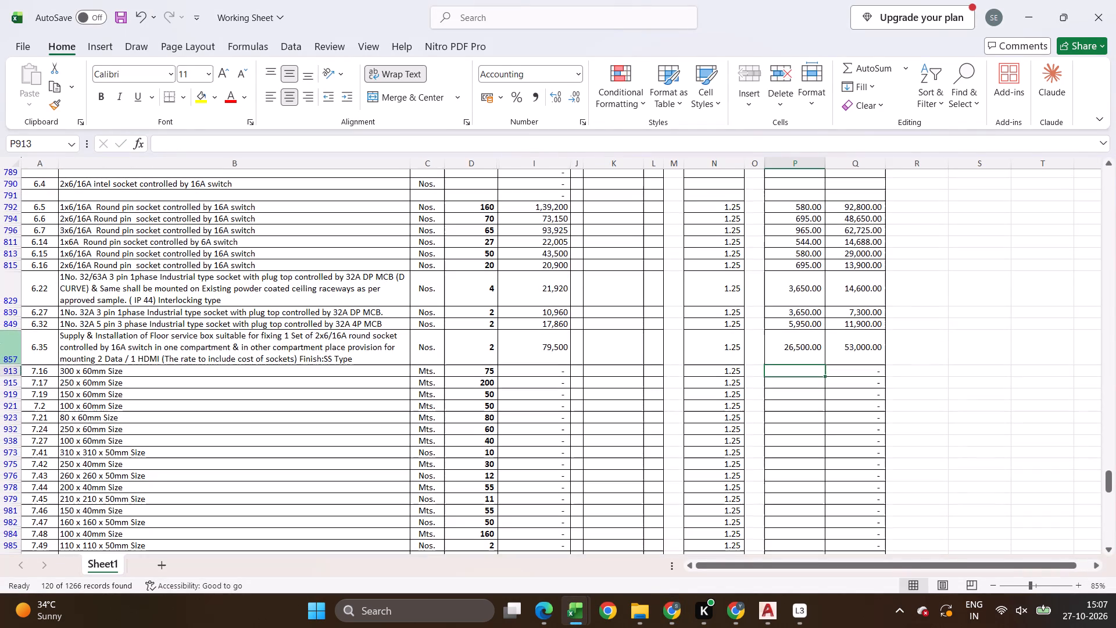
Unhide the filtered-out rows from item 6.35 in row 857 down to item 7.99, the 150 x 100mm size, around row 1088.
{"action": "left_click_drag", "start_coordinate": [0, 342], "coordinate": [0, 305]}
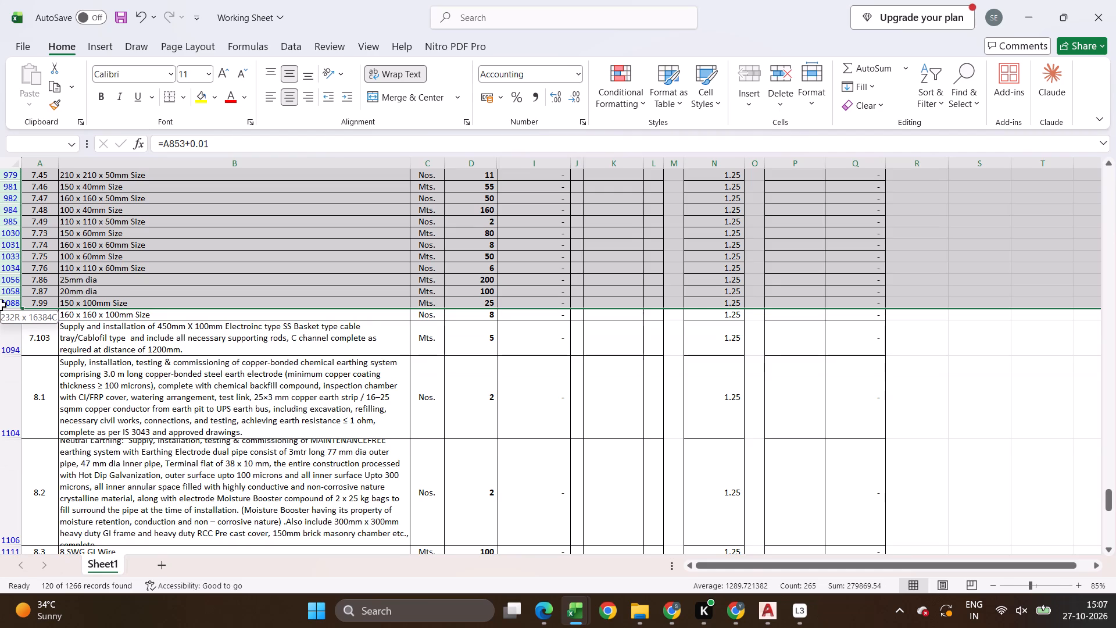
{"action": "left_click_drag", "start_coordinate": [0, 305], "coordinate": [0, 313]}
{"action": "double_click", "coordinate": [9, 299]}
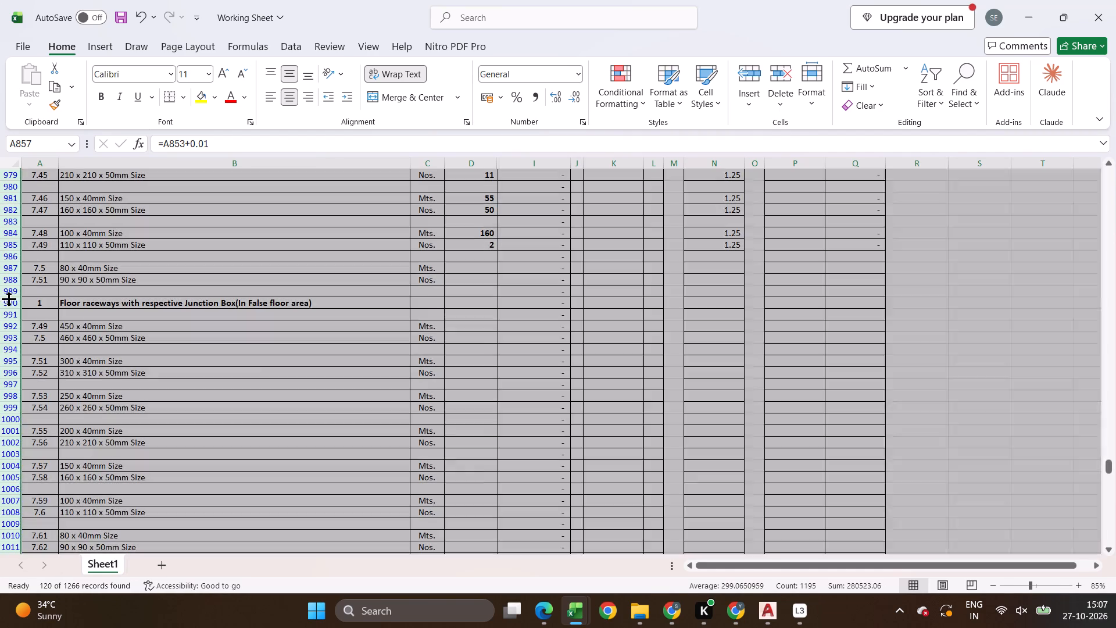
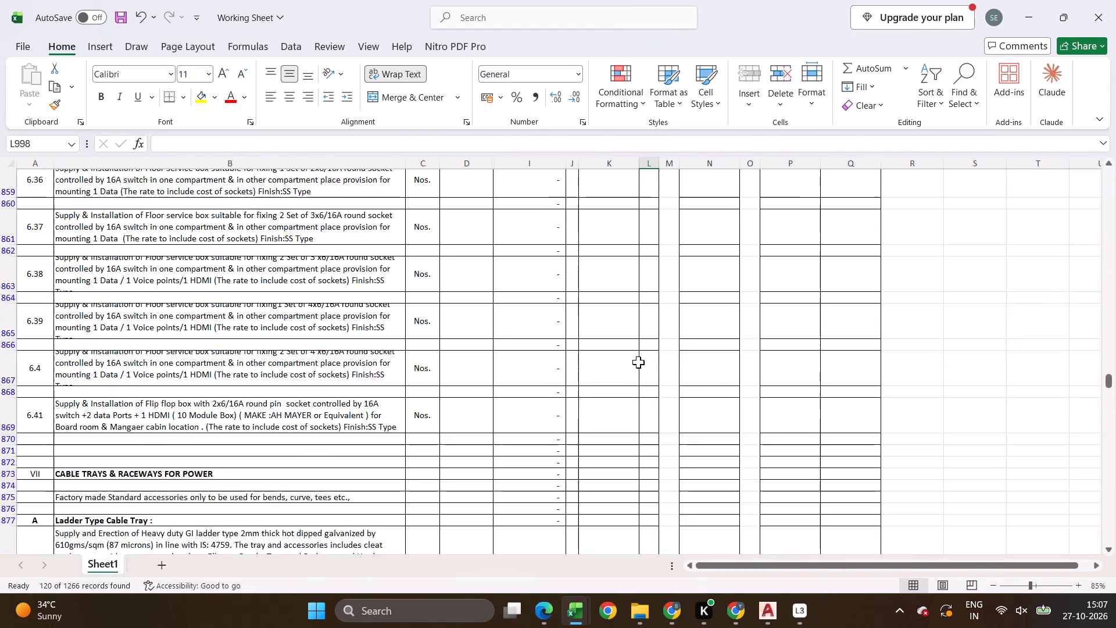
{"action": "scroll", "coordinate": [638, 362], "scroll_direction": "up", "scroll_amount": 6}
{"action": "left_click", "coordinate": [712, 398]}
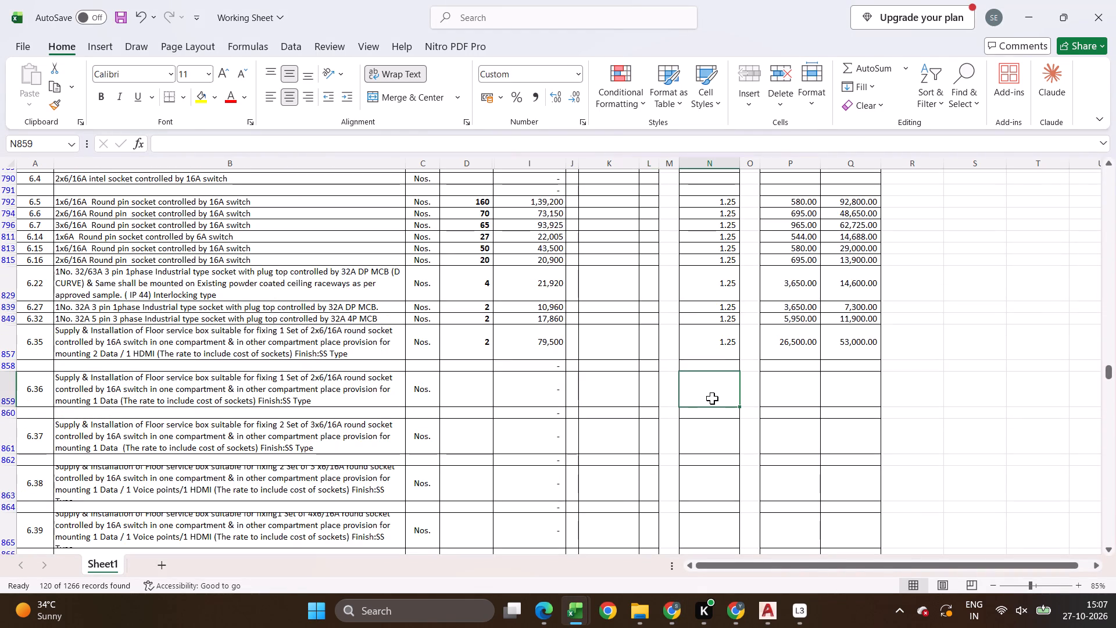
Enter rates 1225 for the 300 x 60mm power cable tray (item 7.16, P913) and 865 for the 250 x 60mm tray (item 7.17, P915).
{"action": "key", "text": "ctrl+Down"}
{"action": "key", "text": "Right"}
{"action": "key", "text": "Right"}
{"action": "key", "text": "Right"}
{"action": "key", "text": "Left"}
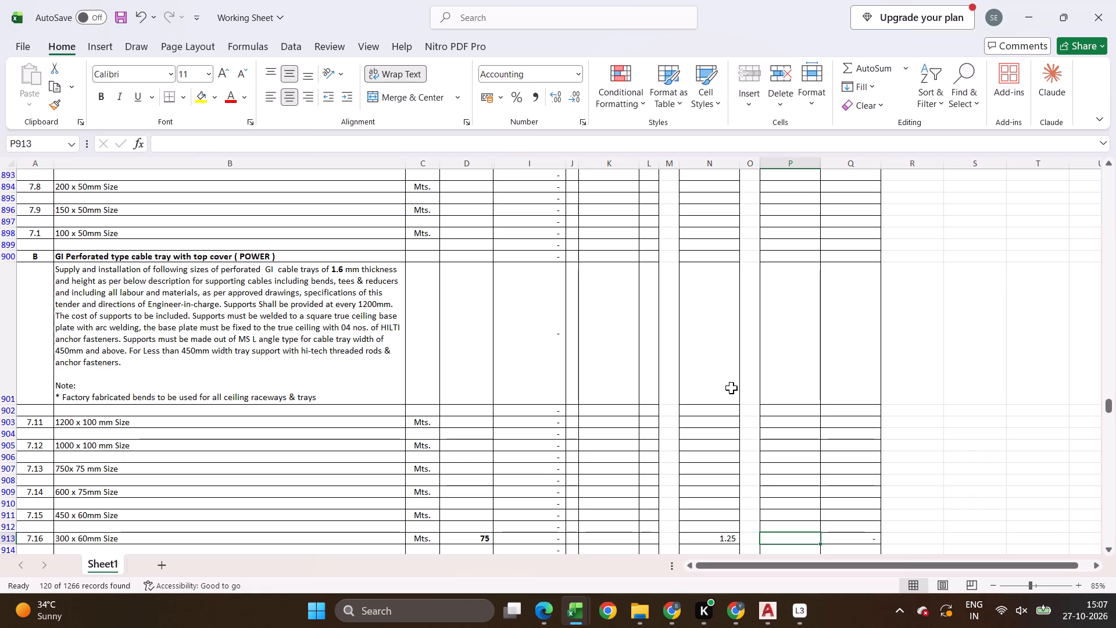
{"action": "scroll", "coordinate": [731, 388], "scroll_direction": "down", "scroll_amount": 3}
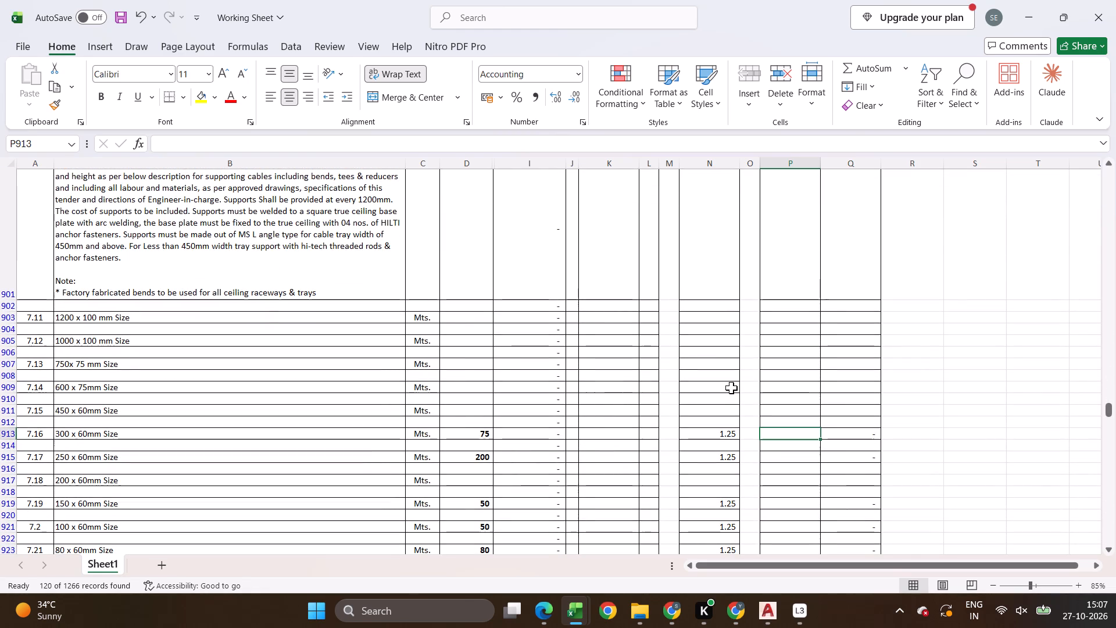
{"action": "type", "text": "1225"}
{"action": "key", "text": "Return"}
{"action": "key", "text": "Return"}
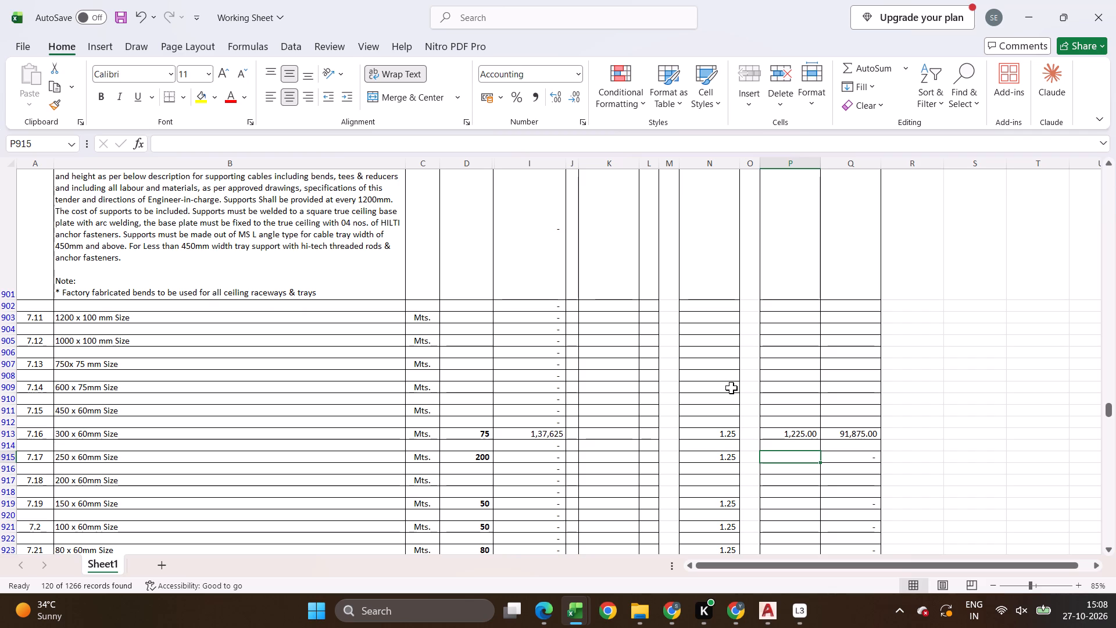
{"action": "type", "text": "865"}
{"action": "key", "text": "Return"}
Enter 685 as the rate of the 150 x 60mm power cable tray (item 7.19, P919), and replace it with 610.
{"action": "key", "text": "Return"}
{"action": "key", "text": "Return"}
{"action": "key", "text": "Return"}
{"action": "type", "text": "685"}
{"action": "key", "text": "Return"}
{"action": "key", "text": "Return"}
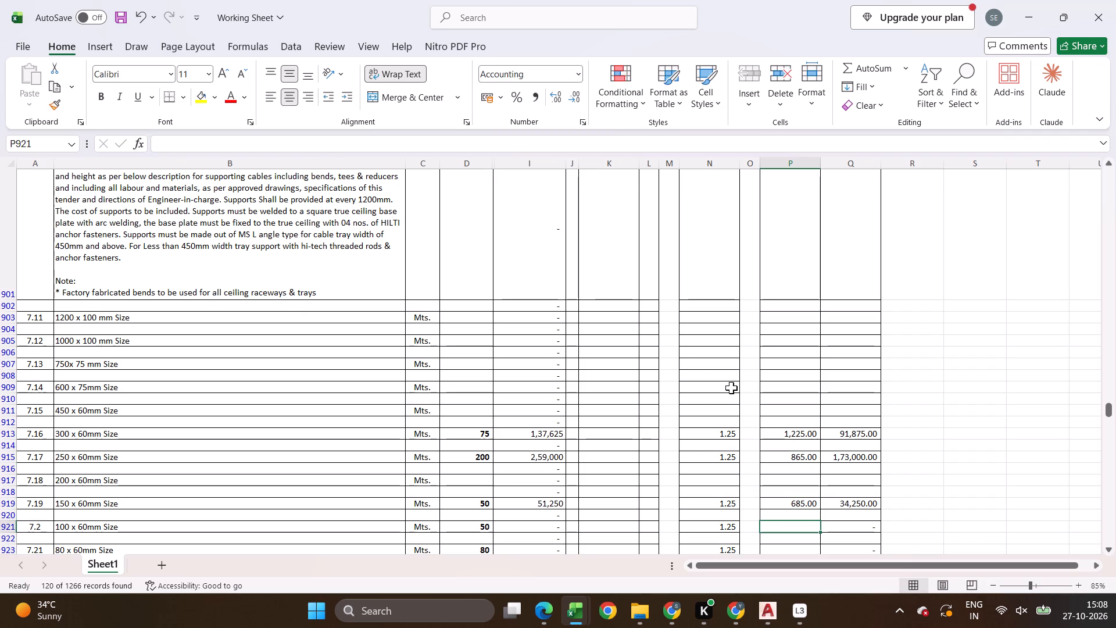
{"action": "key", "text": "Up"}
{"action": "key", "text": "Up"}
{"action": "type", "text": "610"}
{"action": "key", "text": "Return"}
{"action": "key", "text": "Return"}
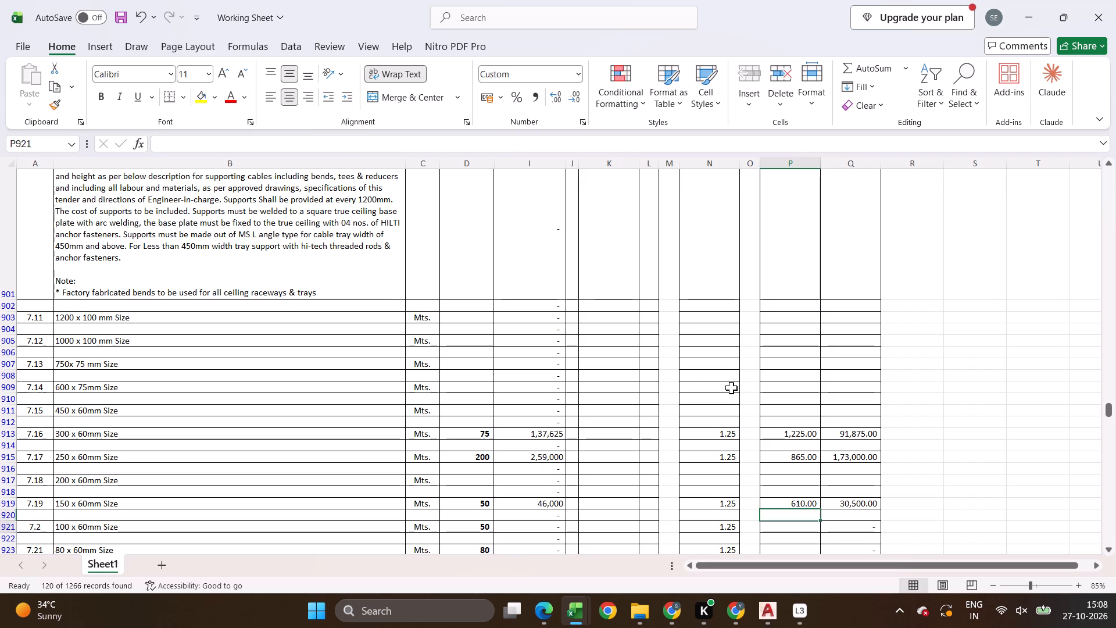
Enter rates 545 for the 100 x 60mm power cable tray (item 7.2) and 510 for the 80 x 60mm tray (item 7.21).
{"action": "key", "text": "Return"}
{"action": "key", "text": "Up"}
{"action": "type", "text": "545"}
{"action": "key", "text": "Return"}
{"action": "key", "text": "Return"}
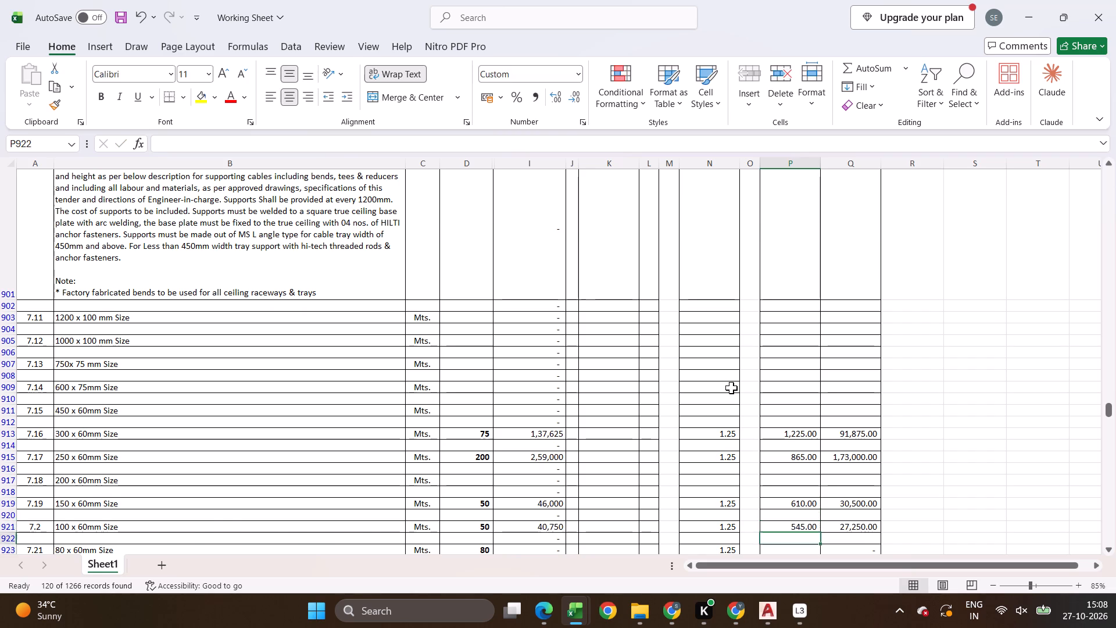
{"action": "key", "text": "Return"}
{"action": "key", "text": "Up"}
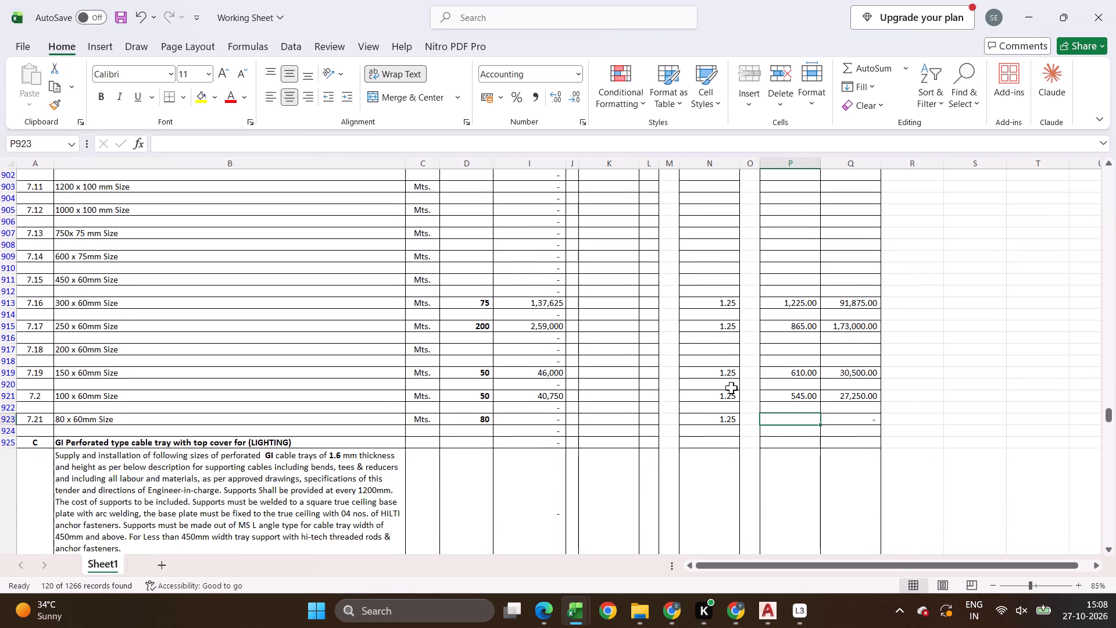
{"action": "type", "text": "510"}
{"action": "key", "text": "Return"}
Price the lighting cable trays: rate 865 for 250 x 60mm (item 7.24, P932) and 545 for 100 x 60mm (item 7.27, P938).
{"action": "scroll", "coordinate": [661, 408], "scroll_direction": "down", "scroll_amount": 6}
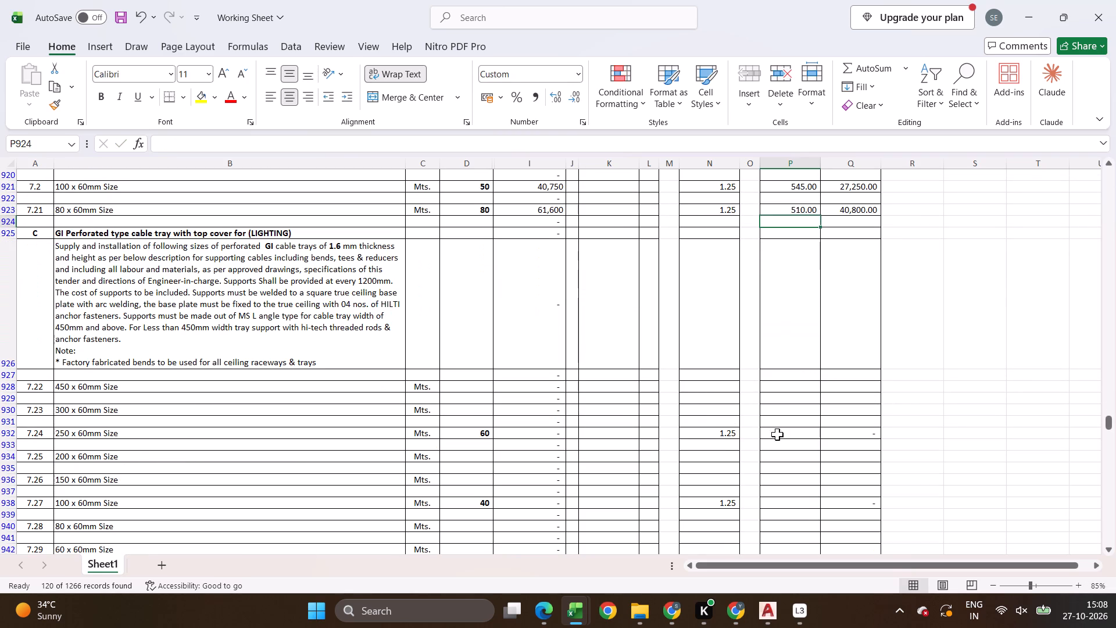
{"action": "left_click", "coordinate": [779, 430]}
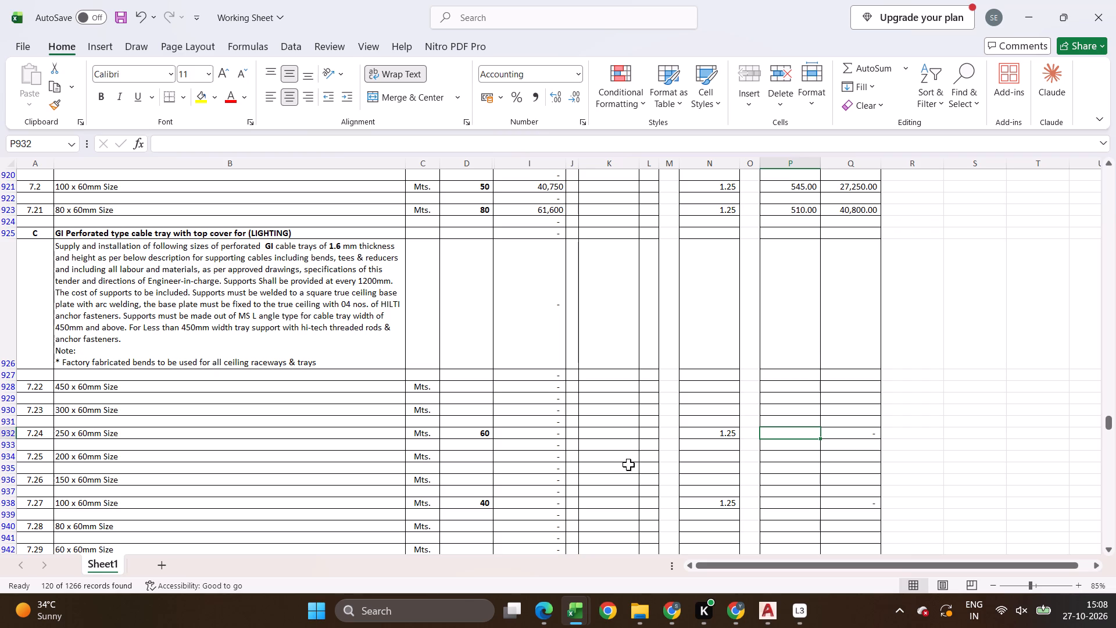
{"action": "scroll", "coordinate": [583, 491], "scroll_direction": "up", "scroll_amount": 5}
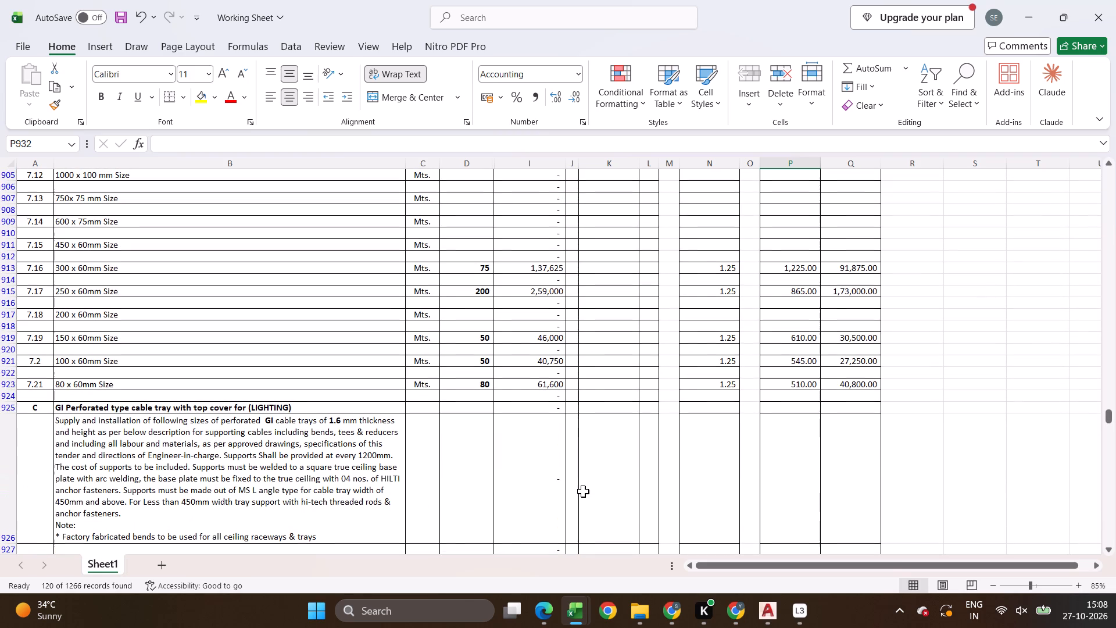
{"action": "type", "text": "865"}
{"action": "key", "text": "Return"}
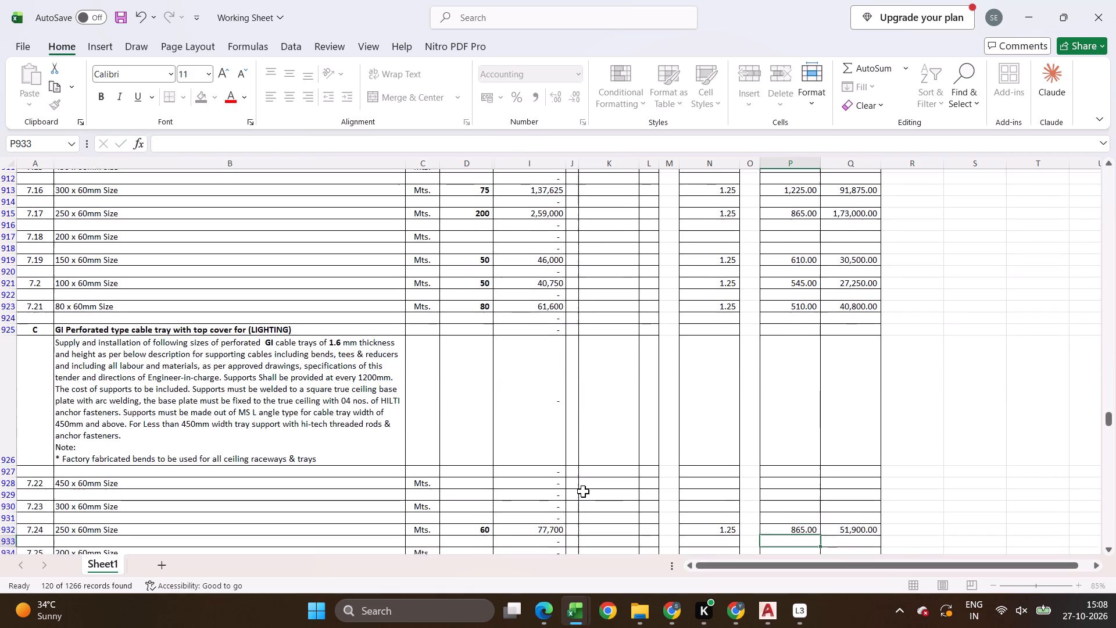
{"action": "key", "text": "Return"}
{"action": "key", "text": "Return"}
{"action": "key", "text": "Return"}
{"action": "key", "text": "Return"}
{"action": "key", "text": "Return"}
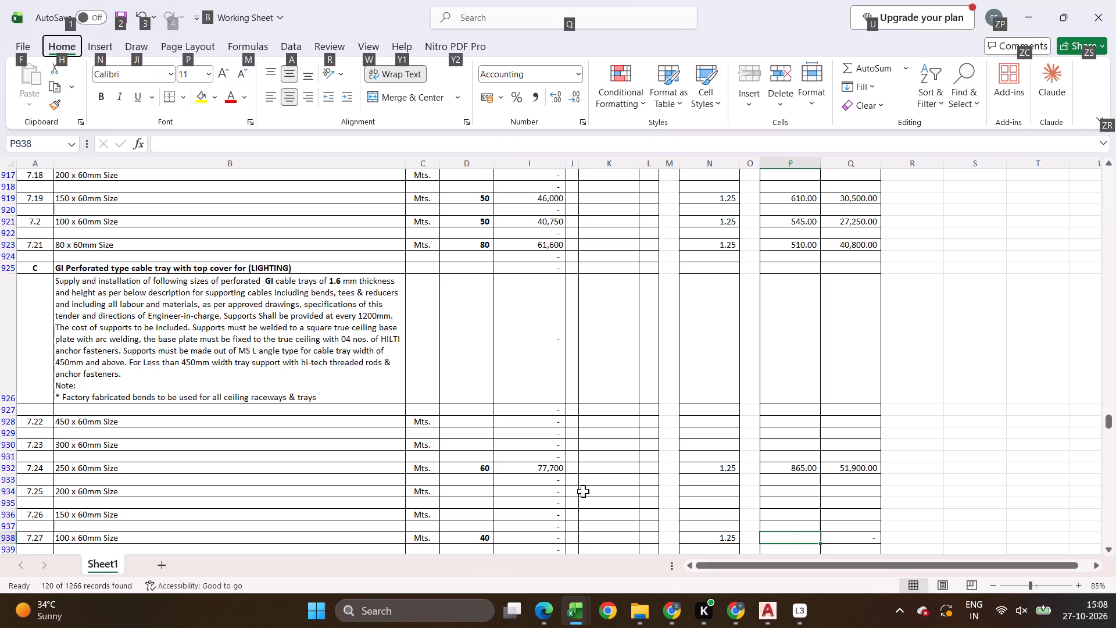
{"action": "key", "text": "Escape"}
{"action": "type", "text": "545"}
{"action": "key", "text": "Return"}
Enter floor junction box rates: 1155 for 310 x 310 x 50mm (item 7.41, P973) and 895 for 260 x 260 x 50mm (item 7.43, P976).
{"action": "scroll", "coordinate": [534, 505], "scroll_direction": "down", "scroll_amount": 2}
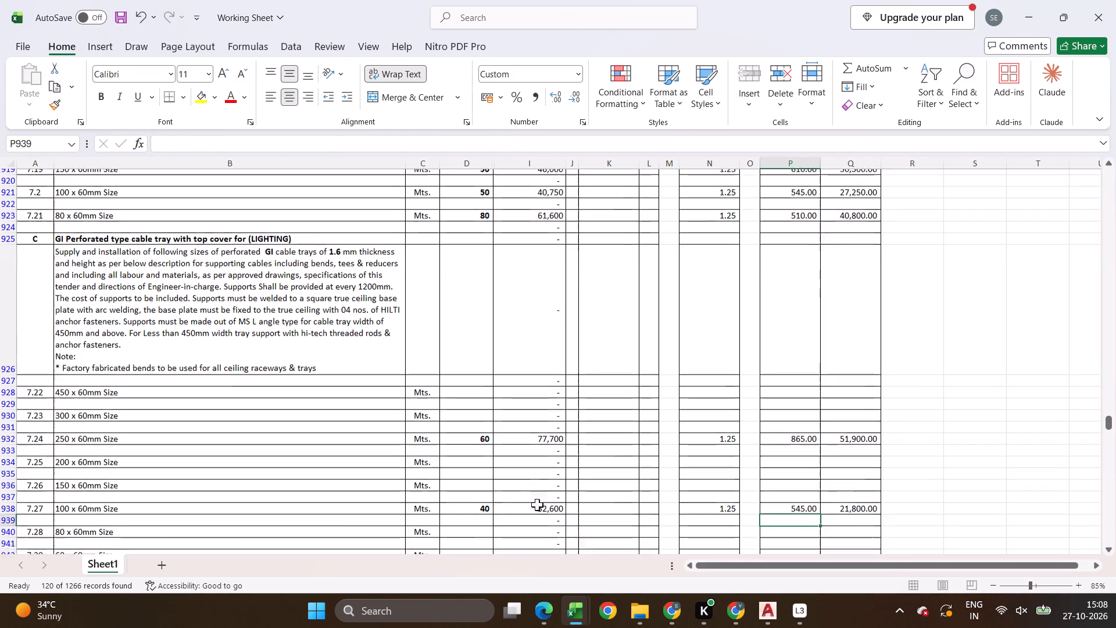
{"action": "scroll", "coordinate": [541, 505], "scroll_direction": "down", "scroll_amount": 4}
{"action": "scroll", "coordinate": [744, 469], "scroll_direction": "down", "scroll_amount": 19}
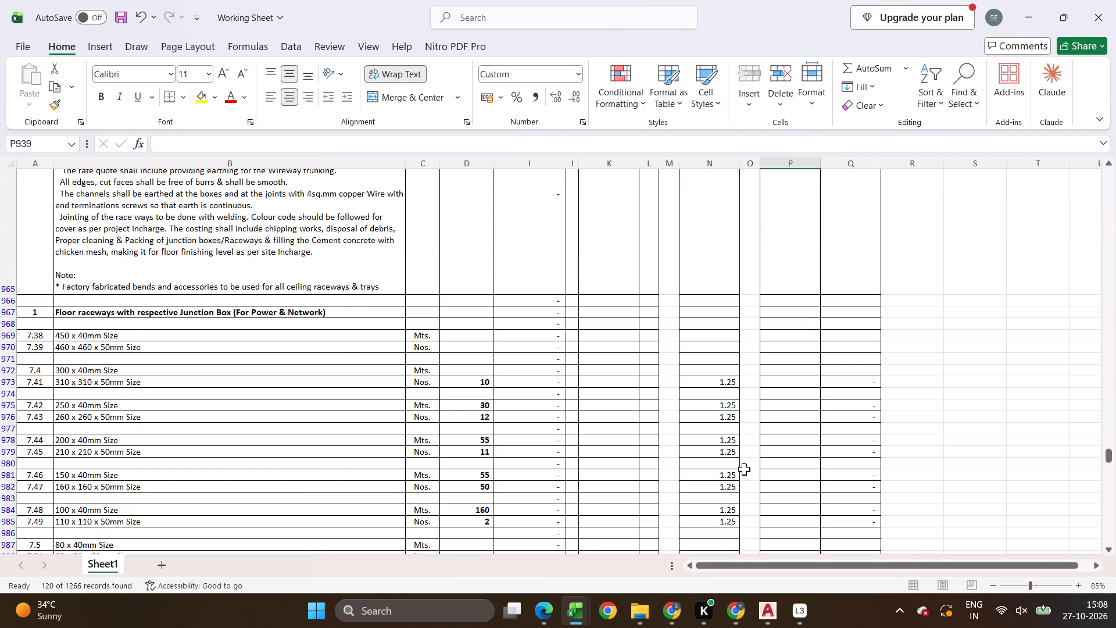
{"action": "left_click", "coordinate": [803, 376]}
{"action": "left_click", "coordinate": [793, 380]}
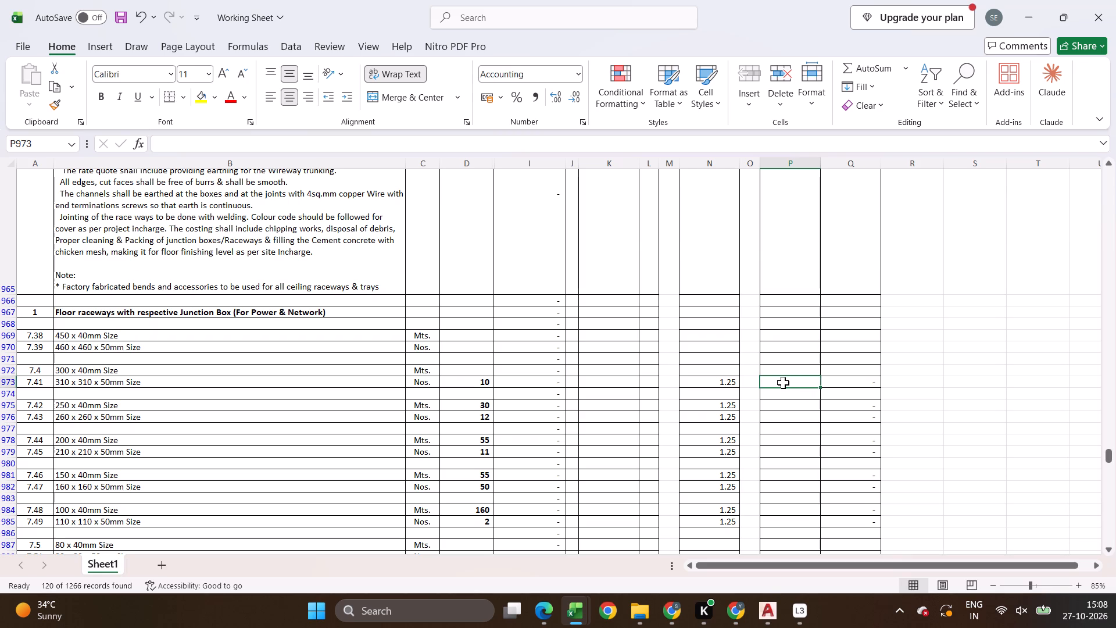
{"action": "key", "text": "8"}
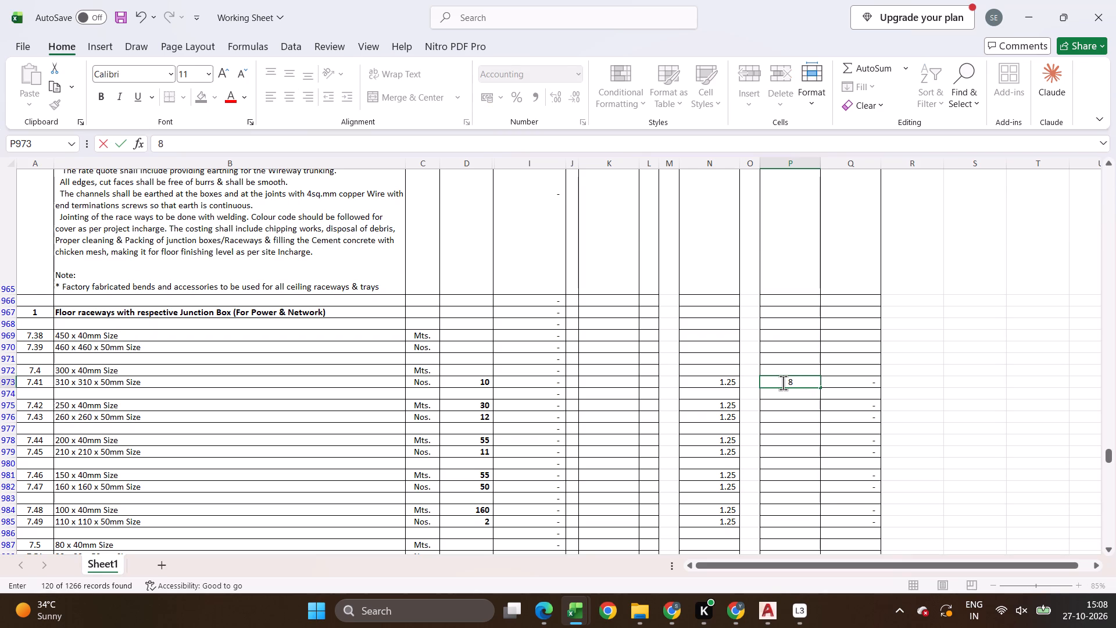
{"action": "type", "text": "95"}
{"action": "key", "text": "Escape"}
{"action": "type", "text": "1155"}
{"action": "key", "text": "Return"}
{"action": "key", "text": "Return"}
{"action": "key", "text": "Return"}
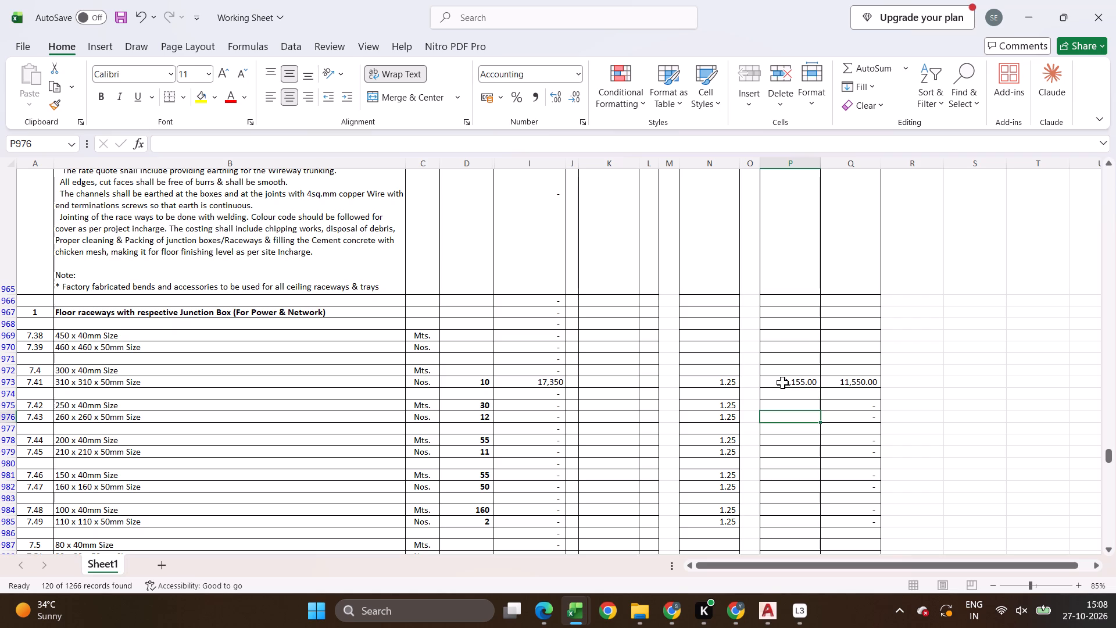
{"action": "type", "text": "895"}
{"action": "key", "text": "Return"}
Enter floor junction box rates 645 for item 7.45 (P979), 610 for item 7.47 (P982) and 585 for item 7.49 (P985).
{"action": "key", "text": "Return"}
{"action": "key", "text": "Return"}
{"action": "type", "text": "645"}
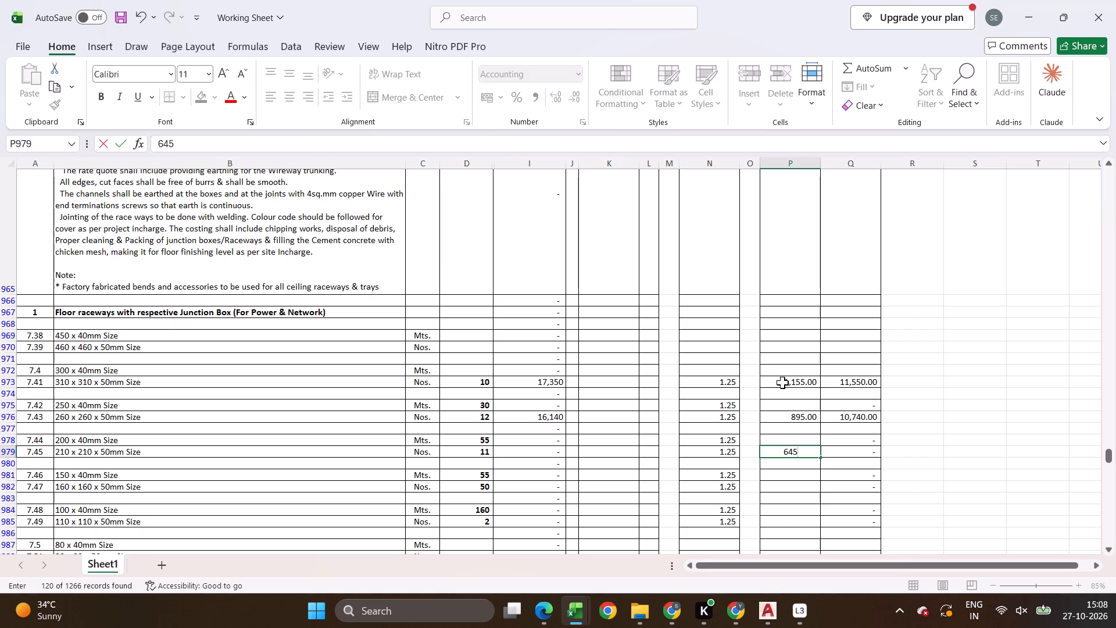
{"action": "key", "text": "Return"}
{"action": "key", "text": "Return"}
{"action": "key", "text": "Return"}
{"action": "key", "text": "5"}
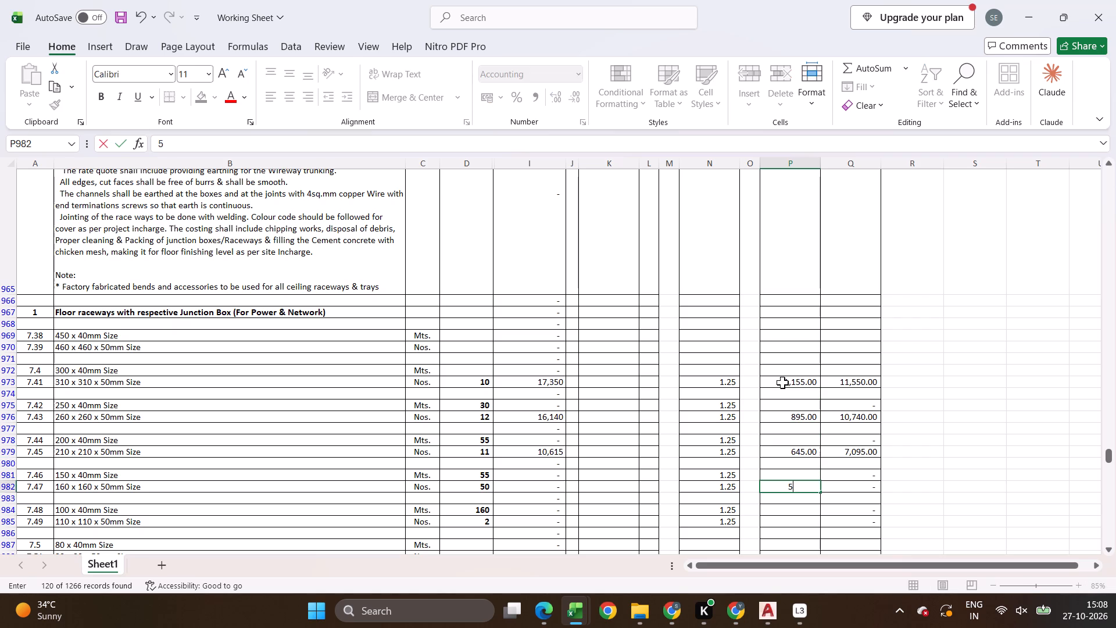
{"action": "key", "text": "Escape"}
{"action": "type", "text": "610"}
{"action": "key", "text": "Return"}
{"action": "key", "text": "Return"}
{"action": "key", "text": "Return"}
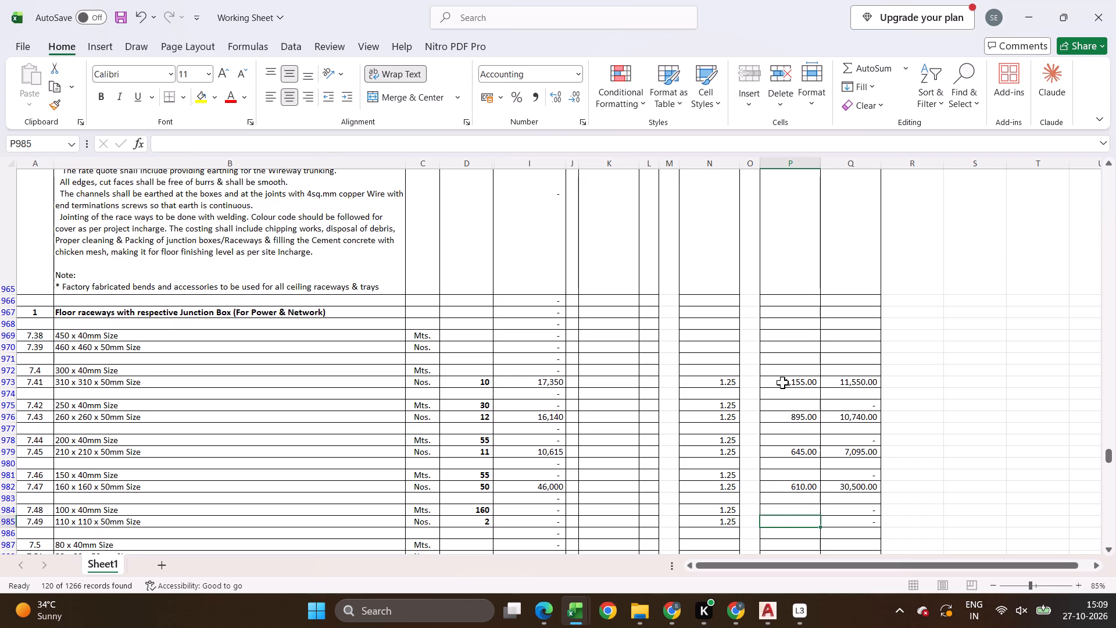
{"action": "type", "text": "585"}
{"action": "key", "text": "Return"}
Enter floor raceway rates 995 for 250 x 40mm (item 7.42, P975) and 810 for 200 x 40mm (item 7.44, P978).
{"action": "scroll", "coordinate": [534, 451], "scroll_direction": "down", "scroll_amount": 3}
{"action": "left_click", "coordinate": [784, 268]}
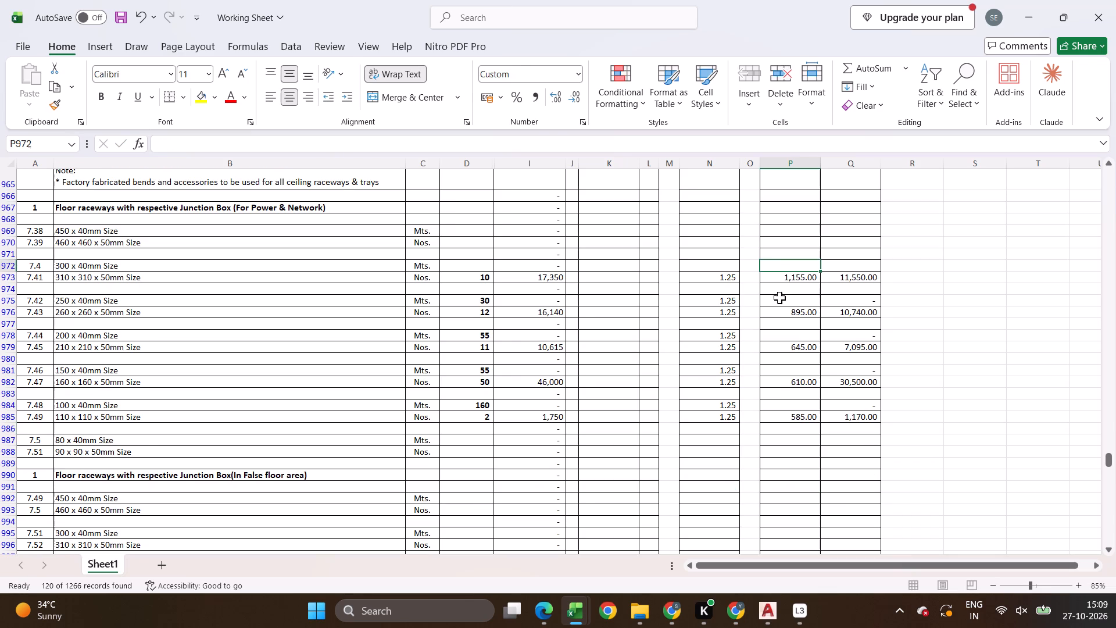
{"action": "left_click", "coordinate": [779, 298]}
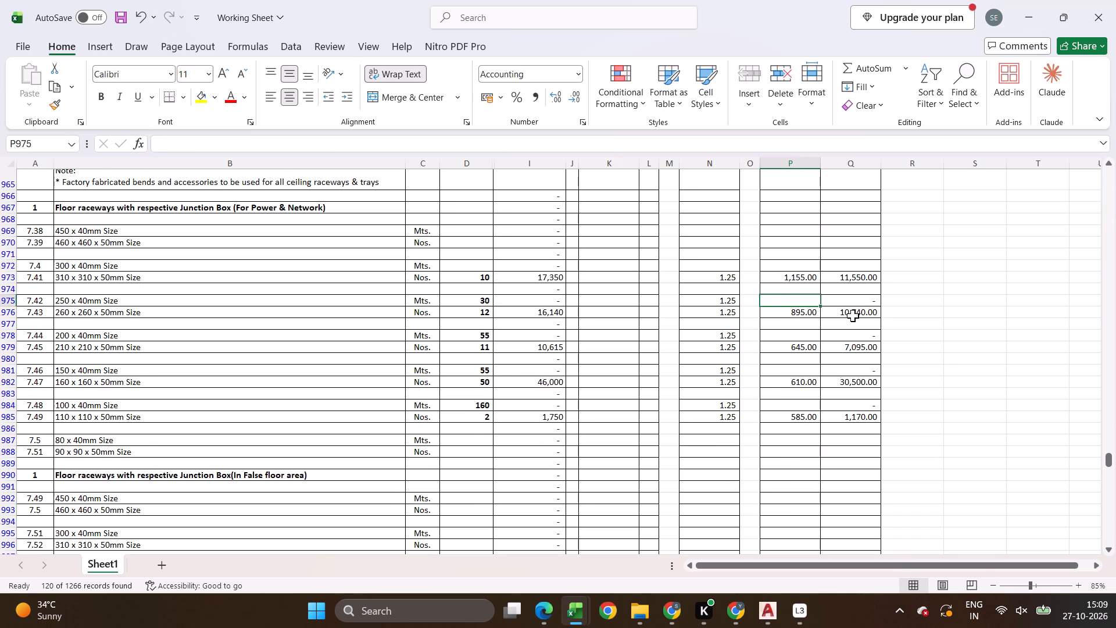
{"action": "type", "text": "995"}
{"action": "key", "text": "Return"}
{"action": "key", "text": "Return"}
{"action": "key", "text": "Return"}
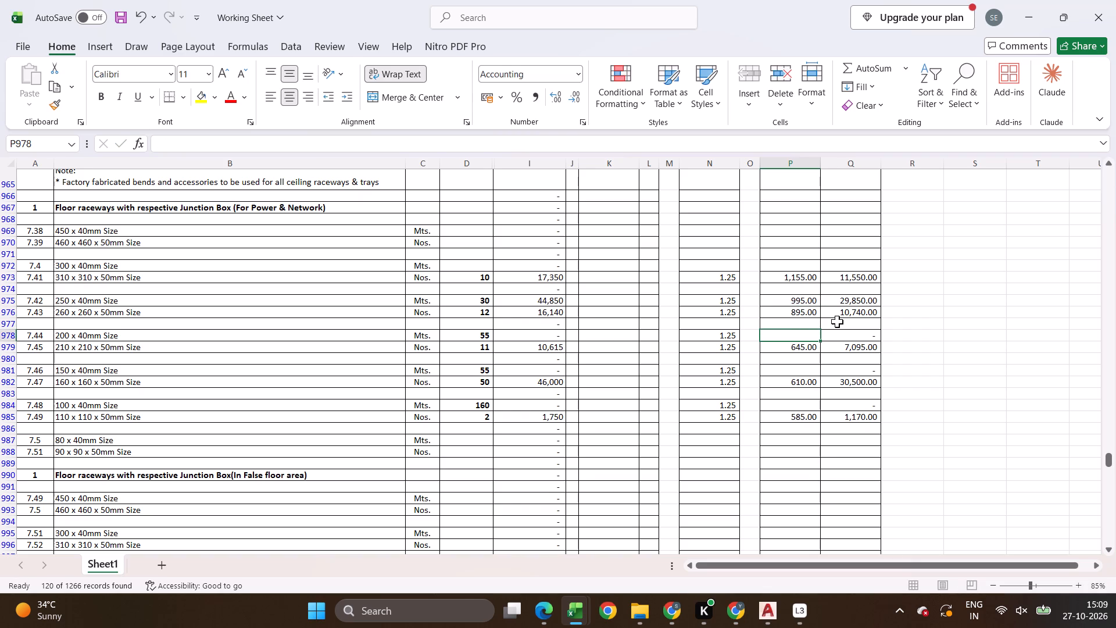
{"action": "type", "text": "645"}
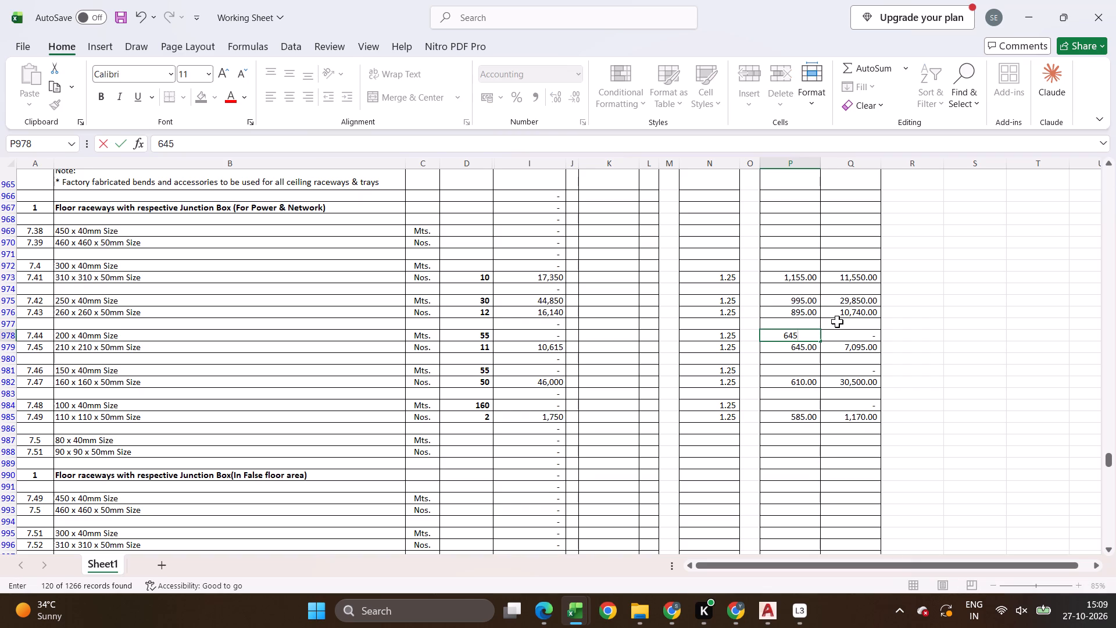
{"action": "type", "text": "`8"}
{"action": "key", "text": "Escape"}
{"action": "type", "text": "810"}
{"action": "key", "text": "Return"}
Enter floor raceway rates 645 for 150 x 40mm (item 7.46, P981) and 580 for 100 x 40mm (item 7.48, P984).
{"action": "key", "text": "Return"}
{"action": "key", "text": "Return"}
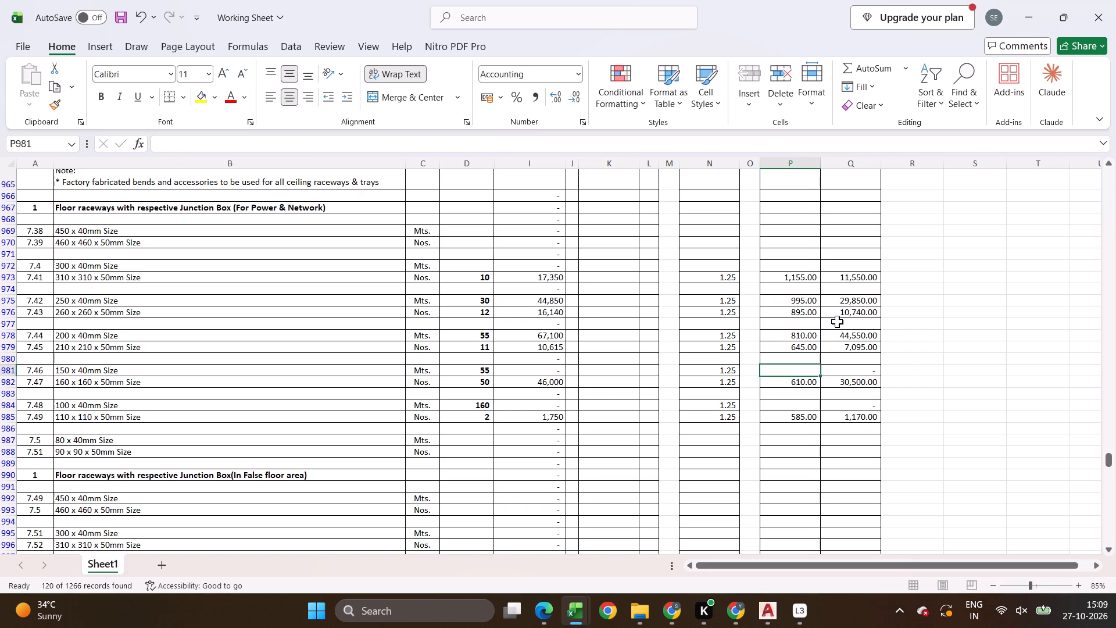
{"action": "type", "text": "645"}
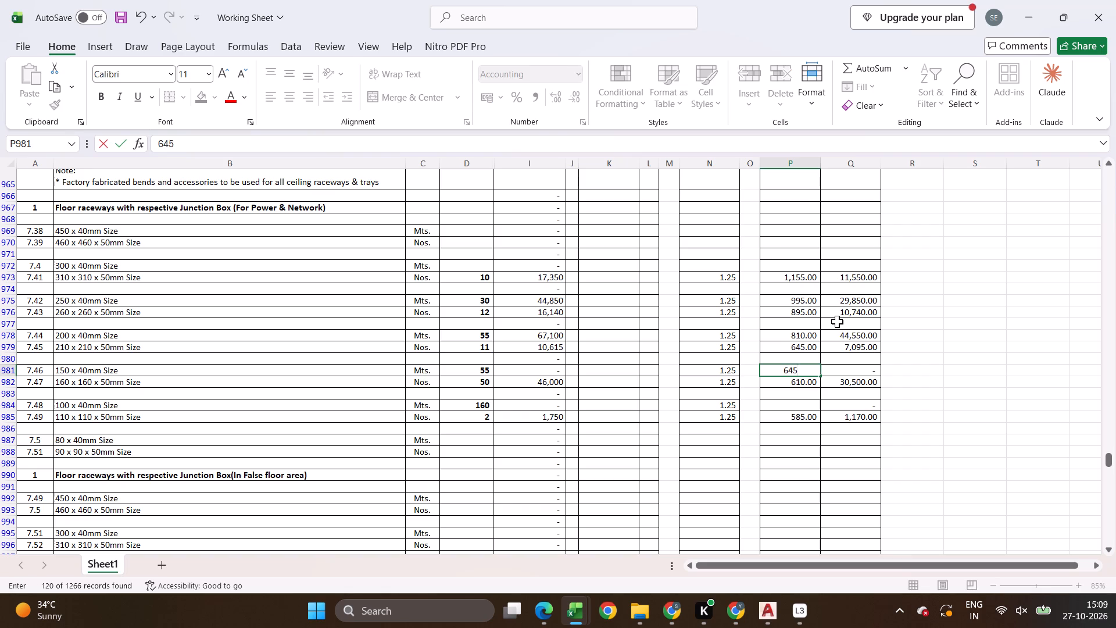
{"action": "key", "text": "Return"}
{"action": "key", "text": "Return"}
{"action": "key", "text": "Return"}
{"action": "type", "text": "580"}
{"action": "key", "text": "Return"}
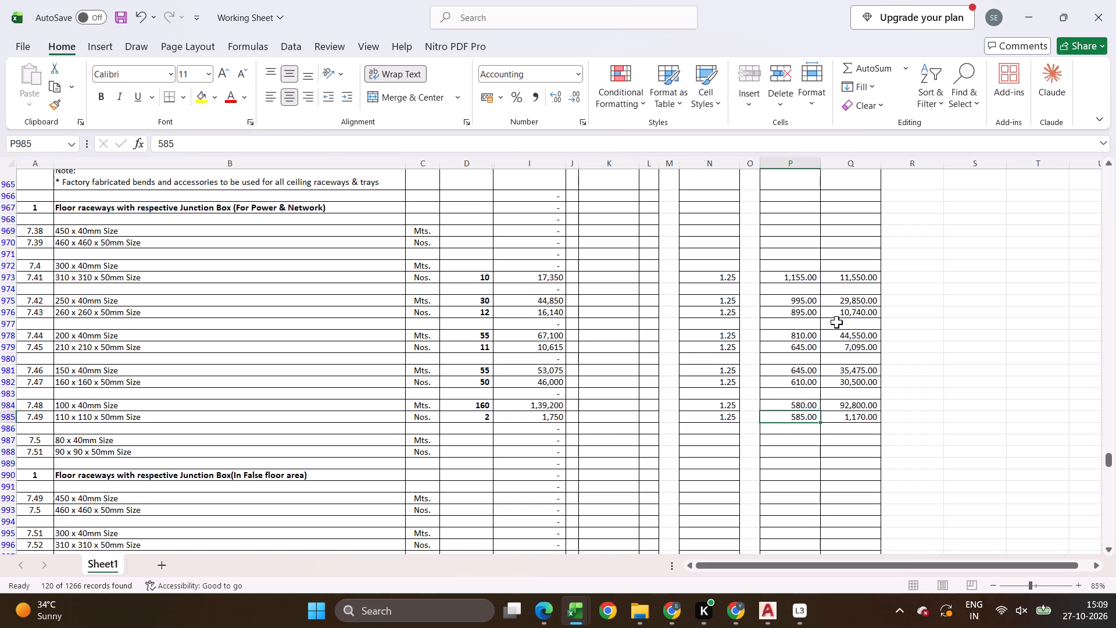
Check the 160 x 160 x 50mm floor box rate, and enter 610 for the 160 x 160 x 60mm ceiling raceway item 7.74 (P1031).
{"action": "scroll", "coordinate": [756, 322], "scroll_direction": "down", "scroll_amount": 5}
{"action": "scroll", "coordinate": [695, 356], "scroll_direction": "down", "scroll_amount": 10}
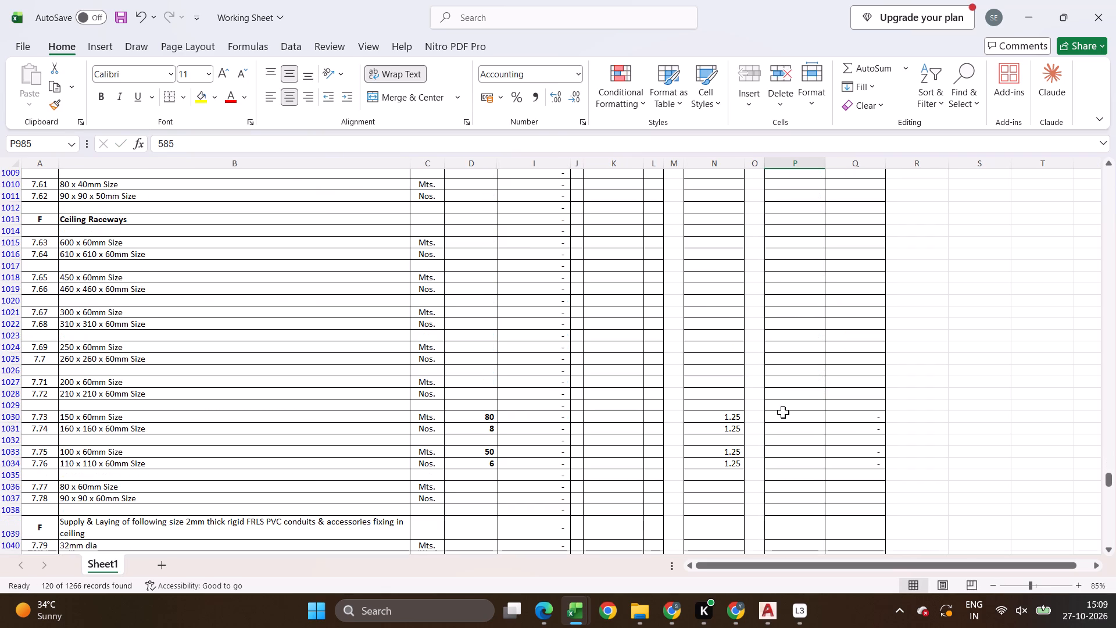
{"action": "left_click", "coordinate": [784, 415]}
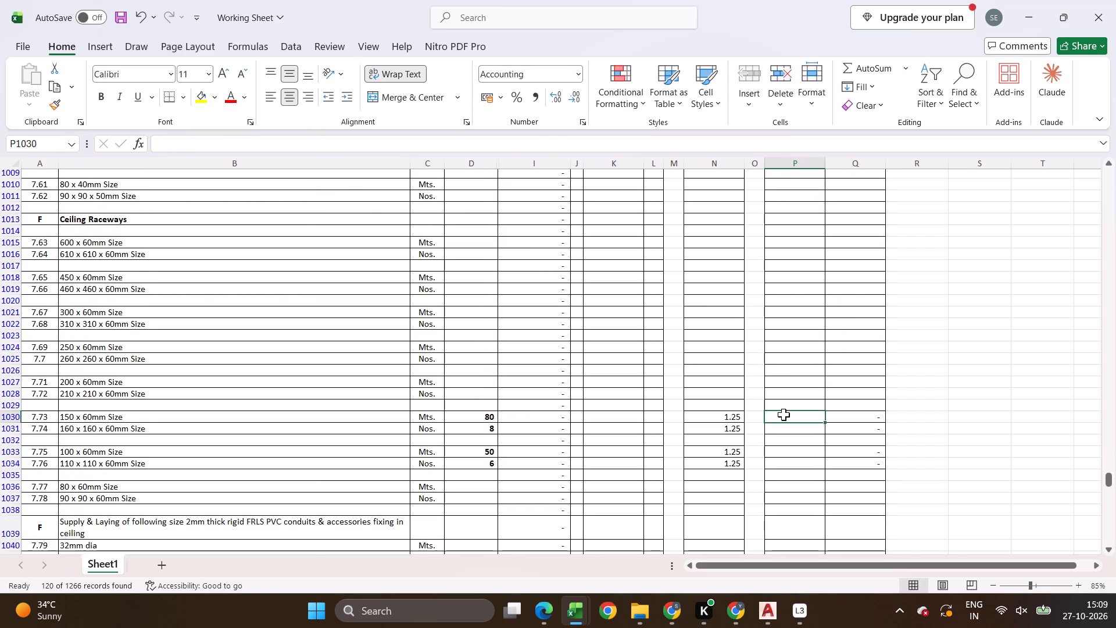
{"action": "scroll", "coordinate": [784, 417], "scroll_direction": "up", "scroll_amount": 9}
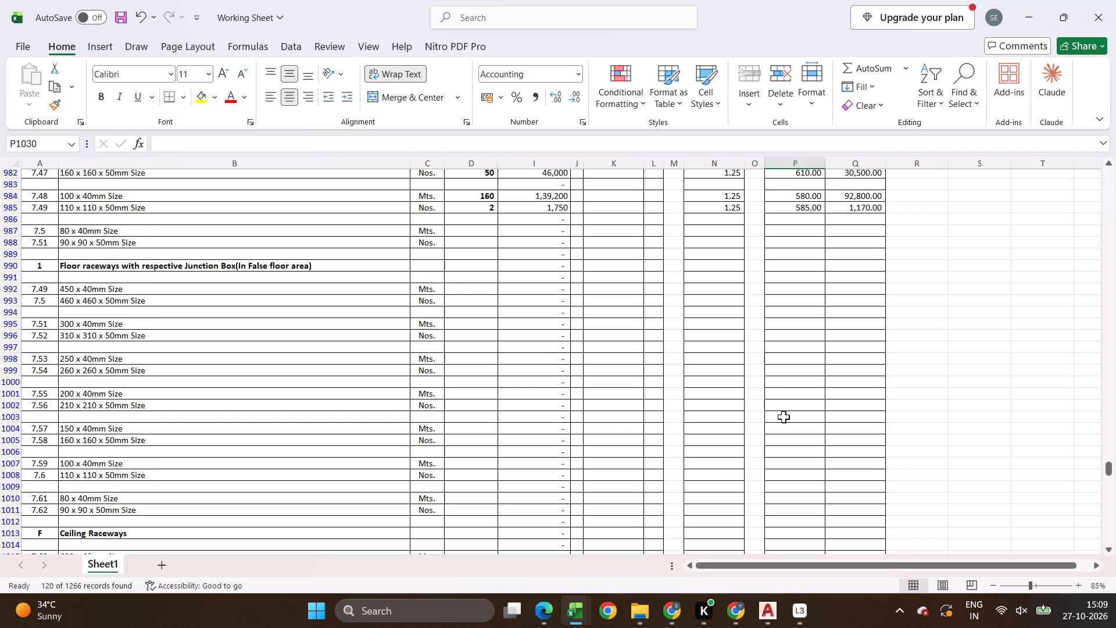
{"action": "scroll", "coordinate": [784, 417], "scroll_direction": "up", "scroll_amount": 4}
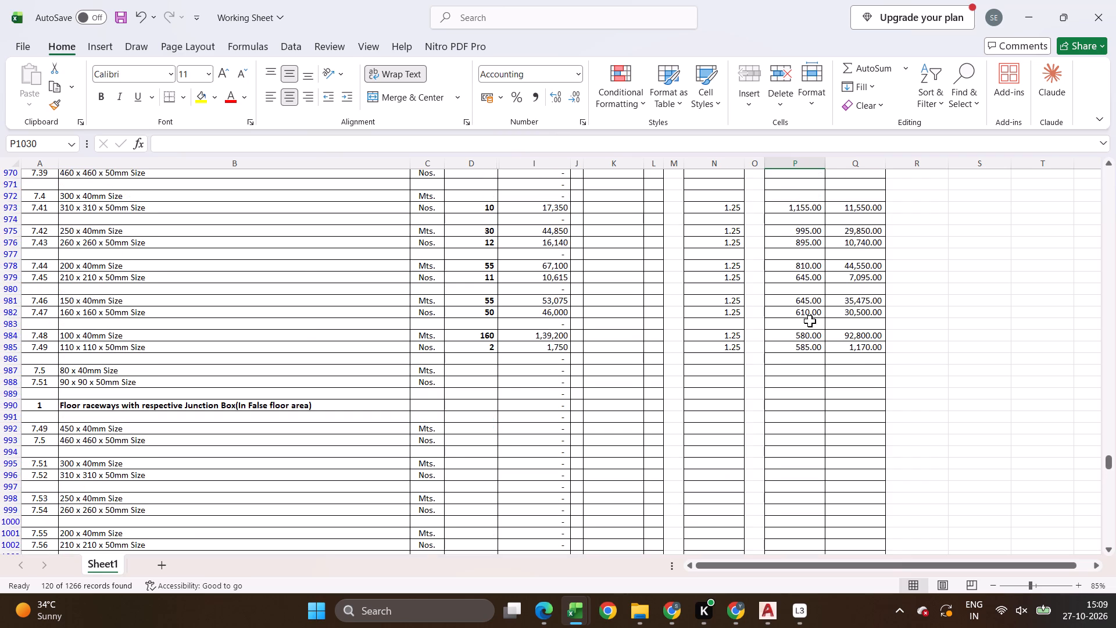
{"action": "left_click", "coordinate": [803, 312]}
{"action": "scroll", "coordinate": [803, 312], "scroll_direction": "down", "scroll_amount": 6}
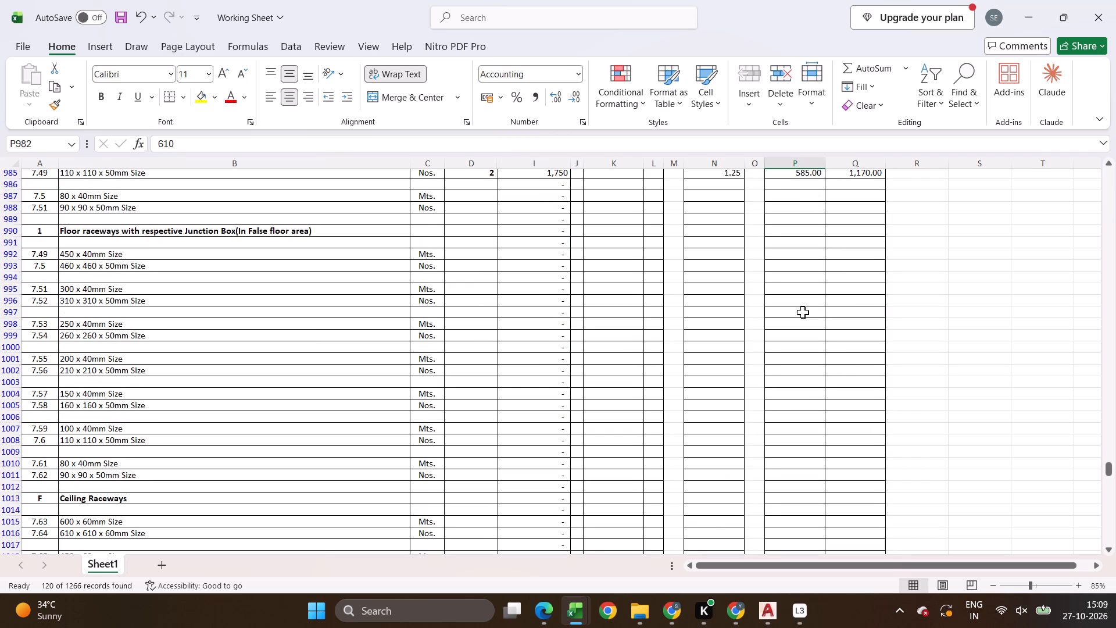
{"action": "scroll", "coordinate": [803, 312], "scroll_direction": "down", "scroll_amount": 9}
{"action": "left_click", "coordinate": [788, 358]}
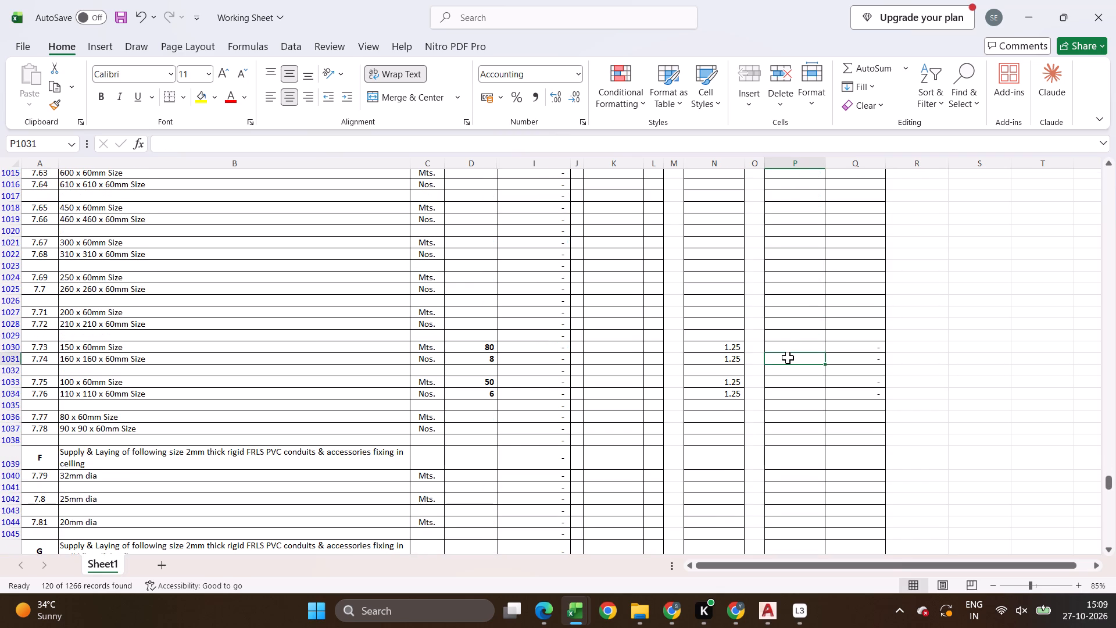
{"action": "type", "text": "610"}
{"action": "key", "text": "Return"}
{"action": "key", "text": "Return"}
{"action": "key", "text": "Return"}
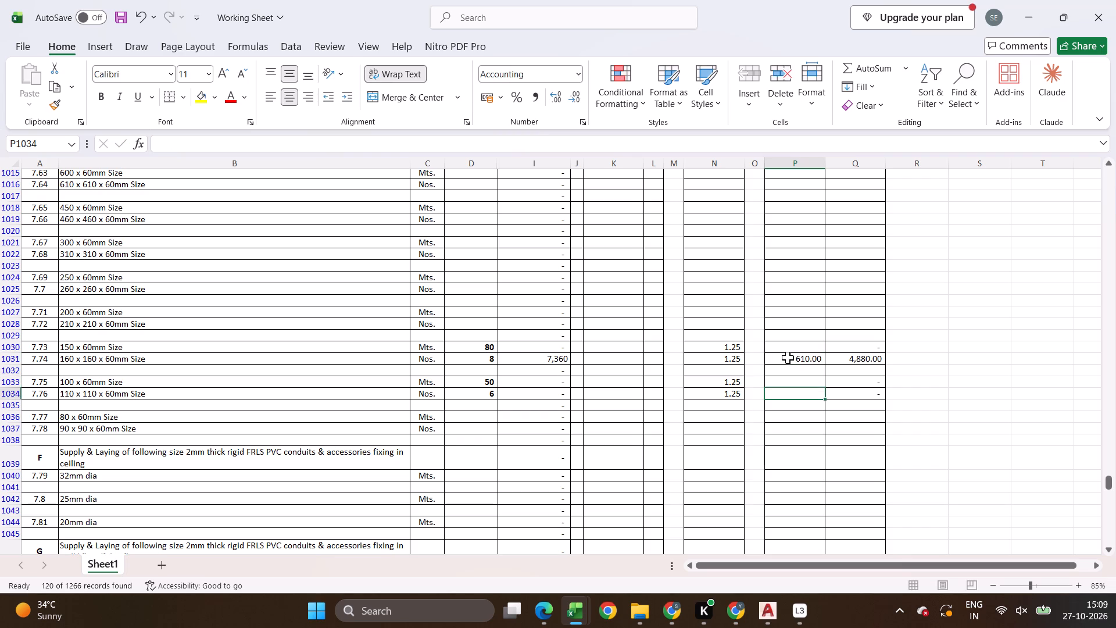
Enter ceiling raceway rates 585 for item 7.76 (P1034), 601 for item 7.75 (P1033) and 690 for item 7.73 (P1030).
{"action": "scroll", "coordinate": [788, 358], "scroll_direction": "up", "scroll_amount": 14}
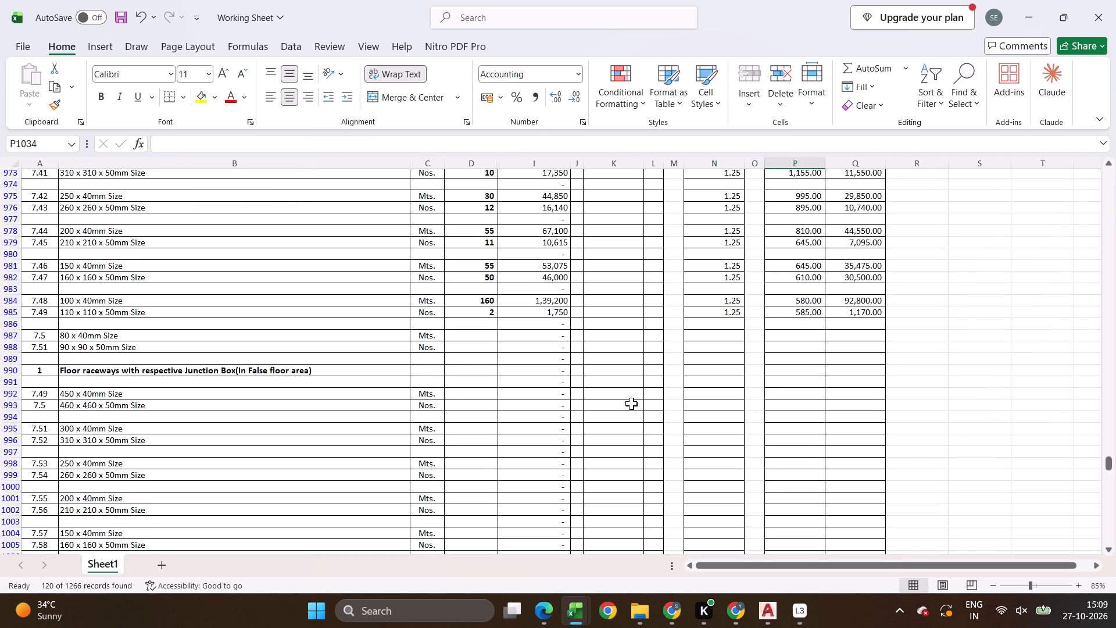
{"action": "type", "text": "585"}
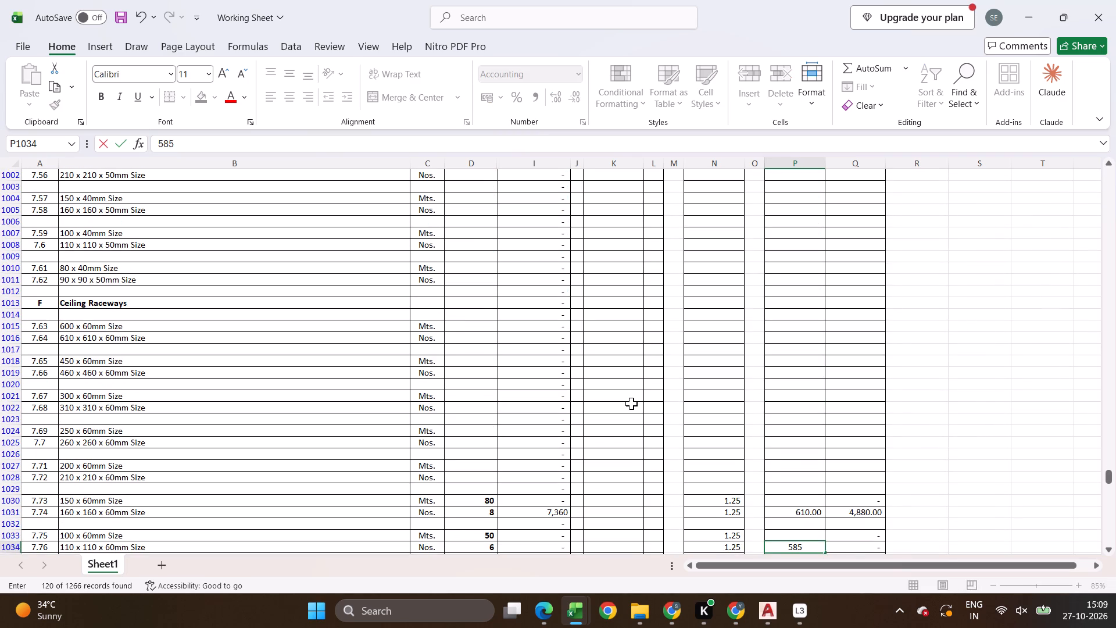
{"action": "key", "text": "Up"}
{"action": "scroll", "coordinate": [631, 404], "scroll_direction": "up", "scroll_amount": 8}
{"action": "scroll", "coordinate": [631, 404], "scroll_direction": "down", "scroll_amount": 4}
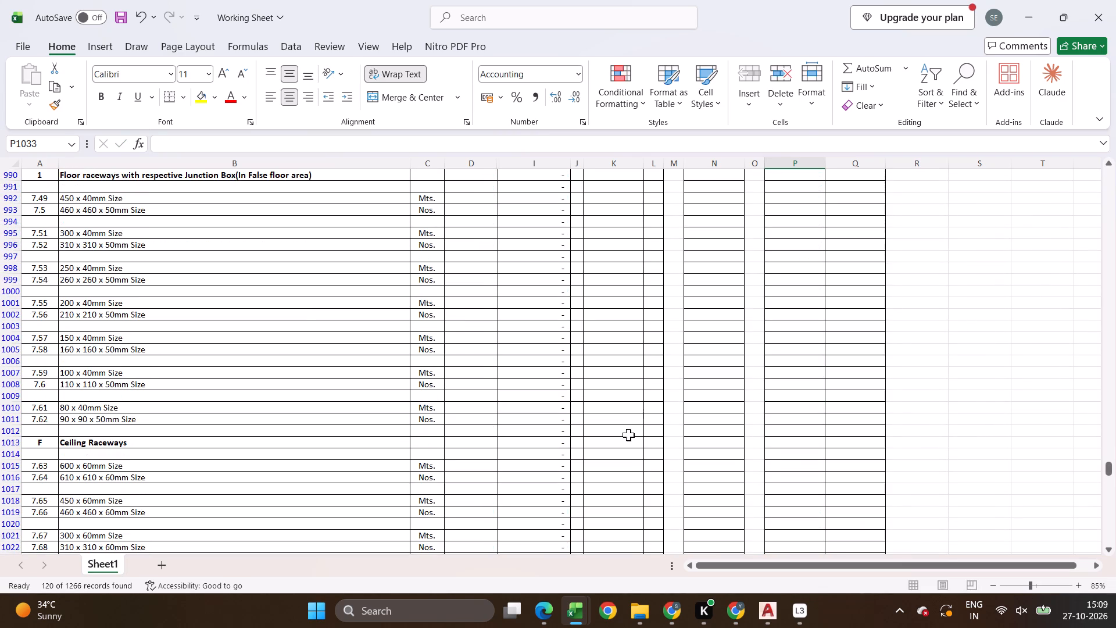
{"action": "scroll", "coordinate": [652, 366], "scroll_direction": "down", "scroll_amount": 6}
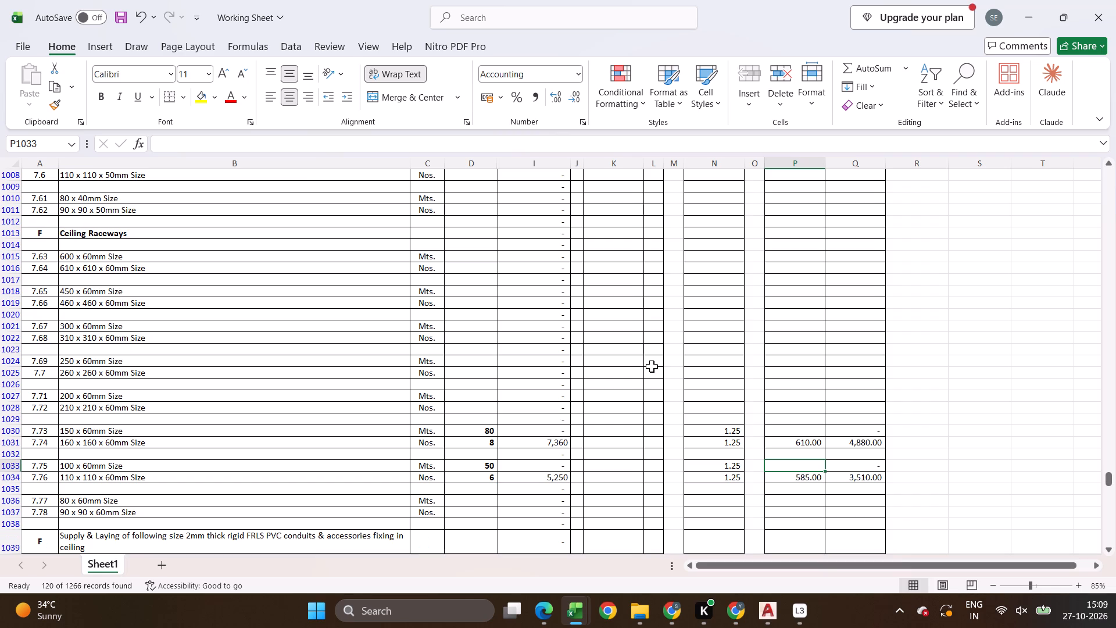
{"action": "type", "text": "601"}
{"action": "key", "text": "Up"}
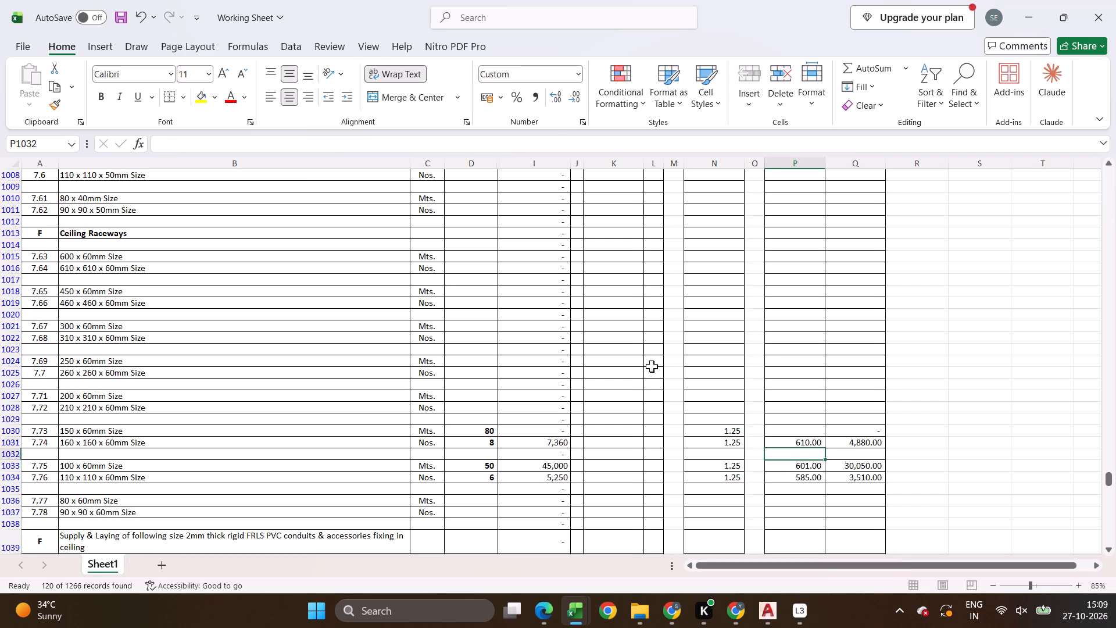
{"action": "key", "text": "Up"}
{"action": "key", "text": "Up"}
{"action": "type", "text": "690"}
{"action": "key", "text": "Return"}
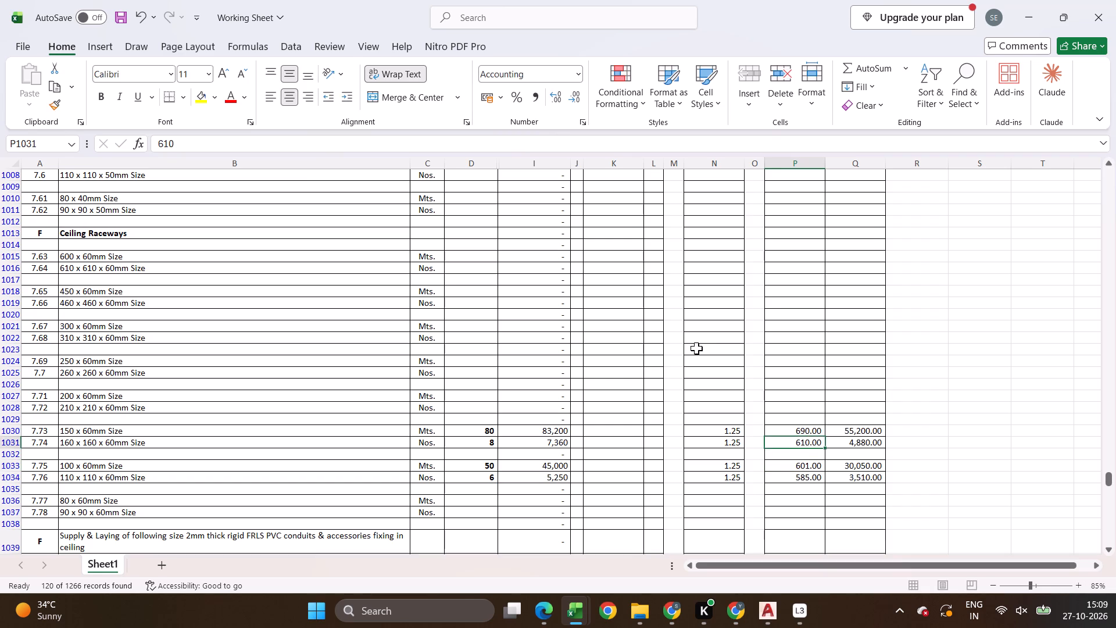
Enter rigid MS conduit rates 96 for 25mm dia (item 7.86, P1056) and 74 for 20mm dia (item 7.87, P1058).
{"action": "scroll", "coordinate": [704, 345], "scroll_direction": "down", "scroll_amount": 10}
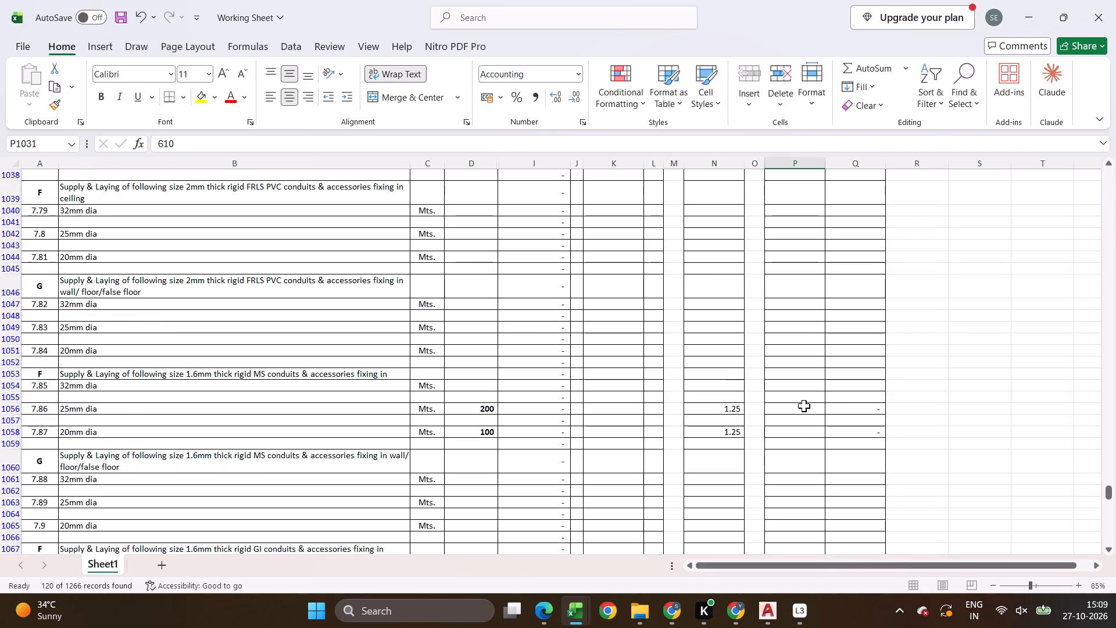
{"action": "left_click", "coordinate": [789, 413]}
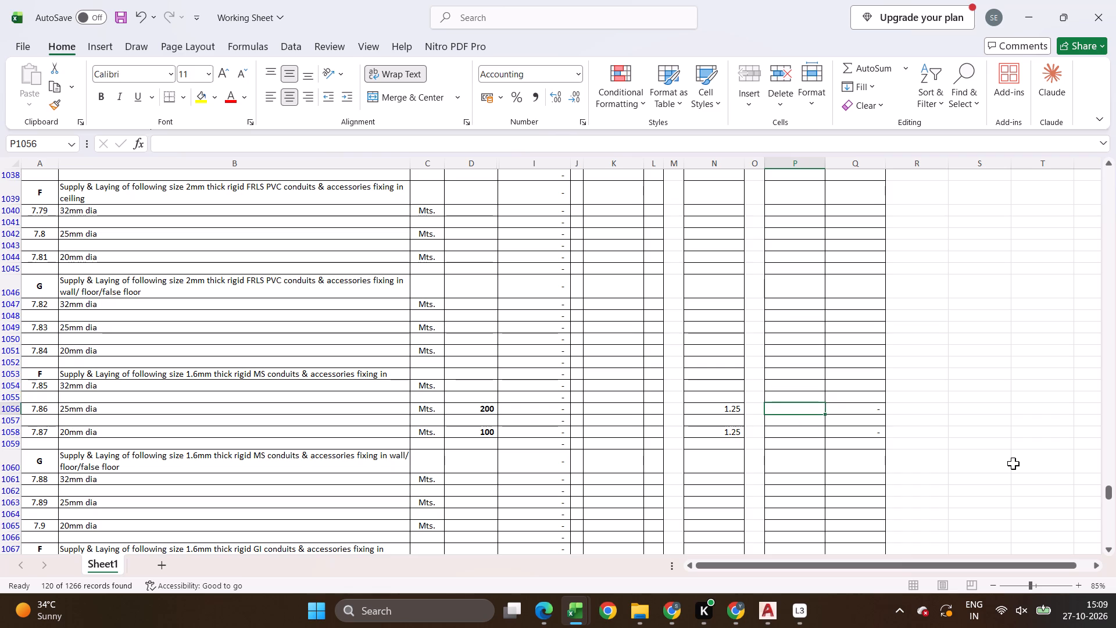
{"action": "type", "text": "96"}
{"action": "key", "text": "Return"}
{"action": "key", "text": "Return"}
{"action": "key", "text": "Return"}
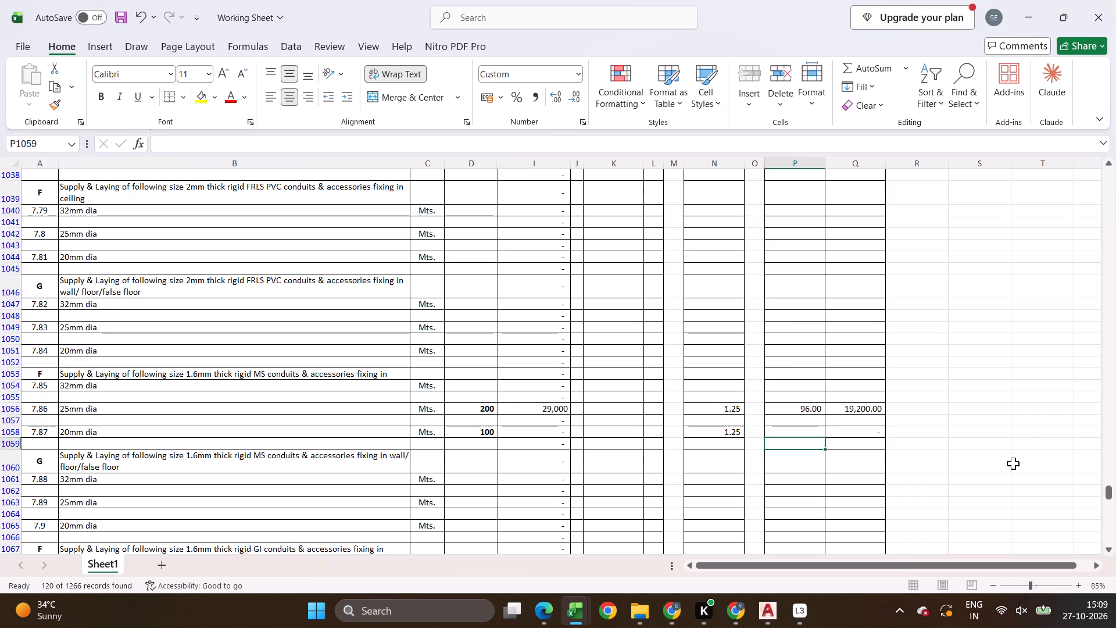
{"action": "key", "text": "Up"}
{"action": "type", "text": "74"}
{"action": "key", "text": "Return"}
Enter rates 995 for the 160 x 160 x 100mm junction box (P1089) and 1650 for the 150 x 100mm raceway (P1088).
{"action": "scroll", "coordinate": [566, 441], "scroll_direction": "down", "scroll_amount": 6}
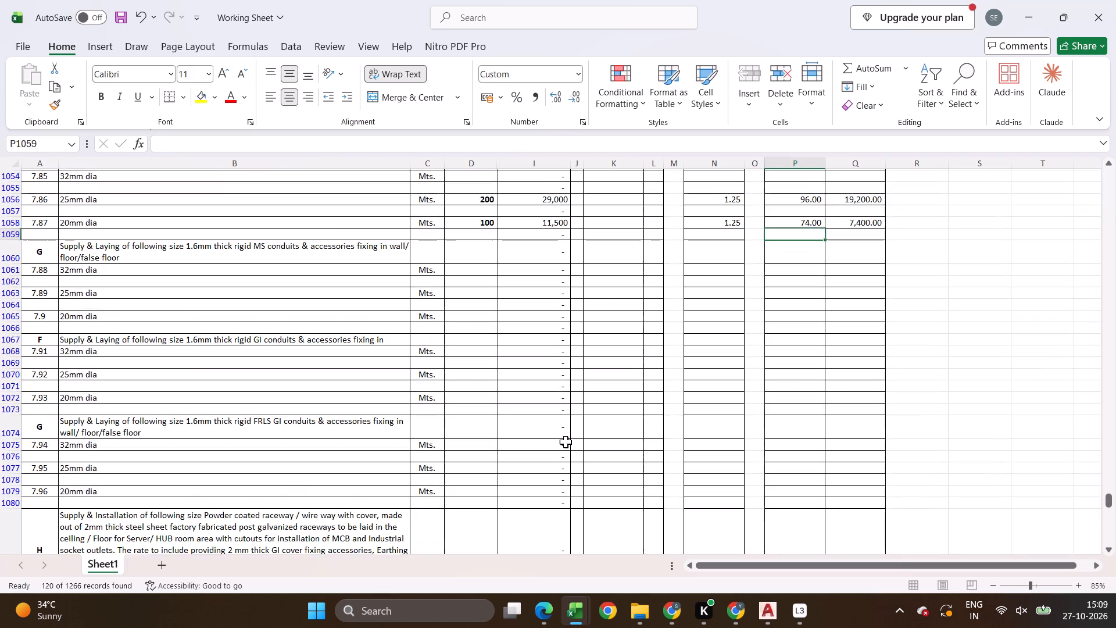
{"action": "scroll", "coordinate": [566, 442], "scroll_direction": "down", "scroll_amount": 9}
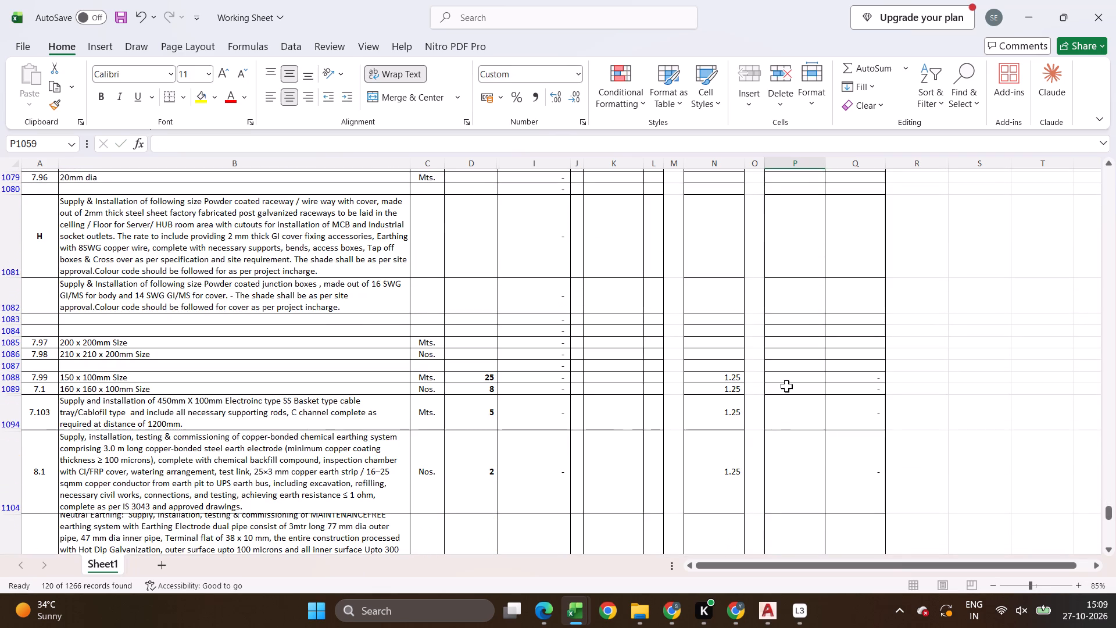
{"action": "left_click", "coordinate": [809, 379]}
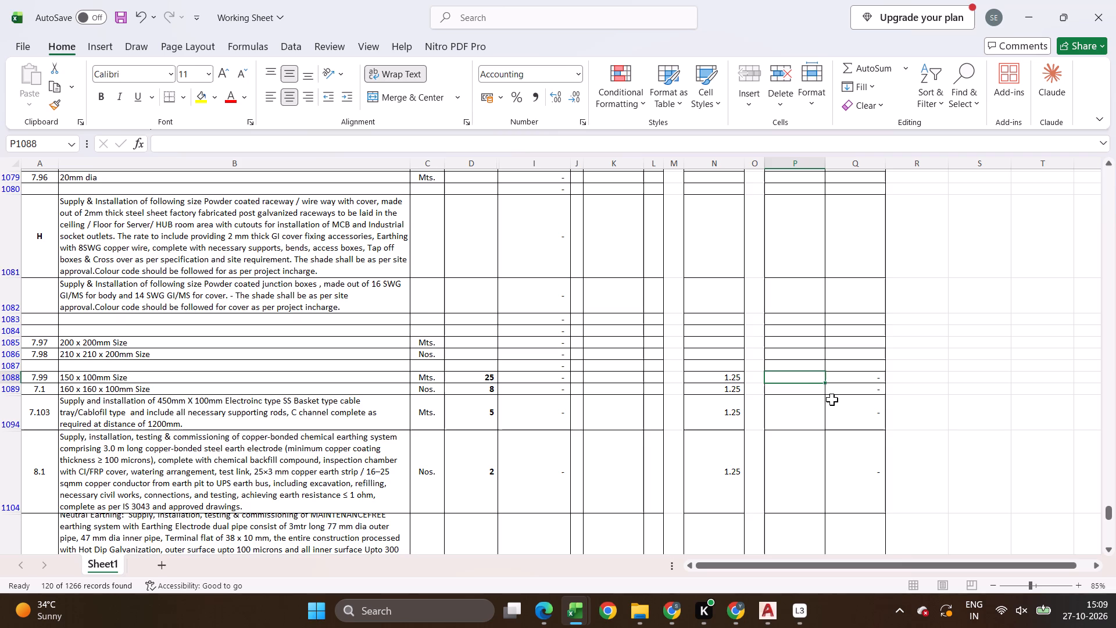
{"action": "key", "text": "Down"}
{"action": "type", "text": "995"}
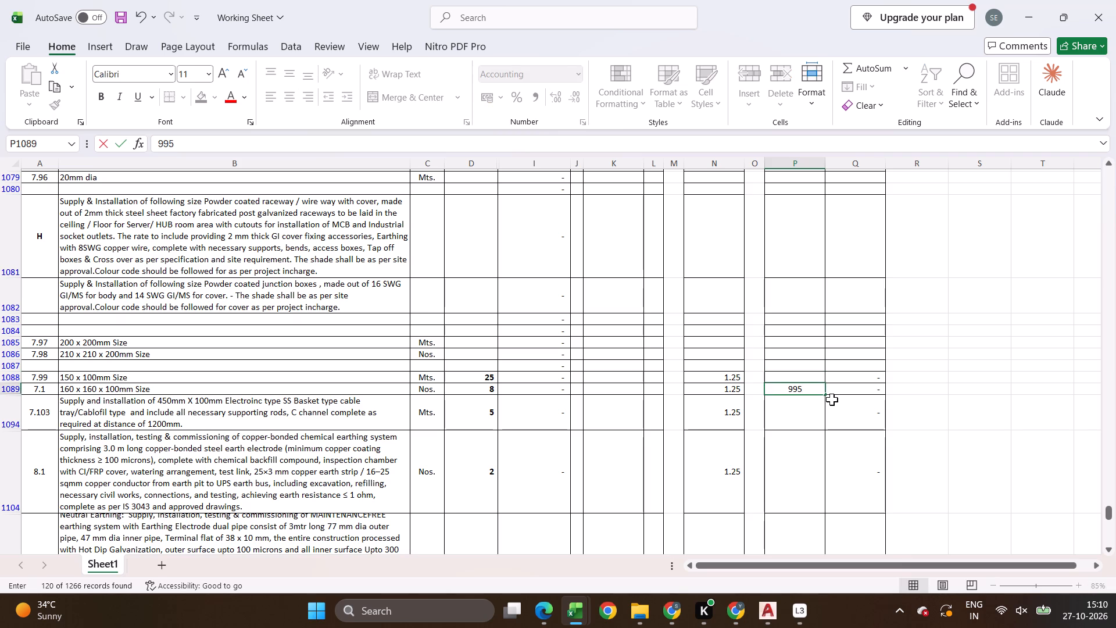
{"action": "key", "text": "Down"}
{"action": "key", "text": "Up"}
{"action": "key", "text": "Up"}
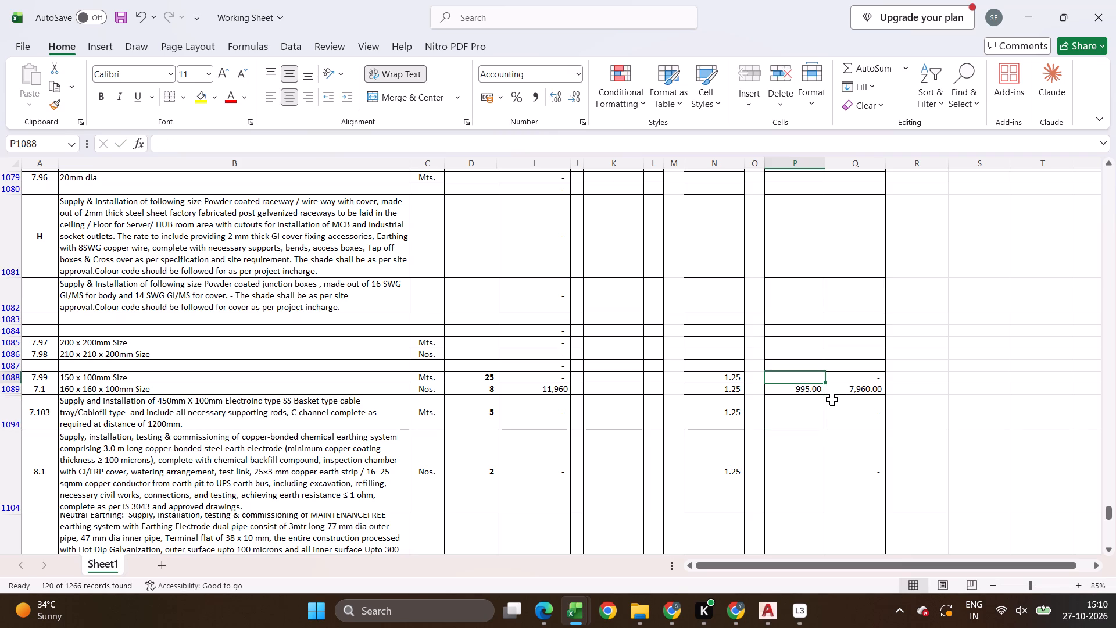
{"action": "type", "text": "1650"}
{"action": "key", "text": "Return"}
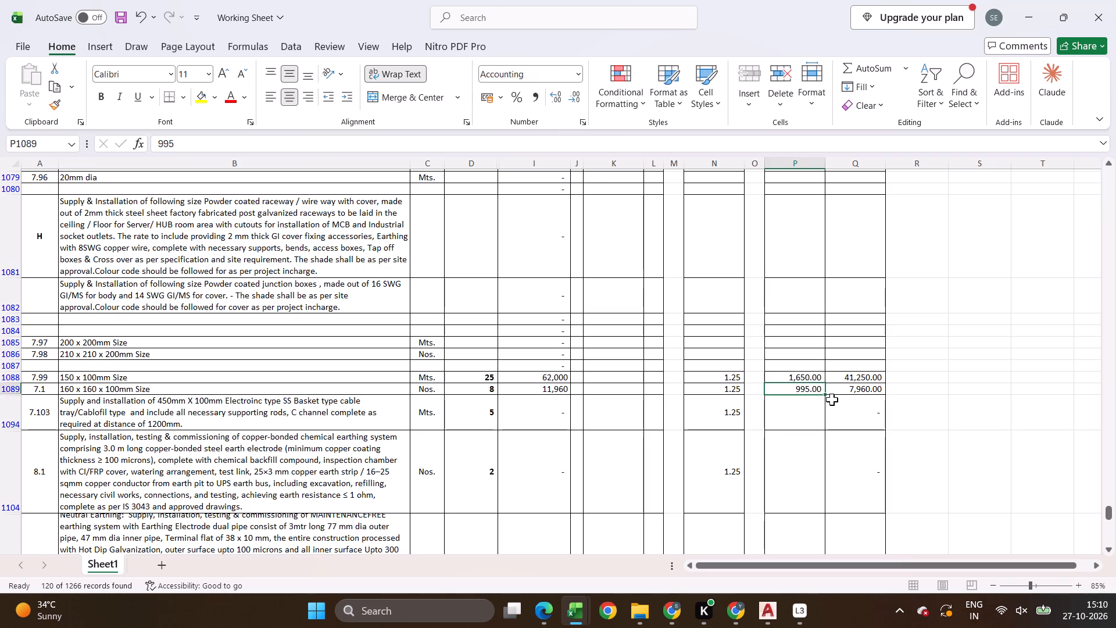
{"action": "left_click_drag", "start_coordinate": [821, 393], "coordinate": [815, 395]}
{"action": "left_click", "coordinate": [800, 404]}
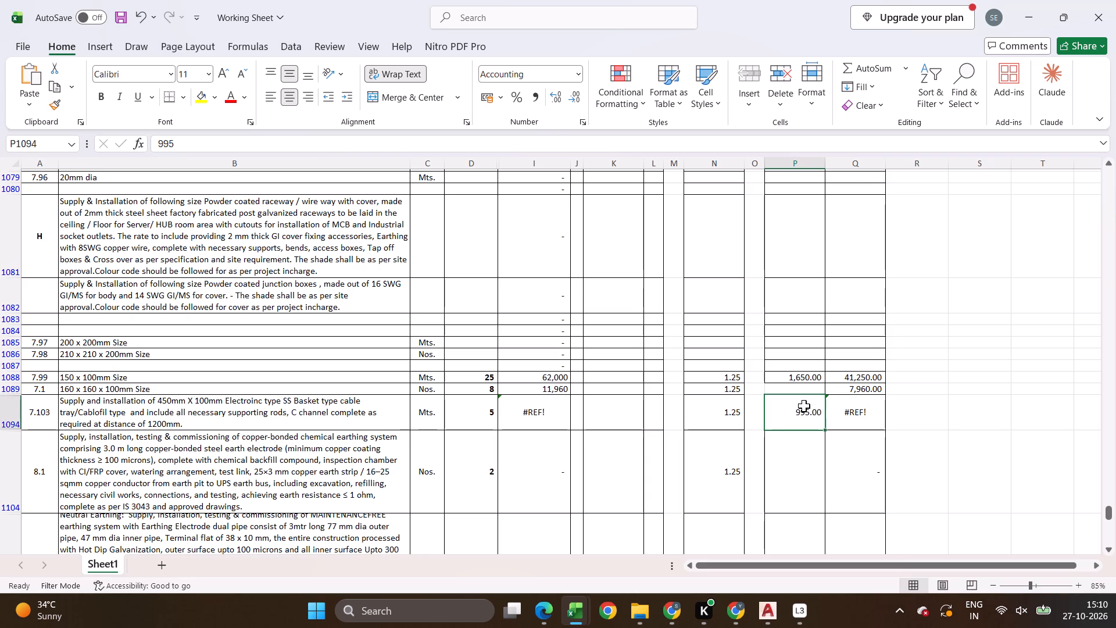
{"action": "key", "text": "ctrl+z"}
Enter a rate of 2950 for the 450mm x 100mm SS basket cable tray, item 7.103 (P1094).
{"action": "left_click", "coordinate": [804, 406]}
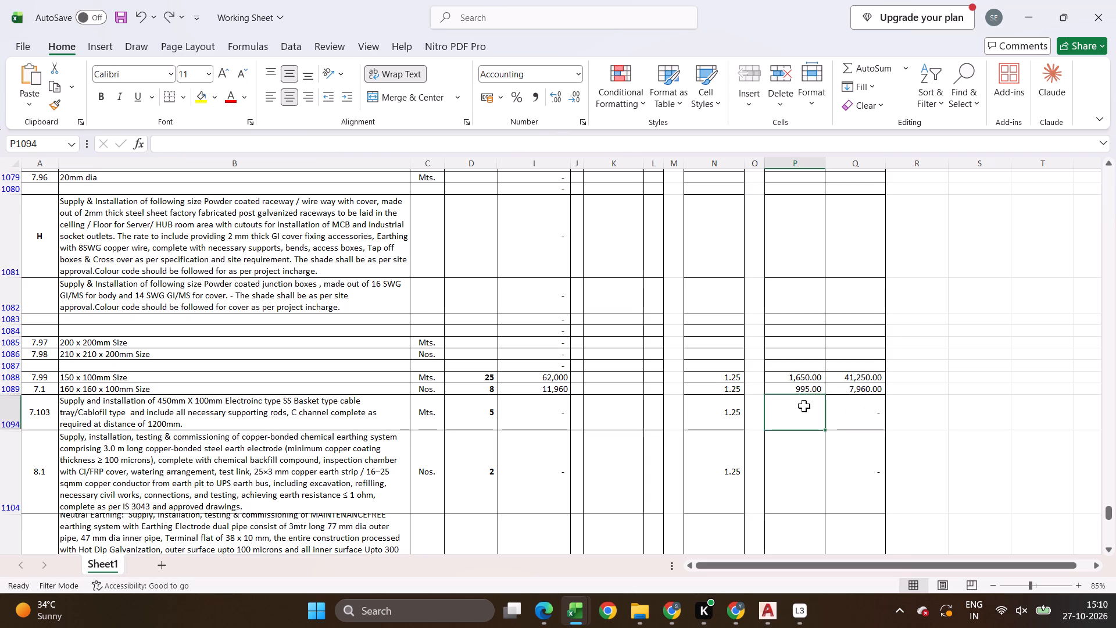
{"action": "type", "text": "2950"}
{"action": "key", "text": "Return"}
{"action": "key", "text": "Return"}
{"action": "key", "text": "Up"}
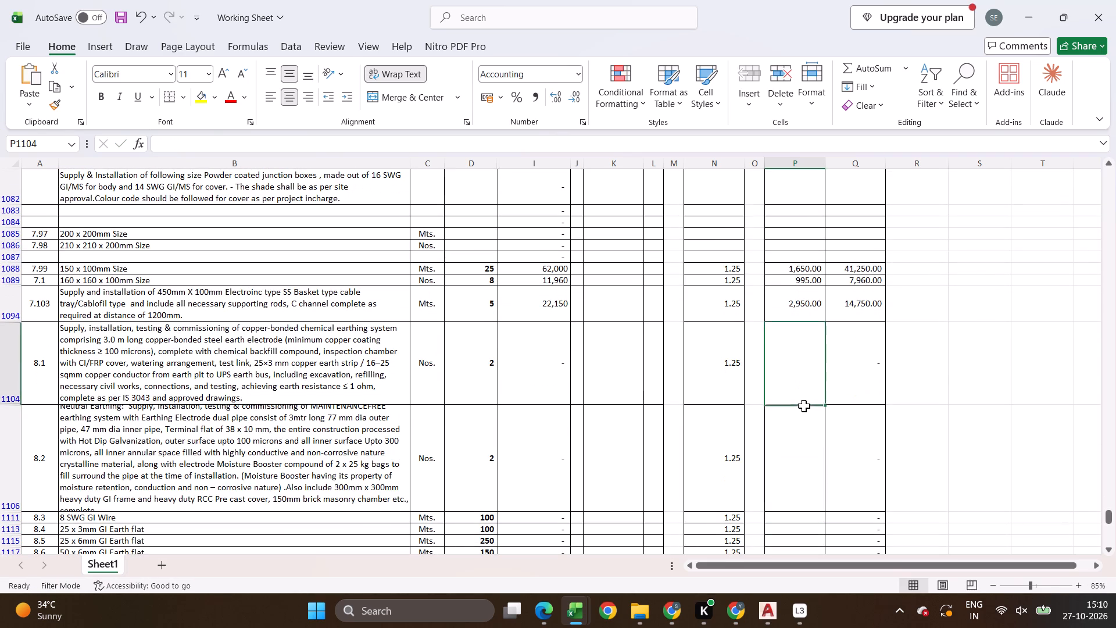
Enter earthing rates 18500 for the copper-bonded chemical earthing (item 8.1, P1104) and 21650 for the neutral earthing (item 8.2, P1106).
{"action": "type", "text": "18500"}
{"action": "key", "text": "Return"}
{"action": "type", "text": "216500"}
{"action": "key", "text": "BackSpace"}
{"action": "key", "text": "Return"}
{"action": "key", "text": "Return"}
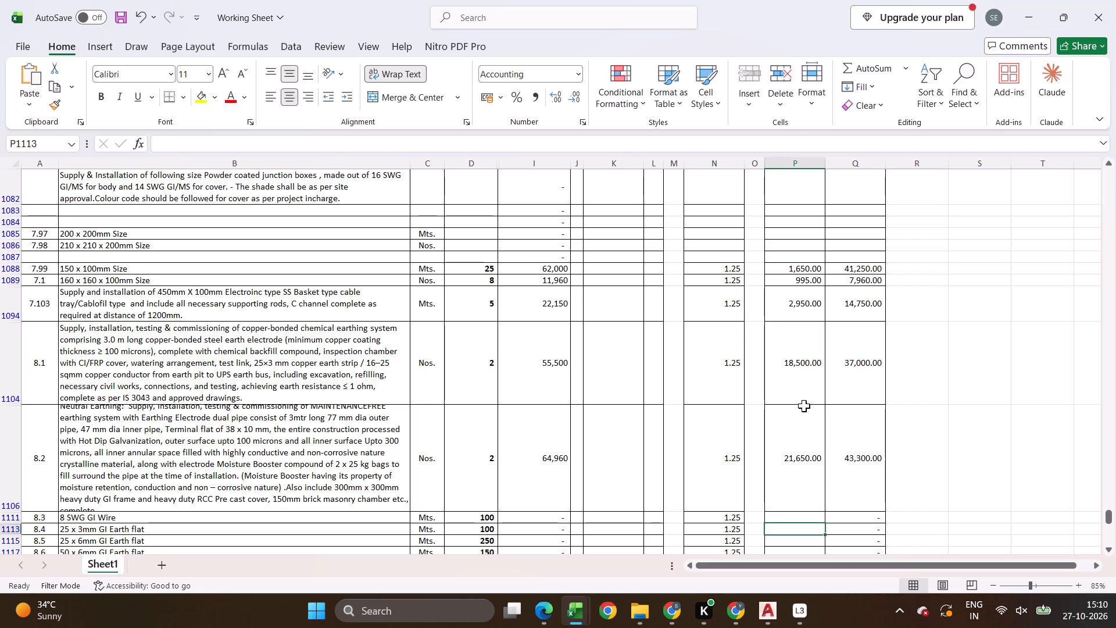
Enter rates 65 for 8 SWG GI wire (item 8.3, P1111) and 165 for 25 x 3mm GI earth flat (item 8.4, P1113).
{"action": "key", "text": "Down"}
{"action": "scroll", "coordinate": [786, 384], "scroll_direction": "down", "scroll_amount": 7}
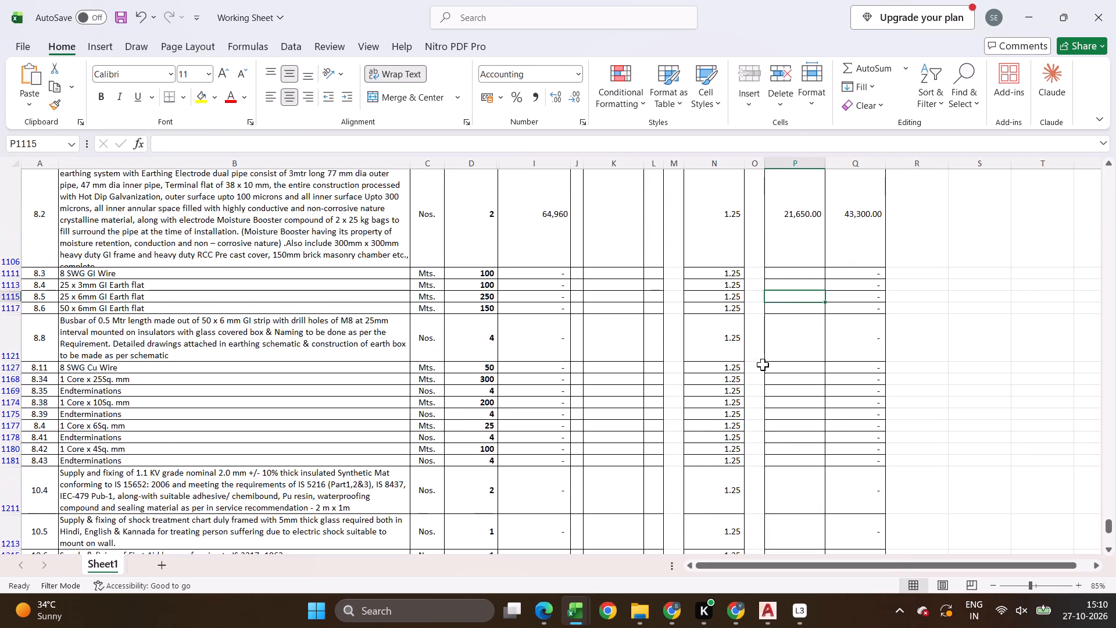
{"action": "left_click", "coordinate": [783, 279]}
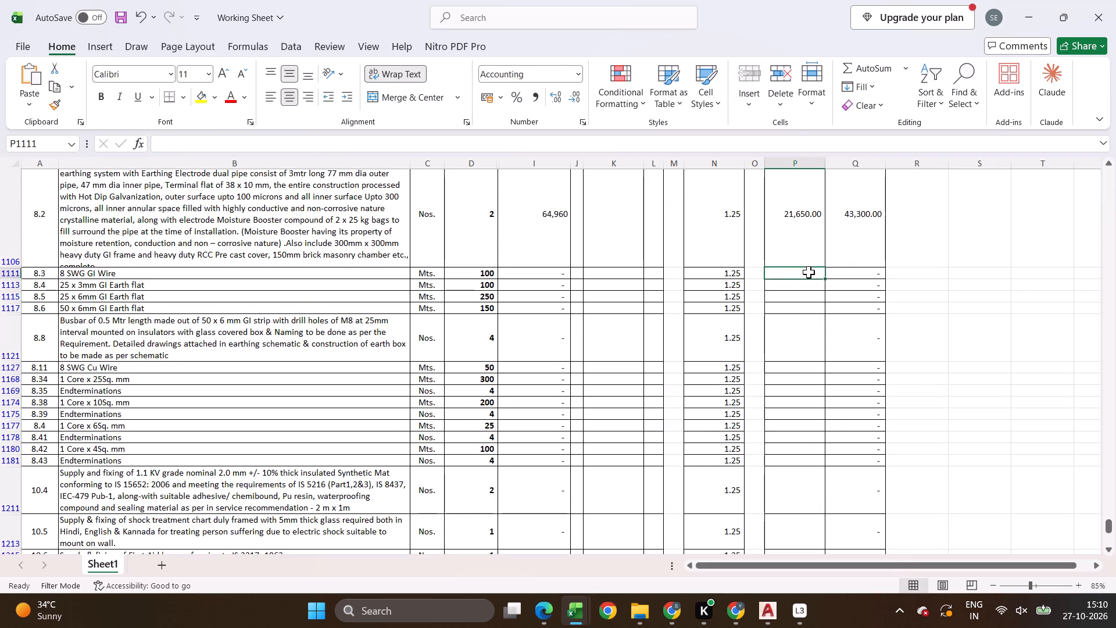
{"action": "type", "text": "65"}
{"action": "key", "text": "Return"}
{"action": "key", "text": "Up"}
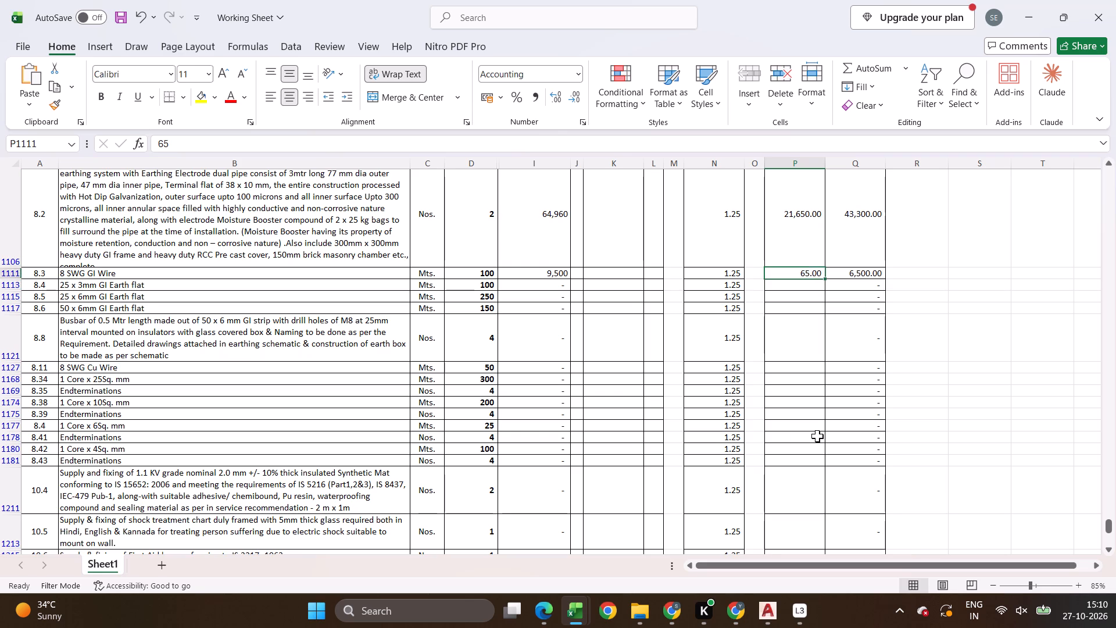
{"action": "key", "text": "Return"}
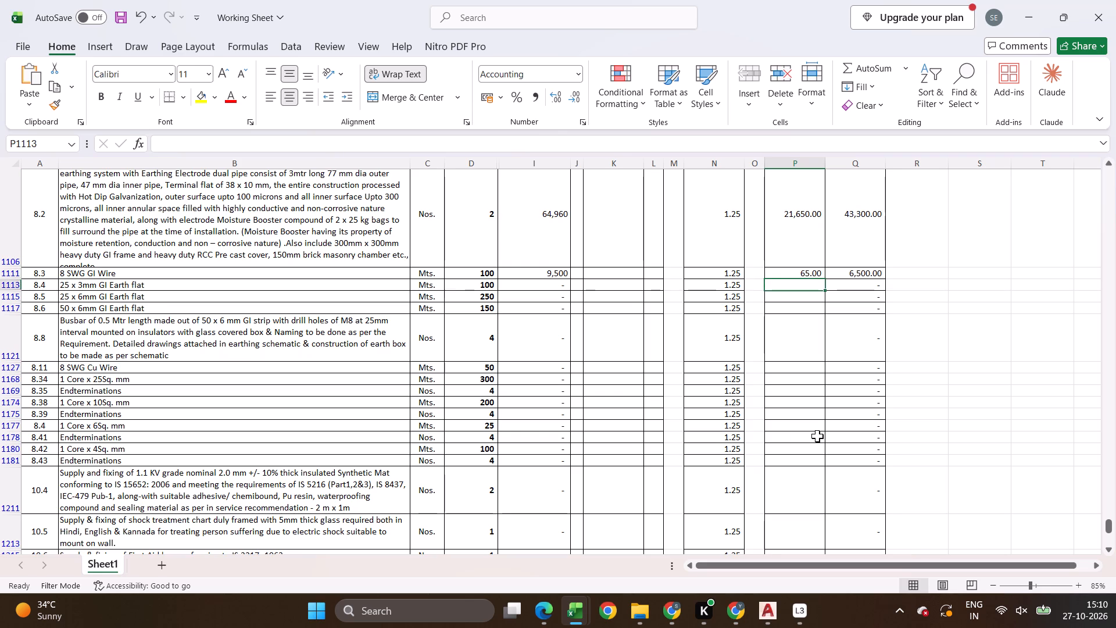
{"action": "type", "text": "165"}
{"action": "key", "text": "Return"}
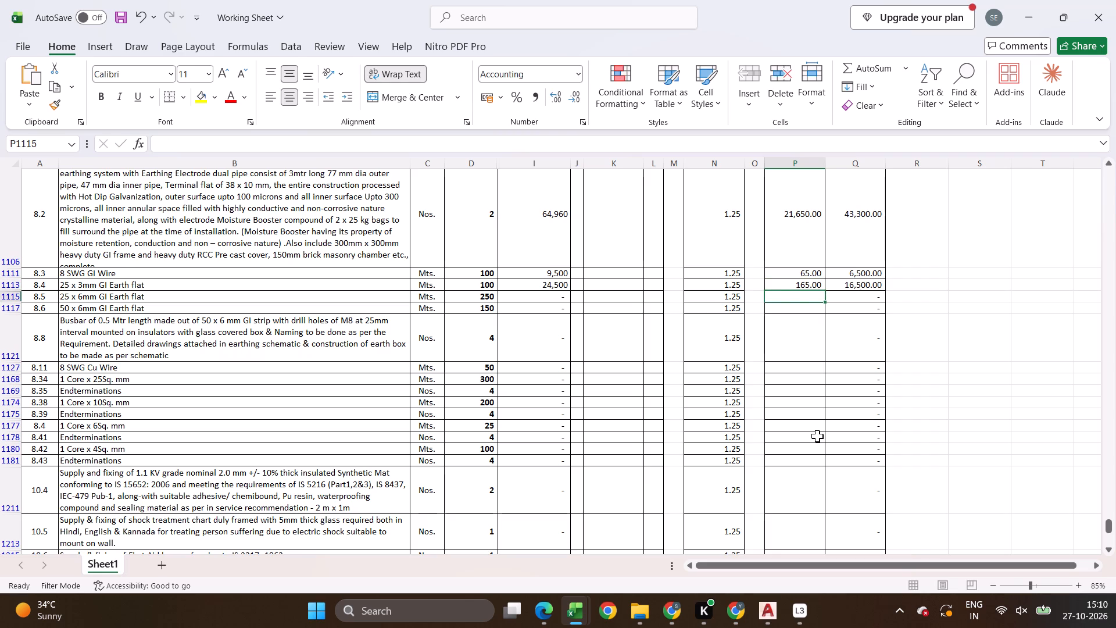
Enter GI earth flat rates 190 for 25 x 6mm (item 8.5, P1115) and 310 for 50 x 6mm (item 8.6, P1117).
{"action": "type", "text": "190"}
{"action": "key", "text": "Return"}
{"action": "type", "text": "265"}
{"action": "key", "text": "Return"}
{"action": "key", "text": "Up"}
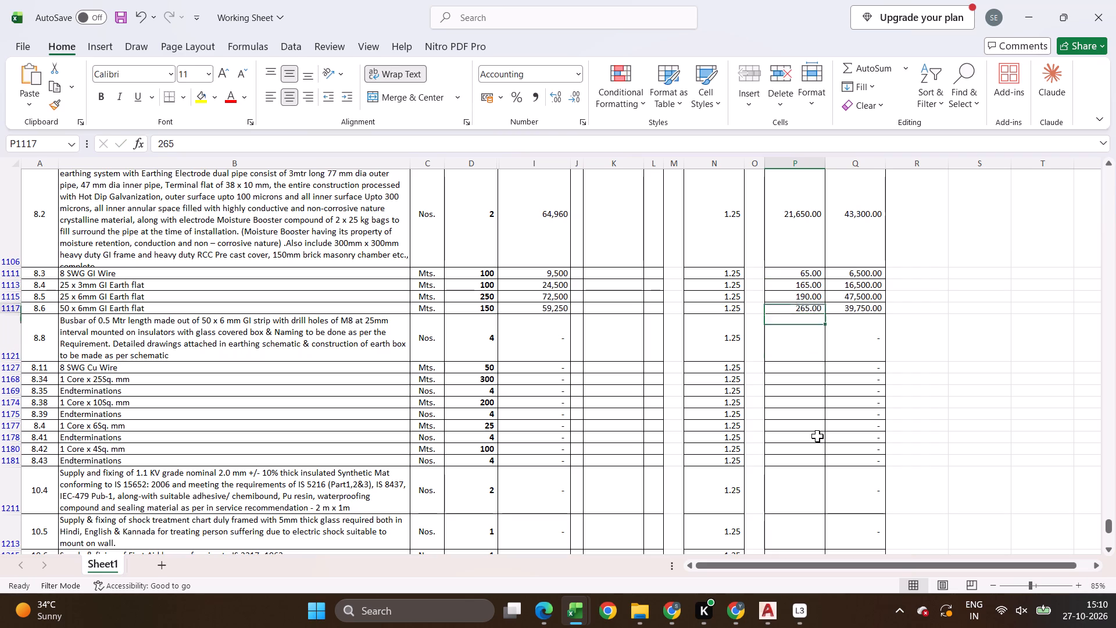
{"action": "type", "text": "310"}
{"action": "key", "text": "Return"}
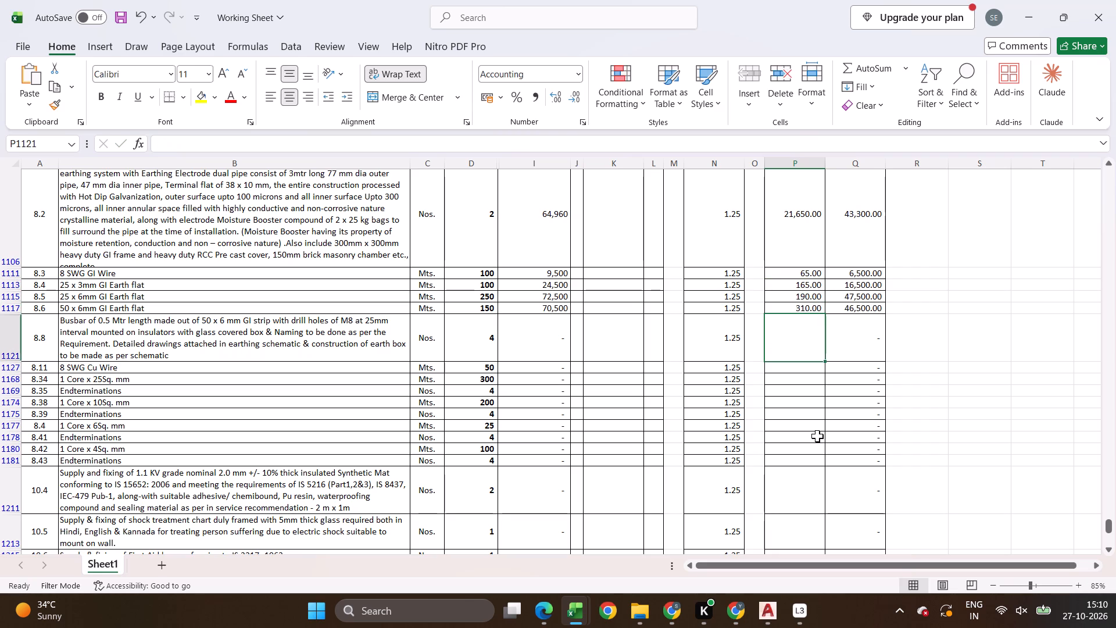
Enter rates 4450 for the GI strip busbar (item 8.8, P1121) and 190 for 8 SWG Cu wire (item 8.11, P1127).
{"action": "type", "text": "4450"}
{"action": "key", "text": "Return"}
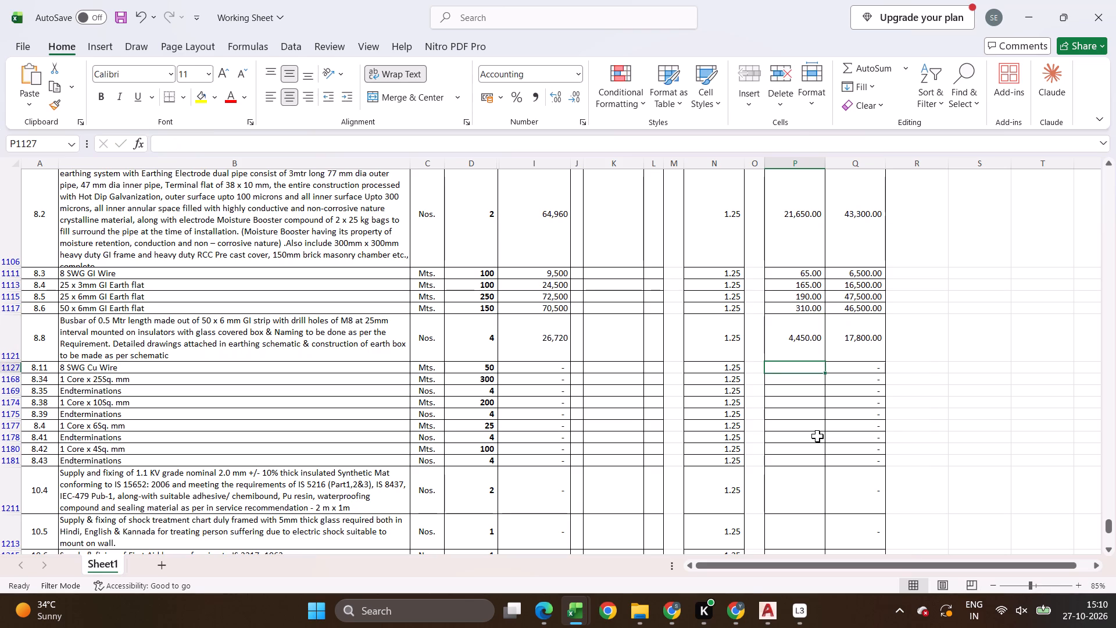
{"action": "type", "text": "190"}
{"action": "key", "text": "Return"}
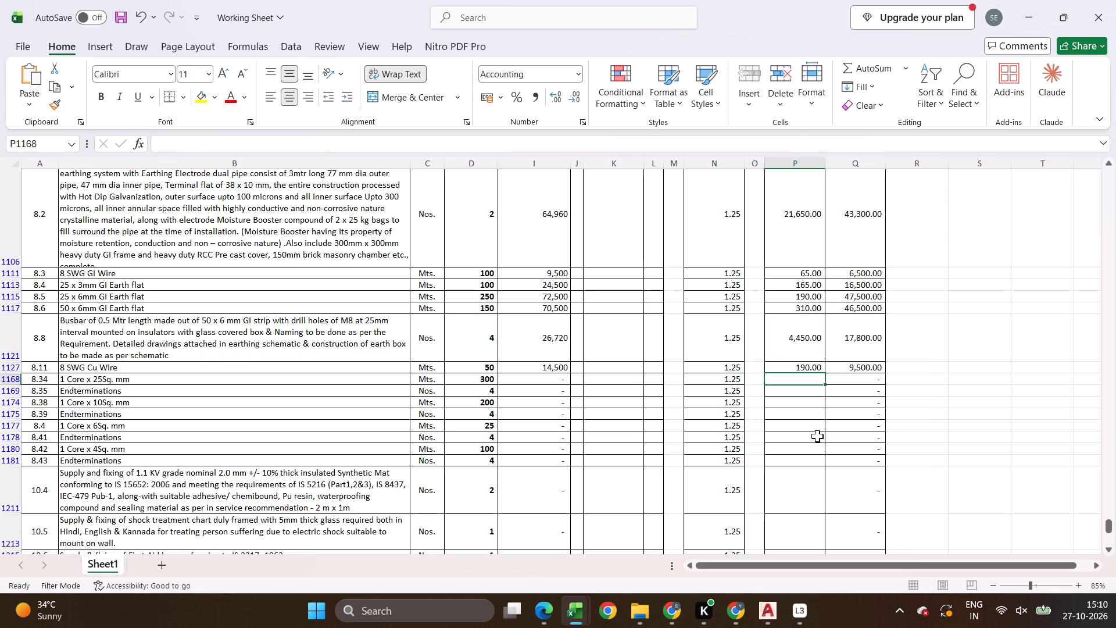
Put a placeholder 1 in R1168, beside the 1 Core x 25Sq. mm cable, item 8.34.
{"action": "key", "text": "Right"}
{"action": "key", "text": "Right"}
{"action": "key", "text": "1"}
{"action": "key", "text": "Return"}
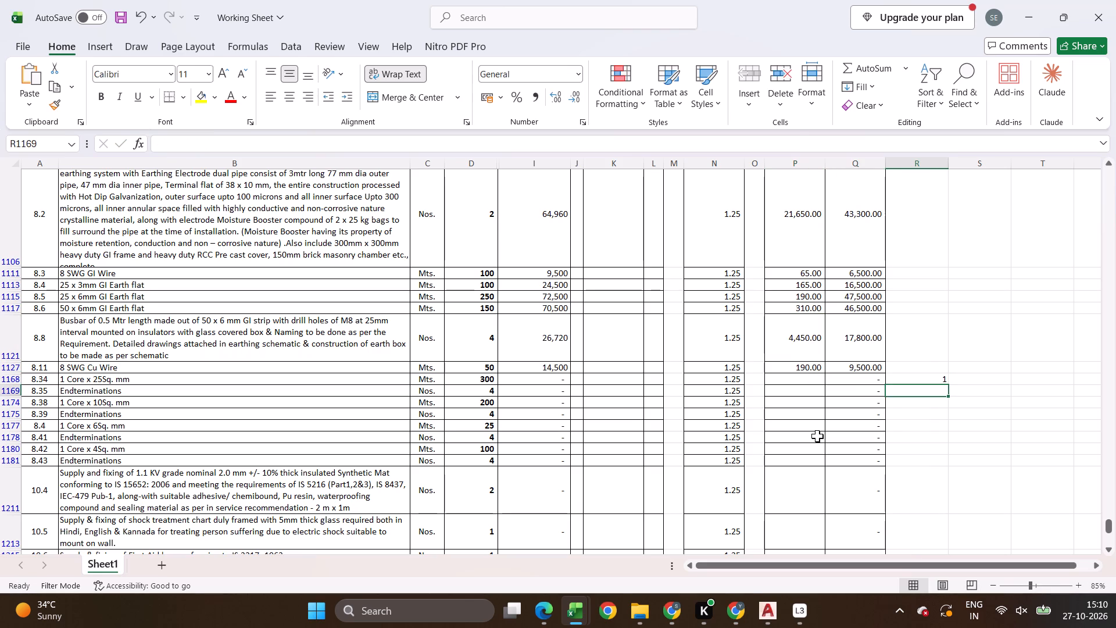
Copy the 3 Core x 4 Sq. mm rate calculation (P394:S394) into the 1 Core x 25Sq. mm row at P1168.
{"action": "key", "text": "Up"}
{"action": "key", "text": "ctrl+Up"}
{"action": "key", "text": "Left"}
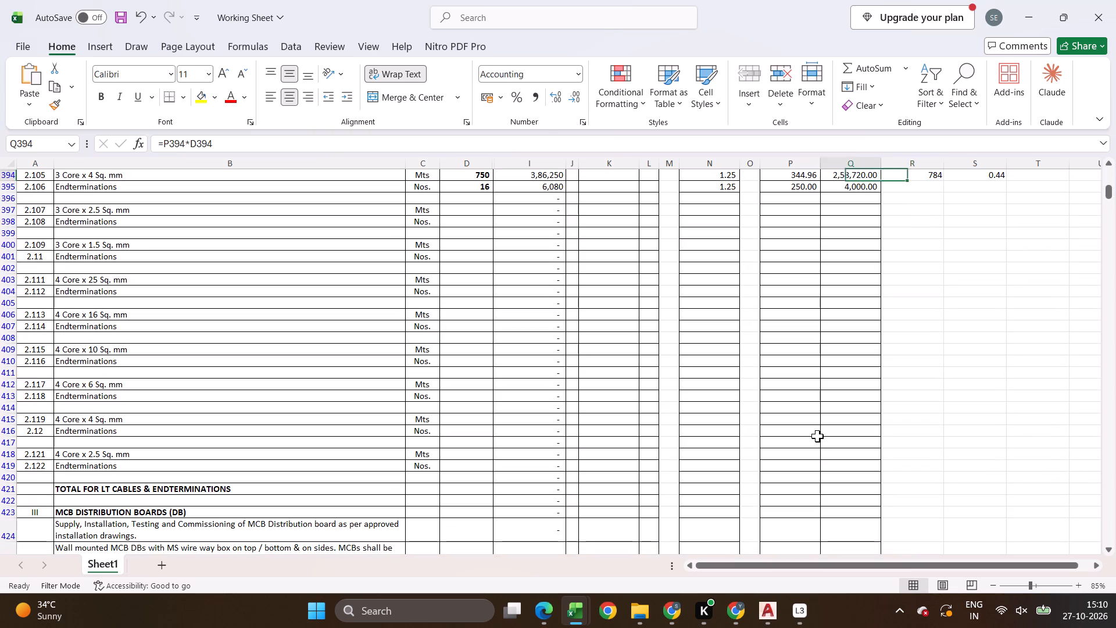
{"action": "key", "text": "Left"}
{"action": "key", "text": "ctrl+shift+Right"}
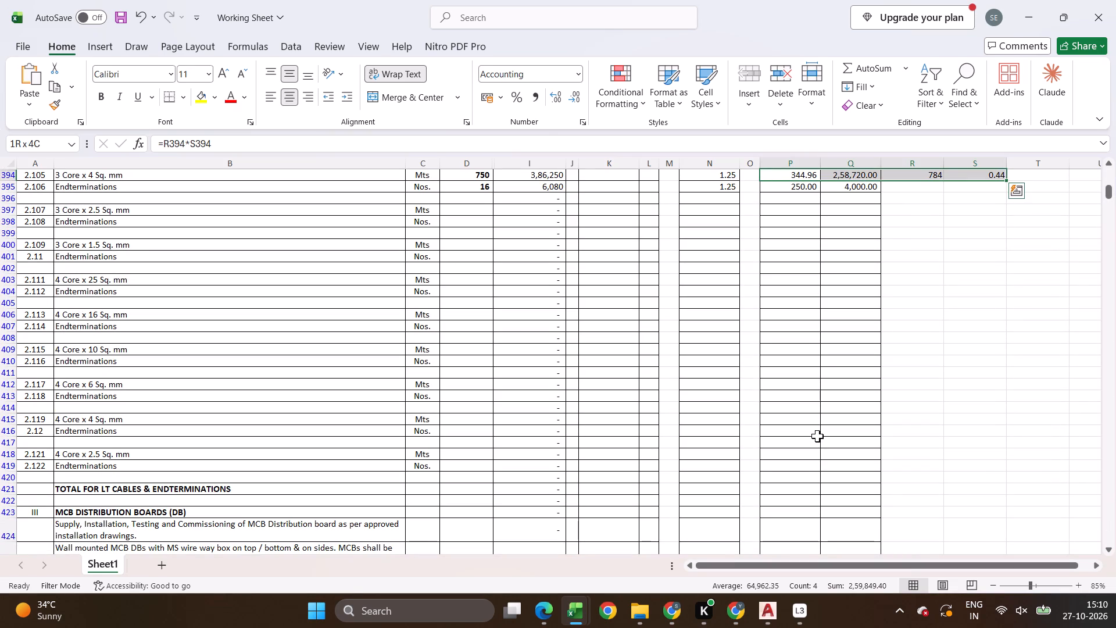
{"action": "key", "text": "ctrl+c"}
{"action": "key", "text": "Right"}
{"action": "key", "text": "Right"}
{"action": "key", "text": "ctrl+Down"}
{"action": "key", "text": "Left"}
{"action": "key", "text": "Left"}
{"action": "key", "text": "Left"}
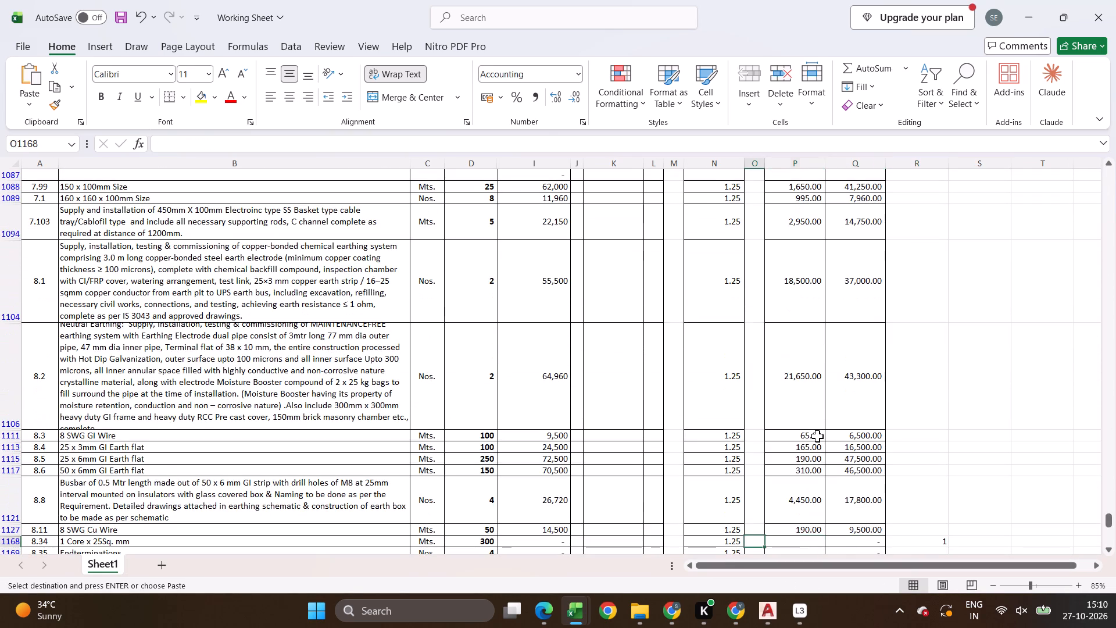
{"action": "key", "text": "Right"}
{"action": "key", "text": "ctrl+v"}
Paste the same rate calculation for 1 Core x 10Sq. mm (P1174), 6Sq. mm (P1177) and 4Sq. mm (P1180) cables.
{"action": "key", "text": "Down"}
{"action": "key", "text": "Down"}
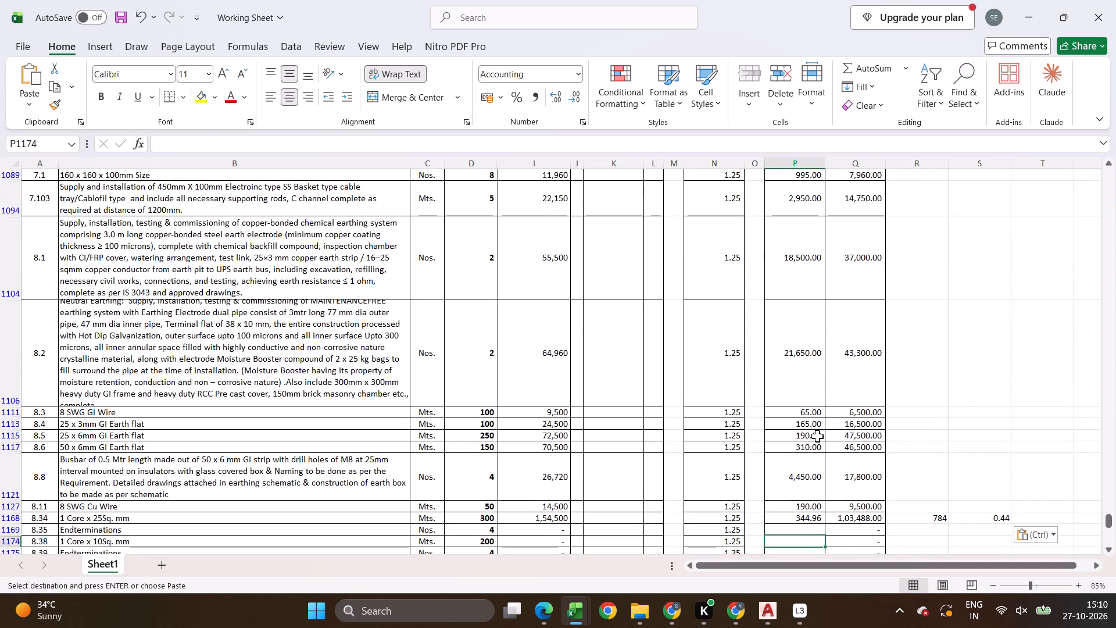
{"action": "key", "text": "ctrl+v"}
{"action": "key", "text": "Down"}
{"action": "key", "text": "Down"}
{"action": "key", "text": "ctrl+v"}
{"action": "key", "text": "Down"}
{"action": "key", "text": "Down"}
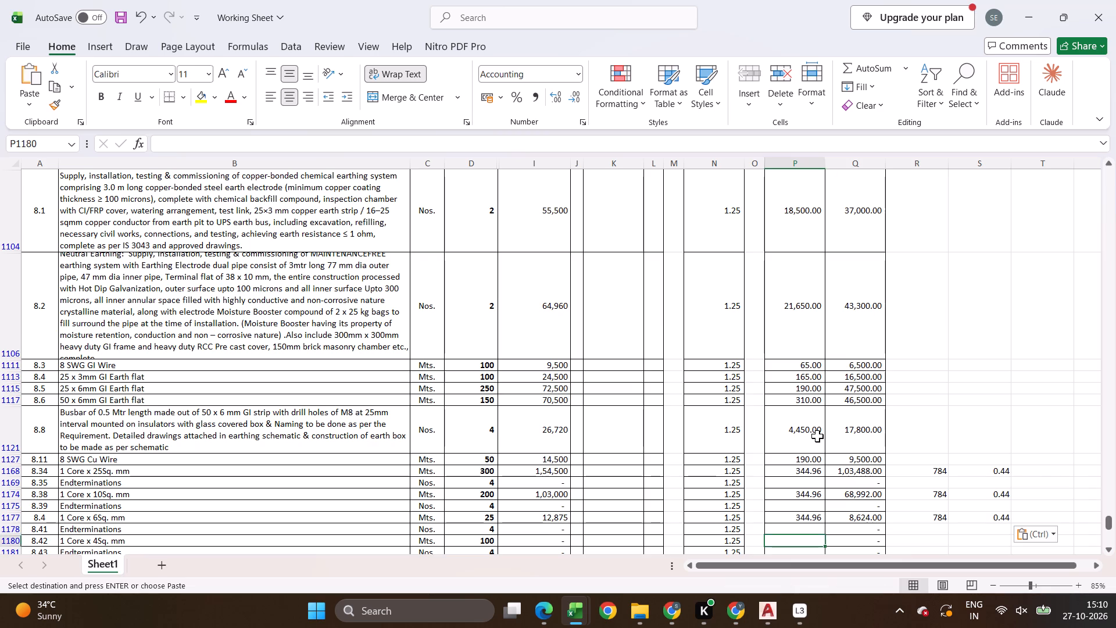
{"action": "key", "text": "ctrl+v"}
{"action": "key", "text": "Down"}
{"action": "key", "text": "Down"}
{"action": "key", "text": "Up"}
{"action": "key", "text": "Up"}
{"action": "key", "text": "Up"}
{"action": "key", "text": "Up"}
{"action": "key", "text": "Up"}
{"action": "key", "text": "Up"}
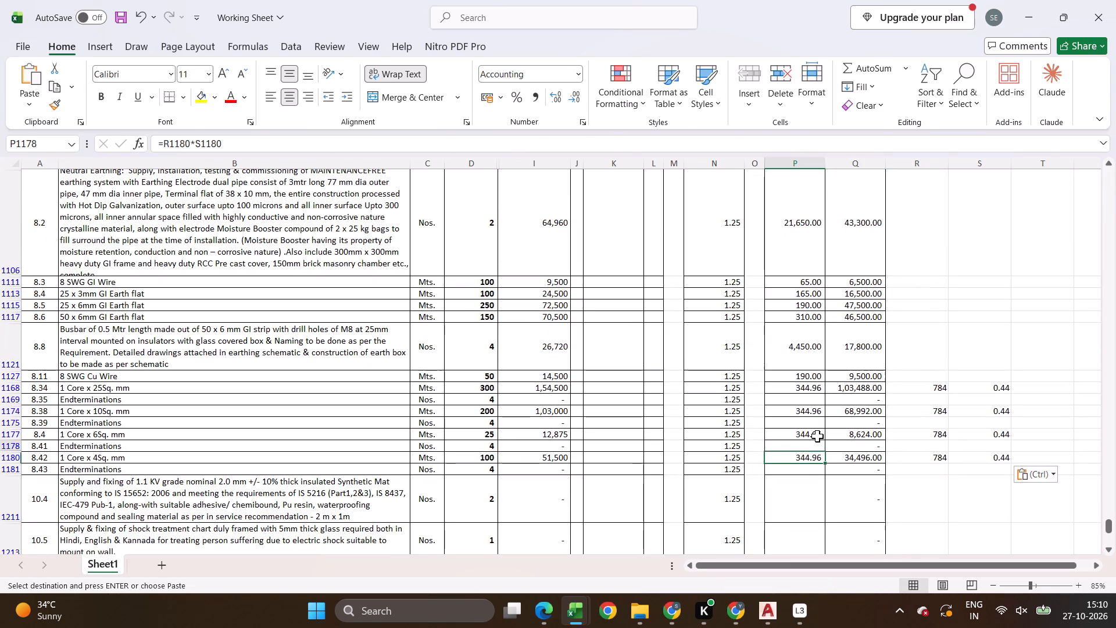
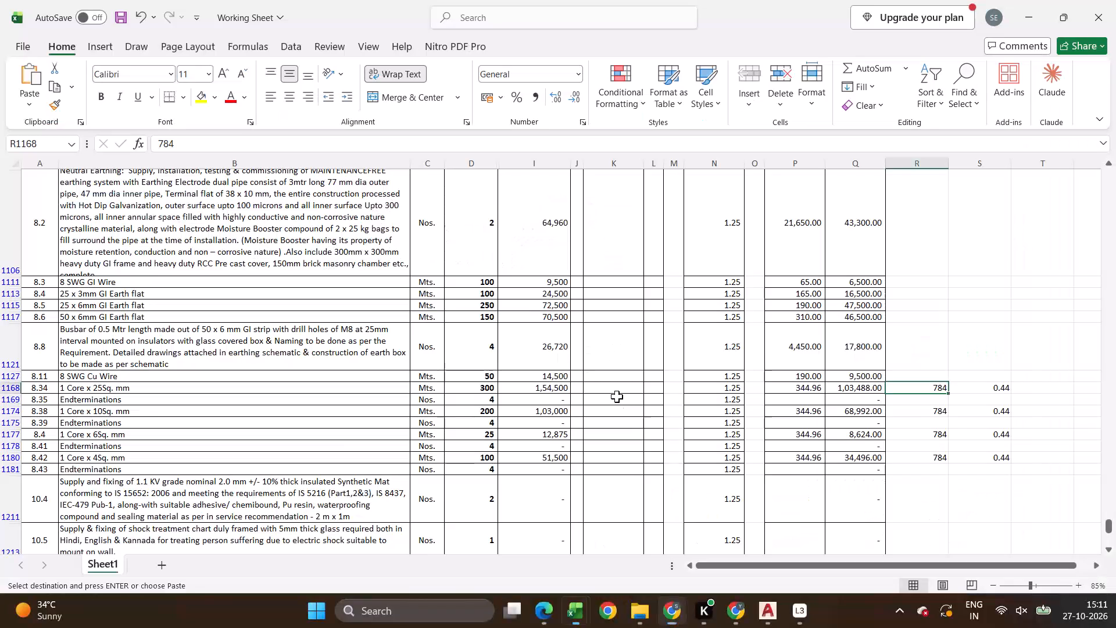
Set the list price for the 1 Core x 25Sq. mm cable (item 8.34, R1168) to 1008.
{"action": "type", "text": "1008"}
{"action": "key", "text": "Return"}
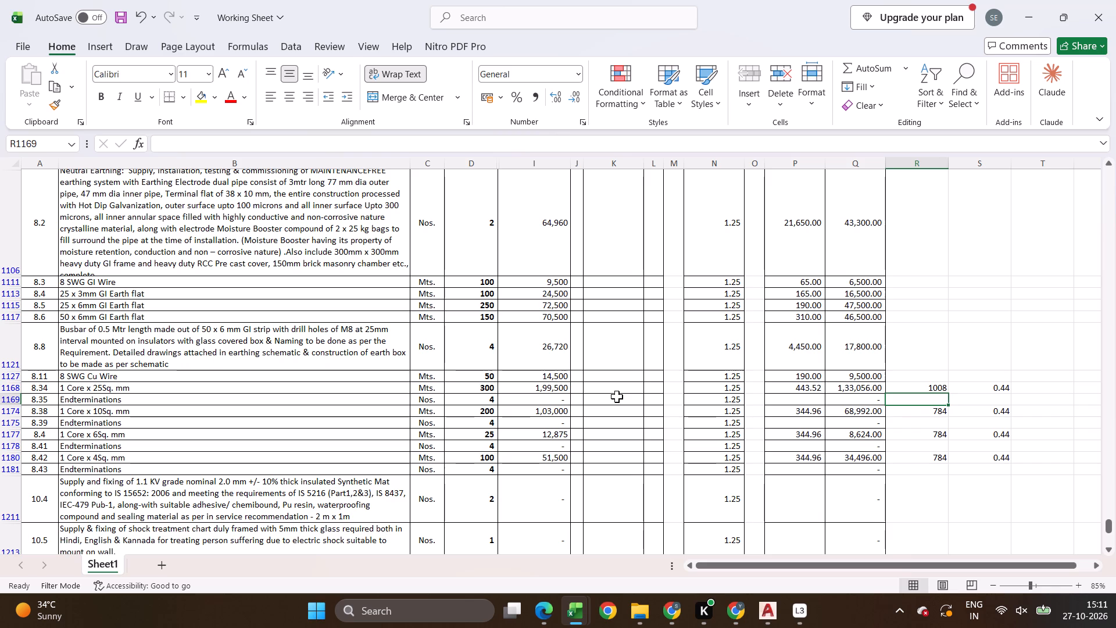
{"action": "key", "text": "Up"}
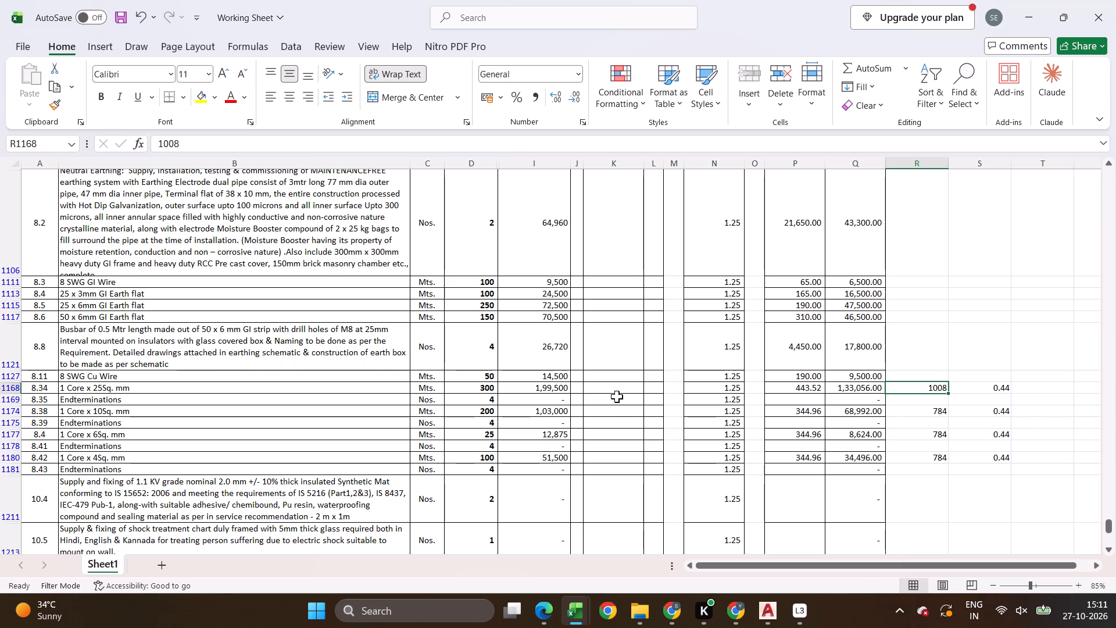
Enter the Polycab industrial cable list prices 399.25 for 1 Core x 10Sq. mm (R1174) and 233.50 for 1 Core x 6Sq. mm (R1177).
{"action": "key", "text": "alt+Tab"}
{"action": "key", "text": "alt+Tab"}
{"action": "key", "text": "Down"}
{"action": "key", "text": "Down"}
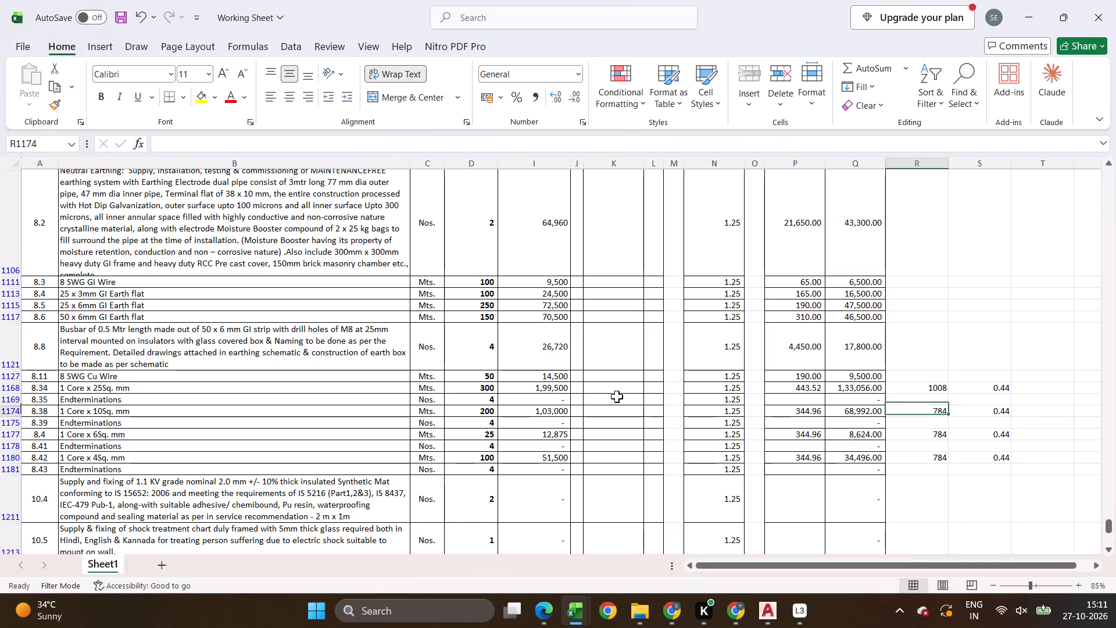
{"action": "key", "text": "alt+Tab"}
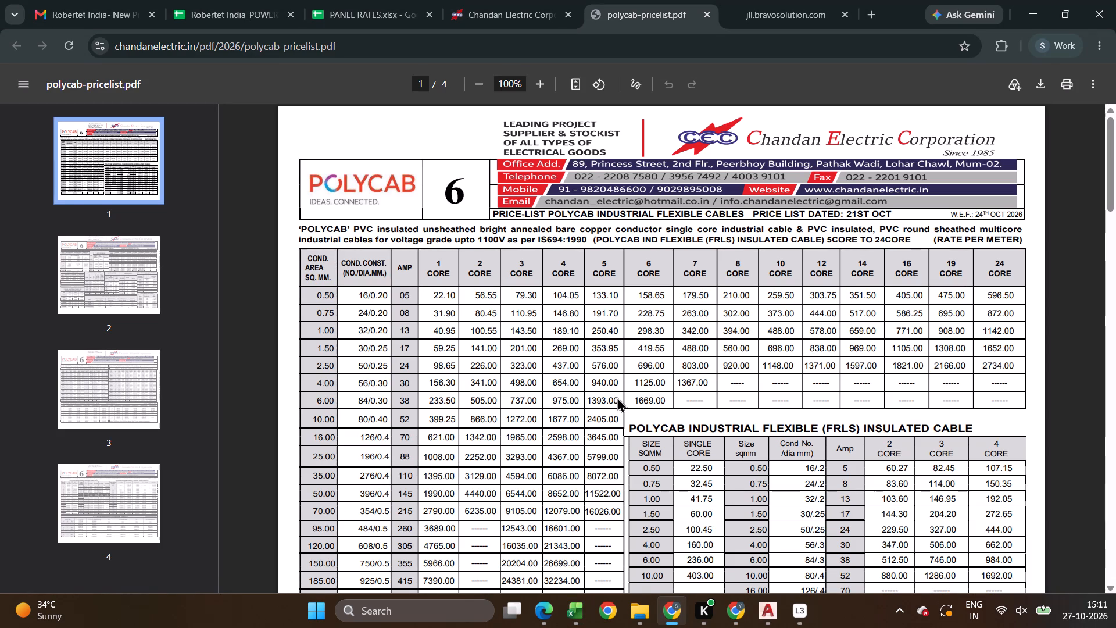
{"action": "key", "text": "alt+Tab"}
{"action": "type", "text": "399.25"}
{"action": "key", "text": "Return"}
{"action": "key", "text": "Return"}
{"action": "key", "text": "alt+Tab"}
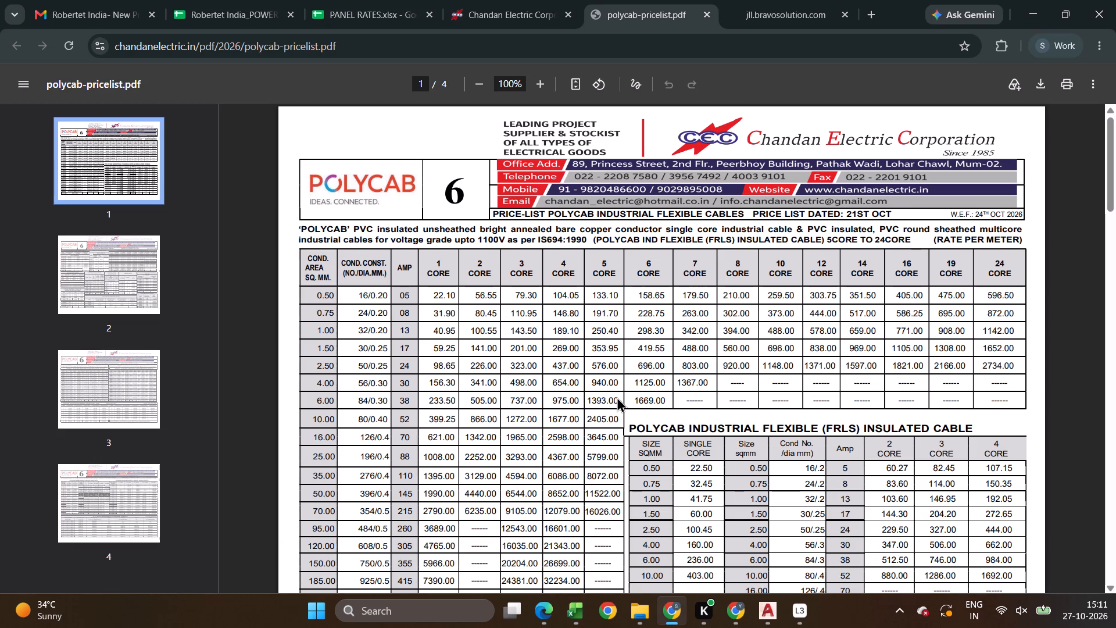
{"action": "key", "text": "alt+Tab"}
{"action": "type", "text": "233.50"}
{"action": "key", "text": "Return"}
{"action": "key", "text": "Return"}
Enter the Polycab FRLS single-core list price 160 for the 1 Core x 4Sq. mm cable (item 8.42, R1180).
{"action": "key", "text": "alt+Tab"}
{"action": "key", "text": "alt+Tab"}
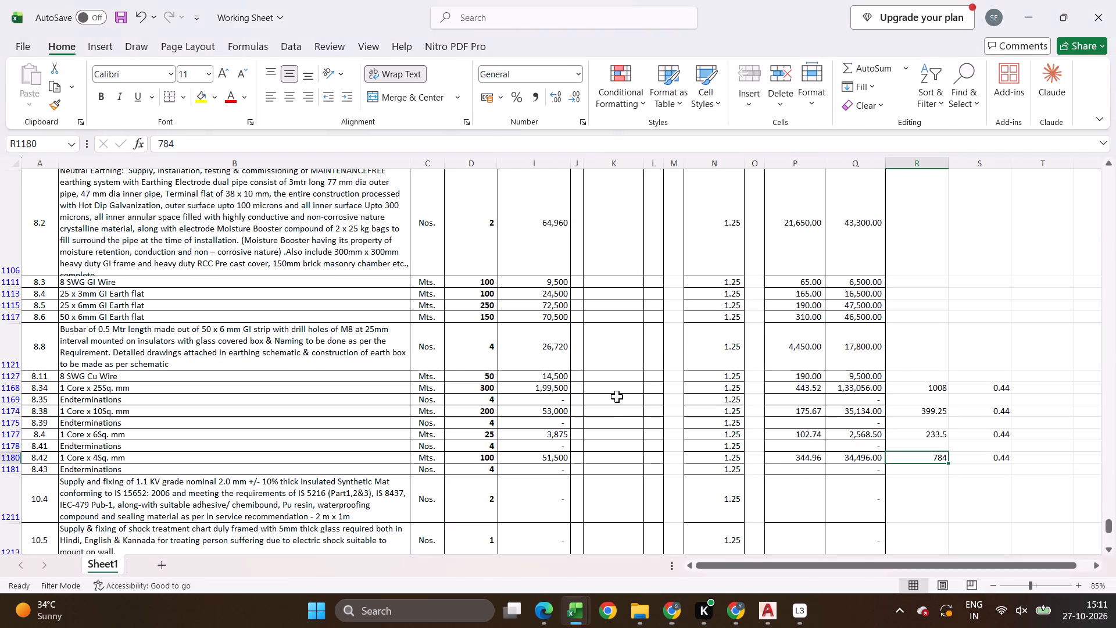
{"action": "key", "text": "alt+Tab"}
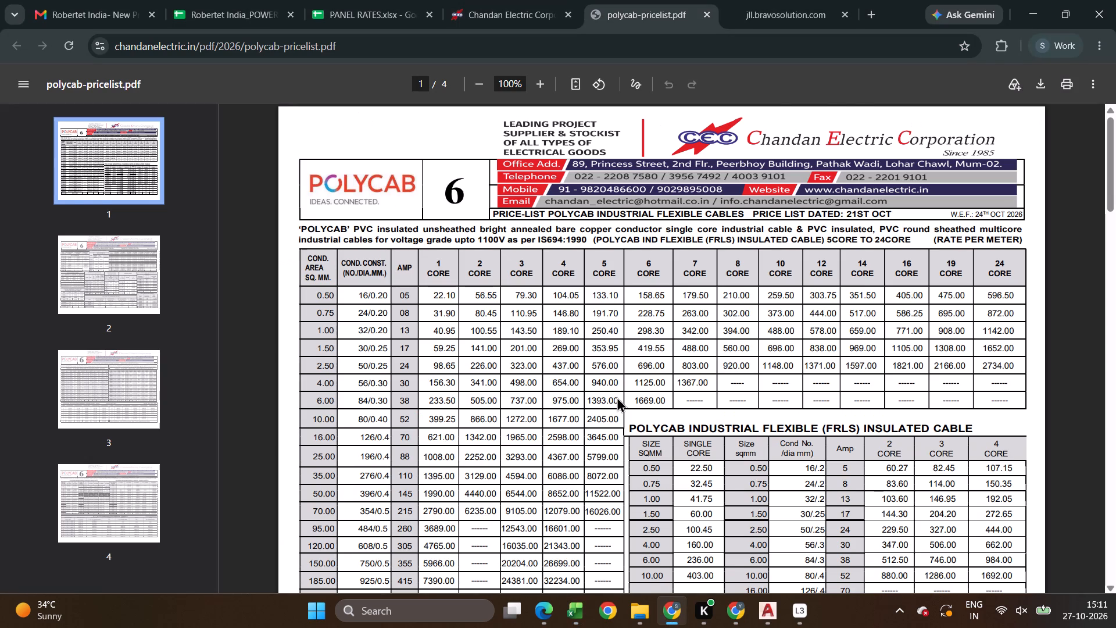
{"action": "key", "text": "alt+Tab"}
{"action": "type", "text": "160"}
{"action": "key", "text": "Return"}
Set the list prices to the FRLS single-core values: 236 for 1 Core x 6Sq. mm (R1177) and 403 for 10Sq. mm (R1174).
{"action": "key", "text": "Up"}
{"action": "key", "text": "Up"}
{"action": "key", "text": "Up"}
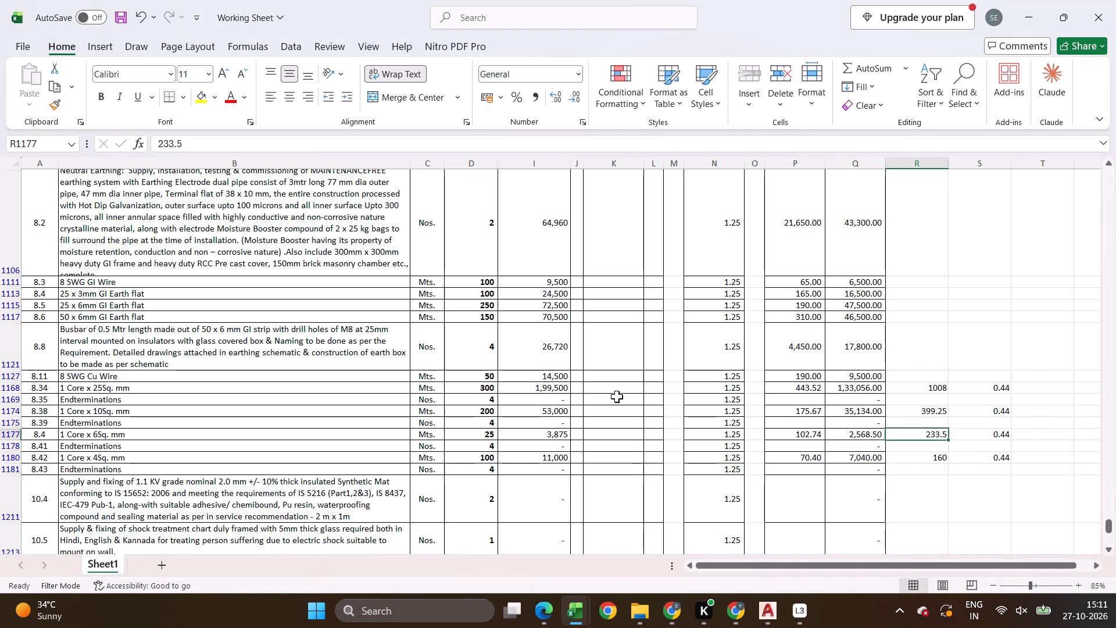
{"action": "key", "text": "alt+Tab"}
{"action": "key", "text": "alt+Tab"}
{"action": "type", "text": "236"}
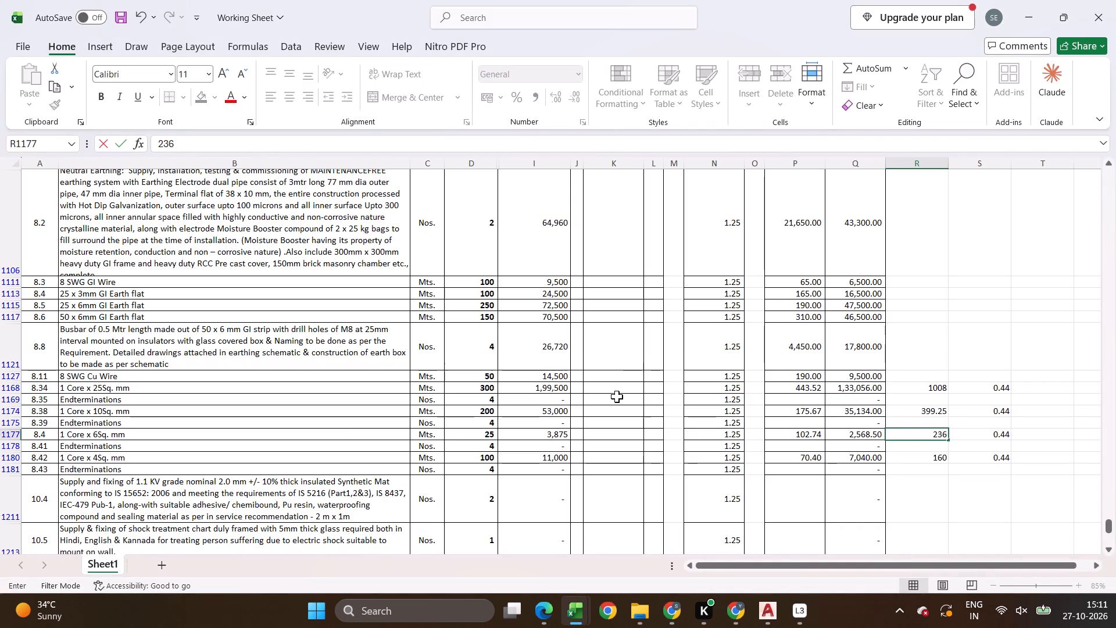
{"action": "key", "text": "Up"}
{"action": "key", "text": "Up"}
{"action": "key", "text": "alt+Tab"}
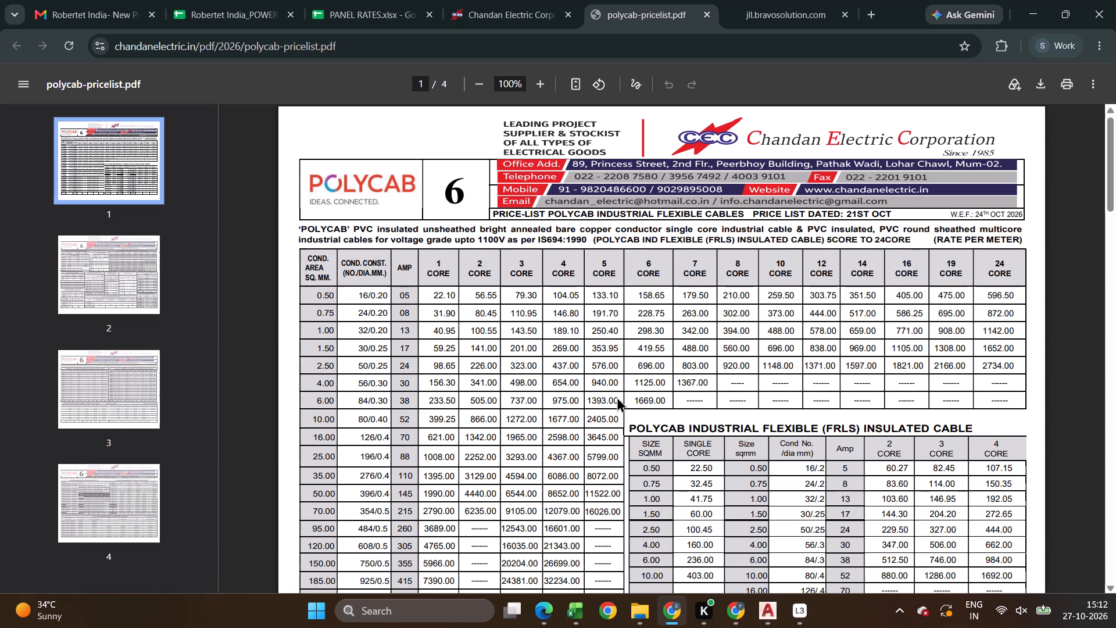
{"action": "key", "text": "alt+Tab"}
{"action": "type", "text": "403"}
{"action": "key", "text": "Return"}
Enter a rate of 1650 for the 1 Core x 25Sq. mm cable's endterminations (item 8.35, P1169).
{"action": "scroll", "coordinate": [824, 405], "scroll_direction": "down", "scroll_amount": 1}
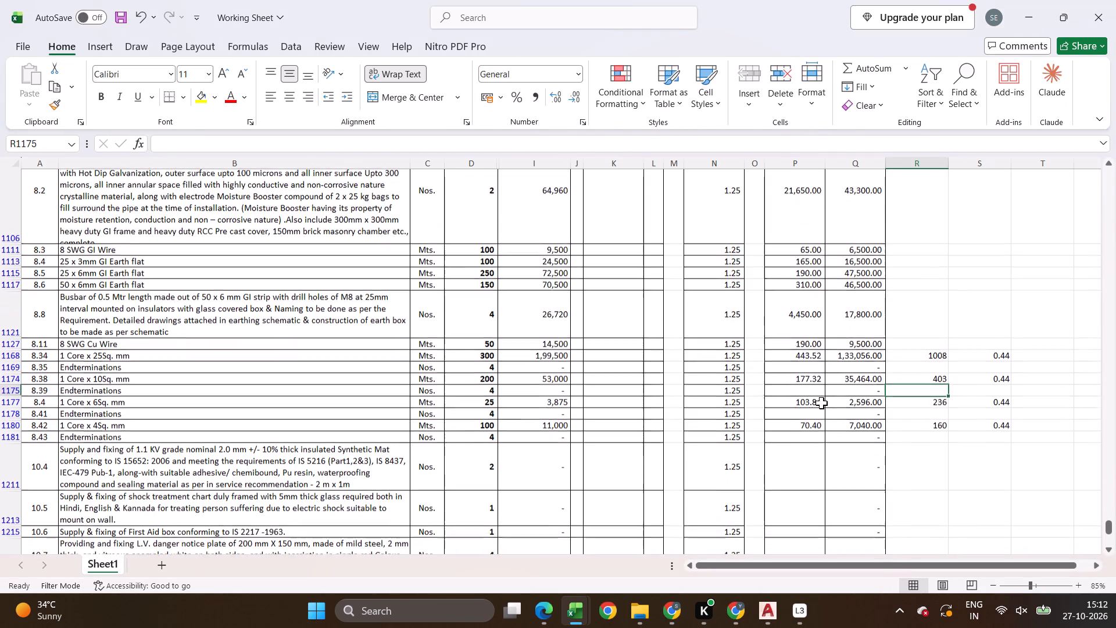
{"action": "left_click", "coordinate": [796, 363]}
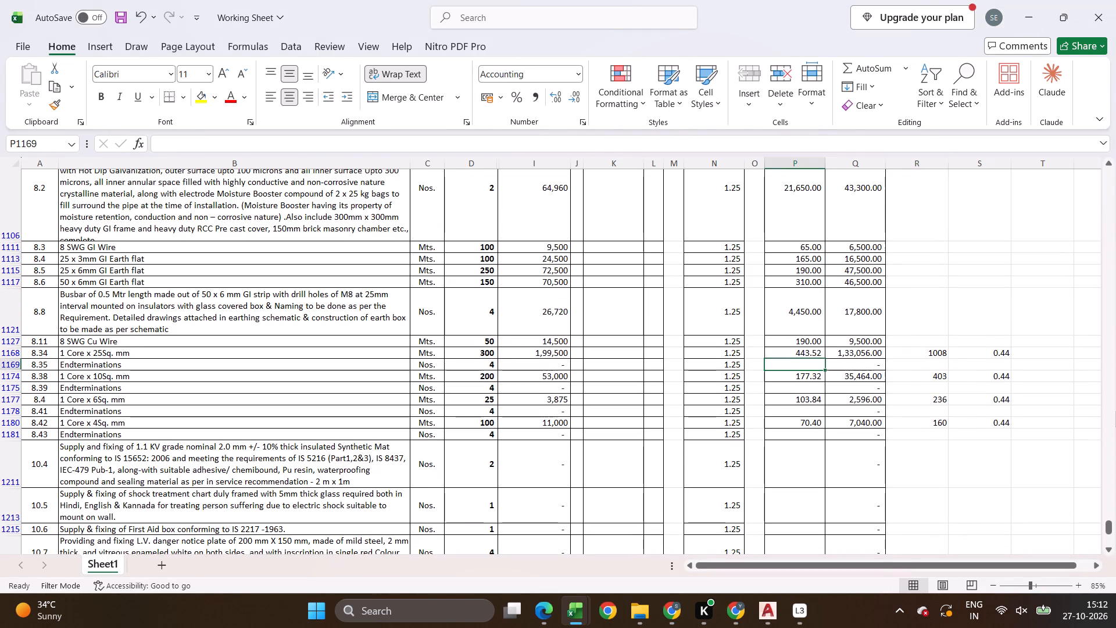
{"action": "type", "text": "25"}
{"action": "key", "text": "Escape"}
{"action": "type", "text": "1650"}
{"action": "key", "text": "Return"}
{"action": "key", "text": "Return"}
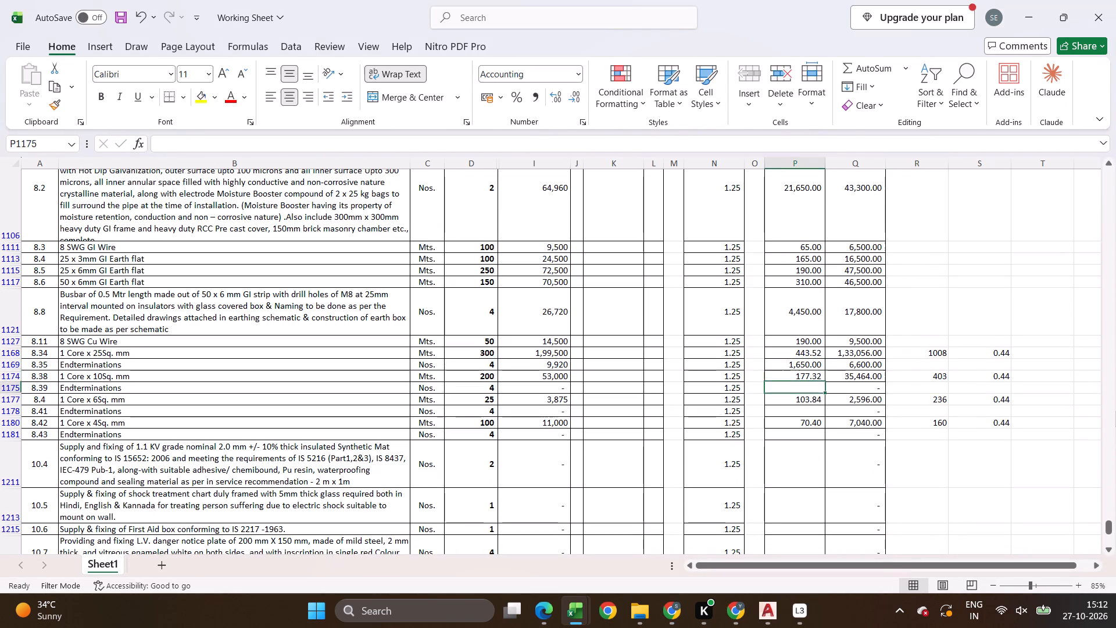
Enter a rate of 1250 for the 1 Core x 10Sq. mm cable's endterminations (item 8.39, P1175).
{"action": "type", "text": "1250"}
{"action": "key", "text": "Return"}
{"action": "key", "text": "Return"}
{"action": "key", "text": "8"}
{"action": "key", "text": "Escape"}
Enter endtermination rates of 650 for the 10Sq. mm (P1175), 350 for the 6Sq. mm (P1178) and 100 for the 4Sq. mm cable (P1181).
{"action": "key", "text": "Up"}
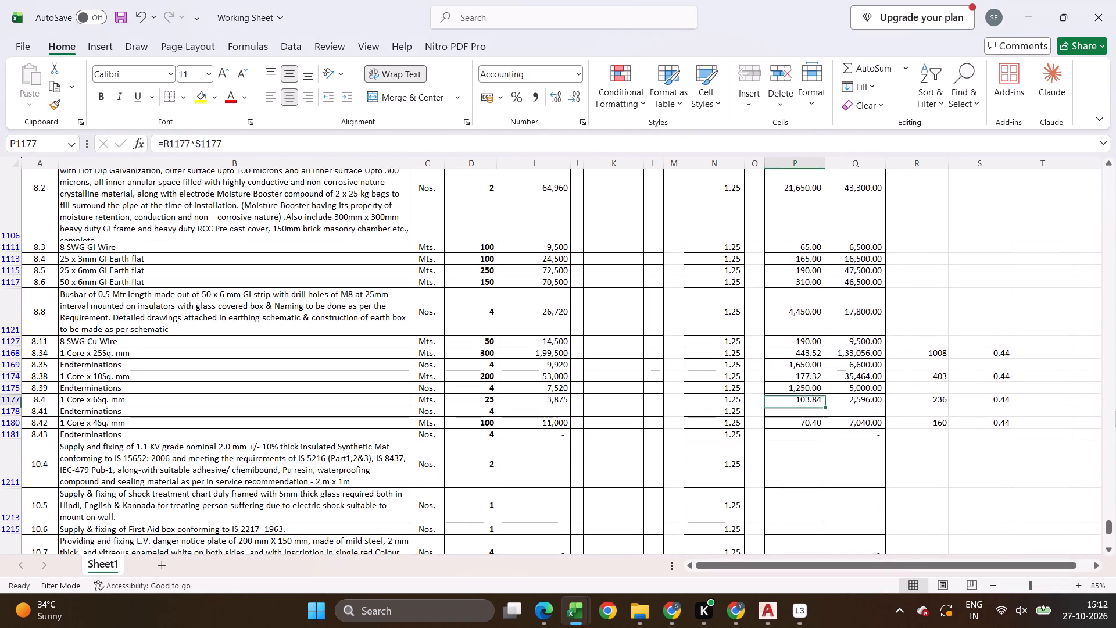
{"action": "key", "text": "Up"}
{"action": "type", "text": "35"}
{"action": "key", "text": "Escape"}
{"action": "type", "text": "650"}
{"action": "key", "text": "Return"}
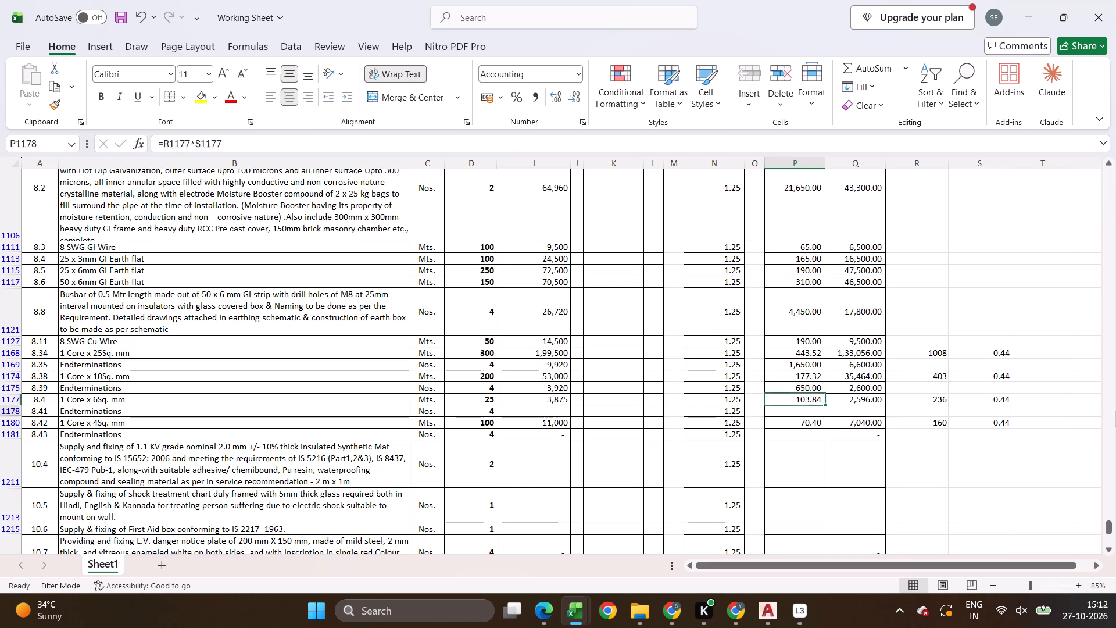
{"action": "key", "text": "Return"}
{"action": "type", "text": "350"}
{"action": "key", "text": "Return"}
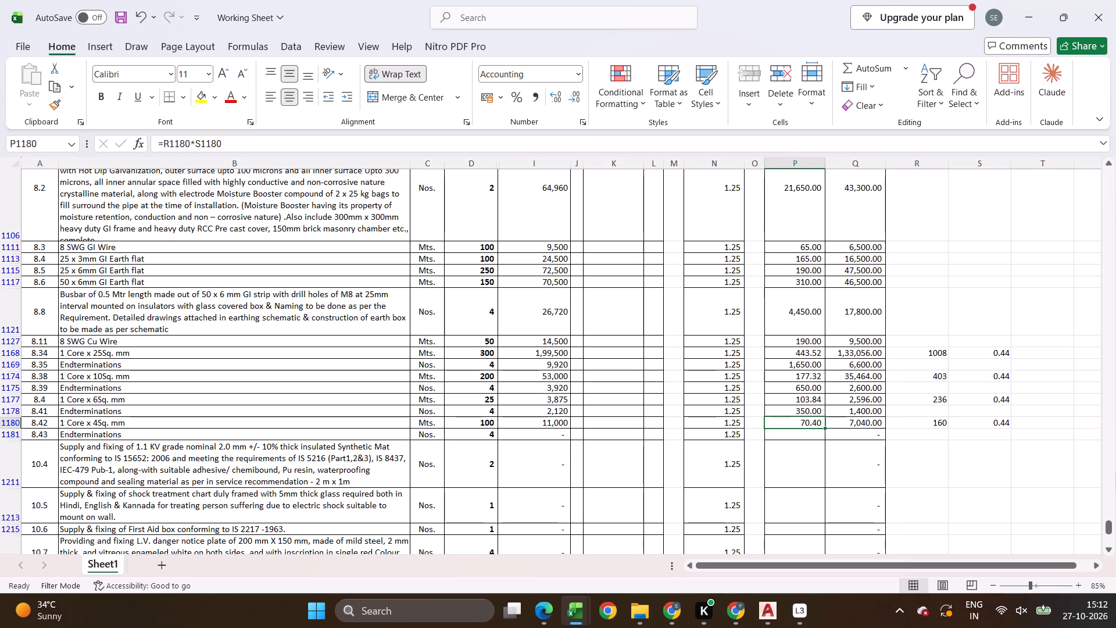
{"action": "scroll", "coordinate": [1115, 486], "scroll_direction": "down", "scroll_amount": 2}
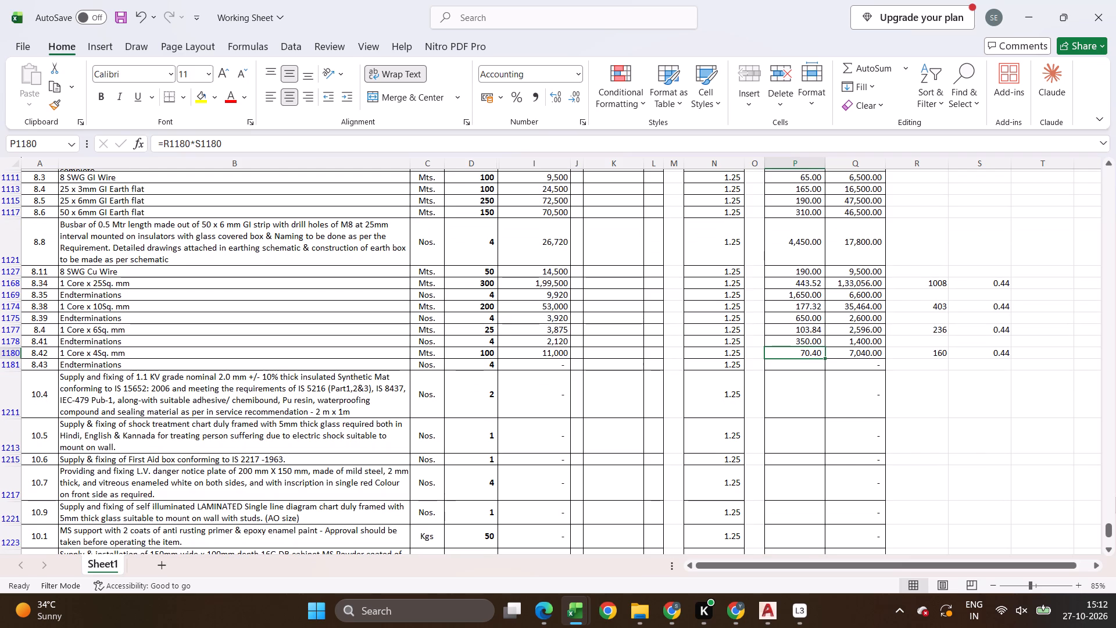
{"action": "key", "text": "Down"}
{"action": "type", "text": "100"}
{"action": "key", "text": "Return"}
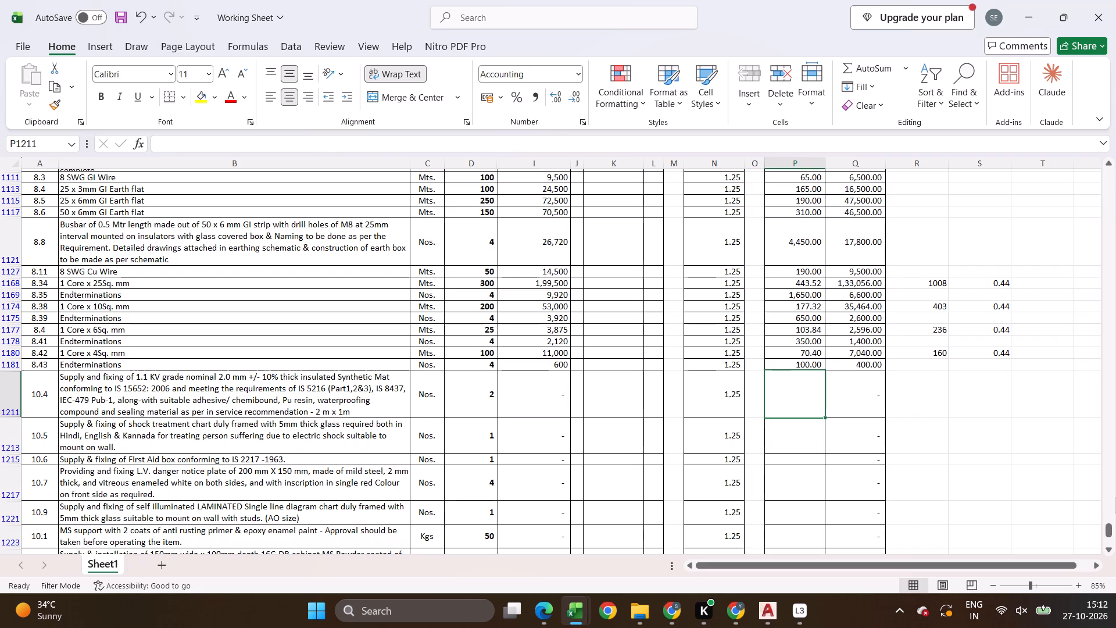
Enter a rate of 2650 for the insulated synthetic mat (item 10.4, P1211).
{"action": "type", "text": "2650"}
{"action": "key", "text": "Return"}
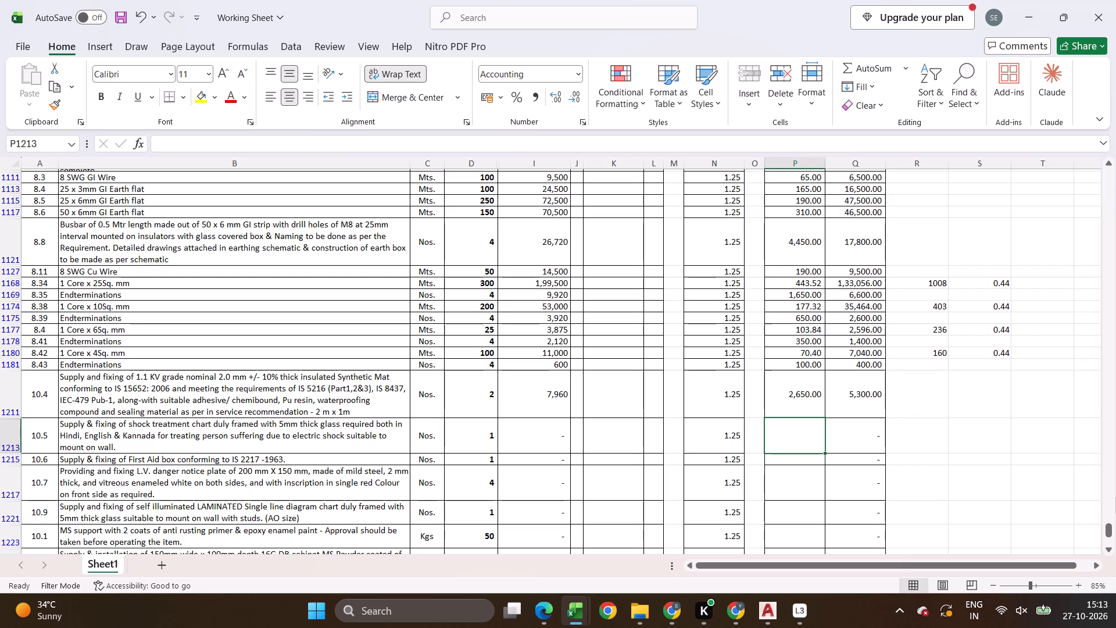
Enter a rate of 2650 for the shock treatment chart (item 10.5, P1213) and set the synthetic mat's rate (P1211) to 1650.
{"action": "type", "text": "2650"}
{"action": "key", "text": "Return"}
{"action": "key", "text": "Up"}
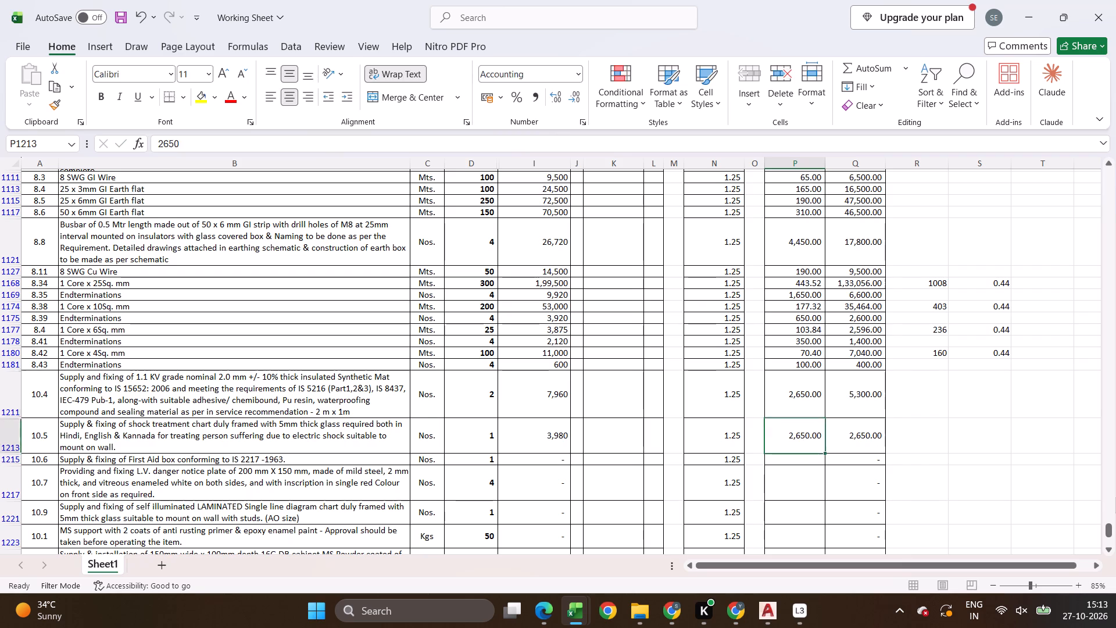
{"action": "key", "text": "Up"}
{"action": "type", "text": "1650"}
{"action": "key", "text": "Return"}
Enter rates of 4500 for the First Aid box (item 10.6, P1215) and 950 for the danger notice plate (item 10.7, P1217).
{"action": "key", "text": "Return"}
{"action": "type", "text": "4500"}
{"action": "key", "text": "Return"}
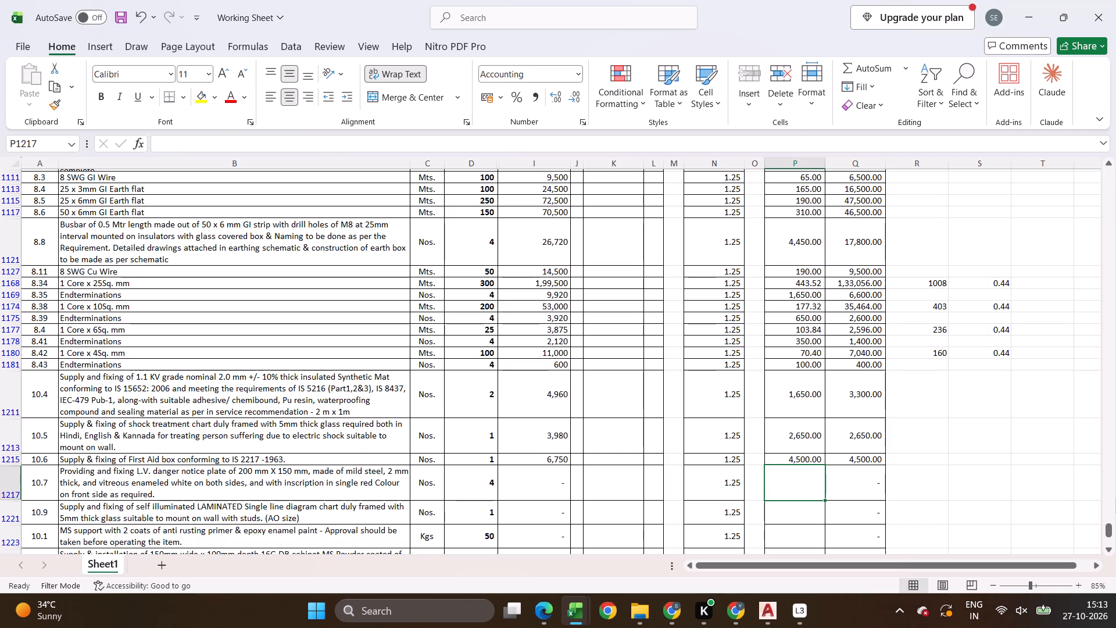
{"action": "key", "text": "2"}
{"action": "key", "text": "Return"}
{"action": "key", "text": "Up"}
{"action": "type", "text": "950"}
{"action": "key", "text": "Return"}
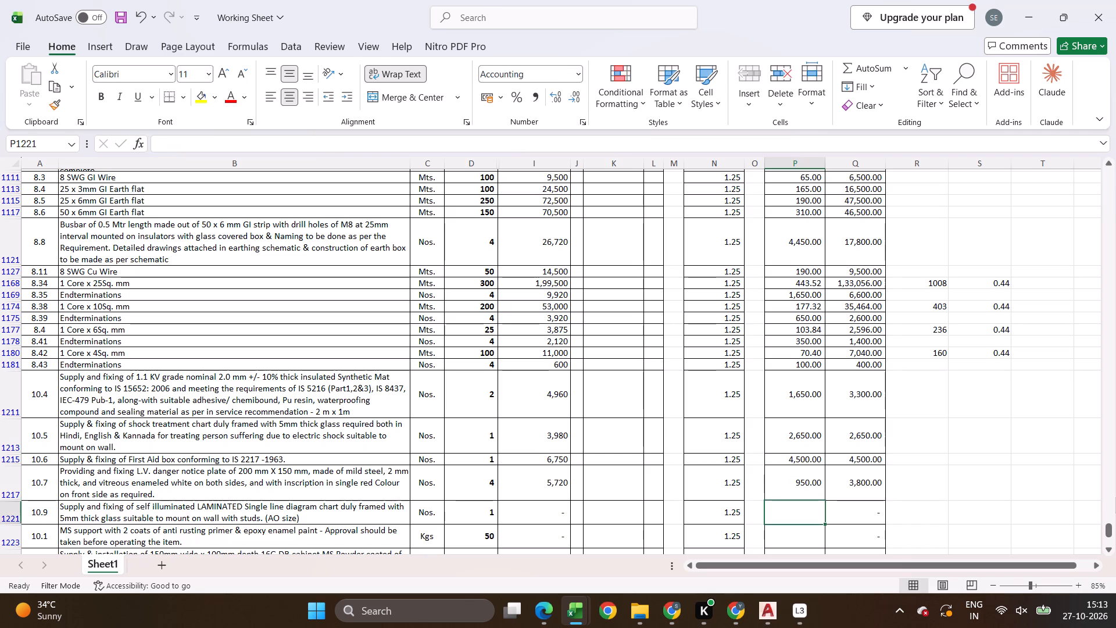
Enter rates of 2650 for the single line diagram chart (P1221), 145 for the MS support (P1223) and 895 for the DB cabinet (P1225).
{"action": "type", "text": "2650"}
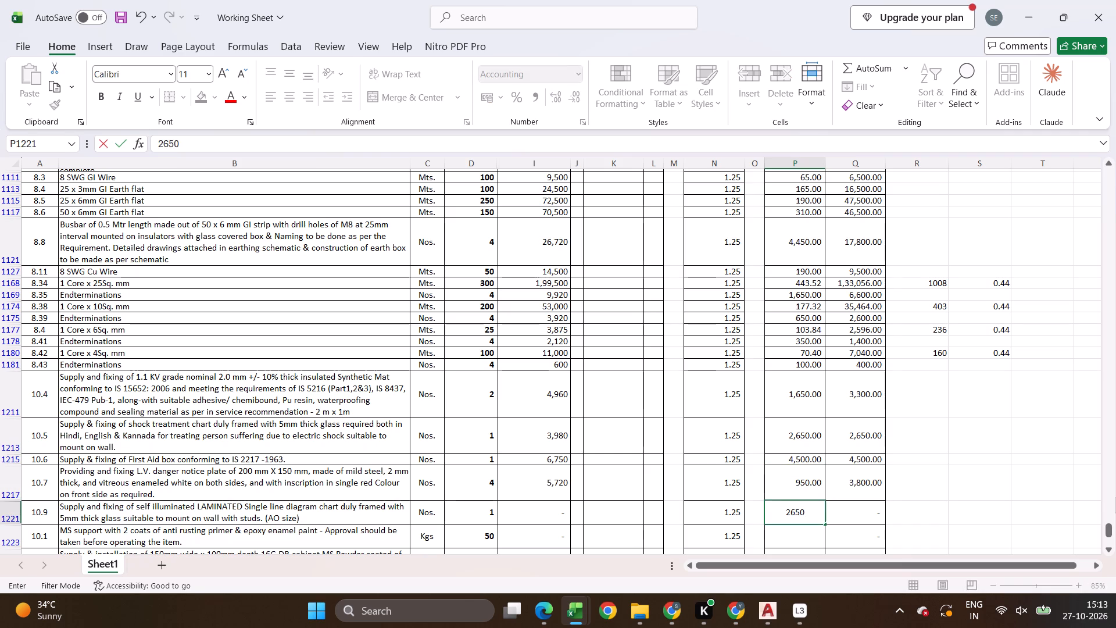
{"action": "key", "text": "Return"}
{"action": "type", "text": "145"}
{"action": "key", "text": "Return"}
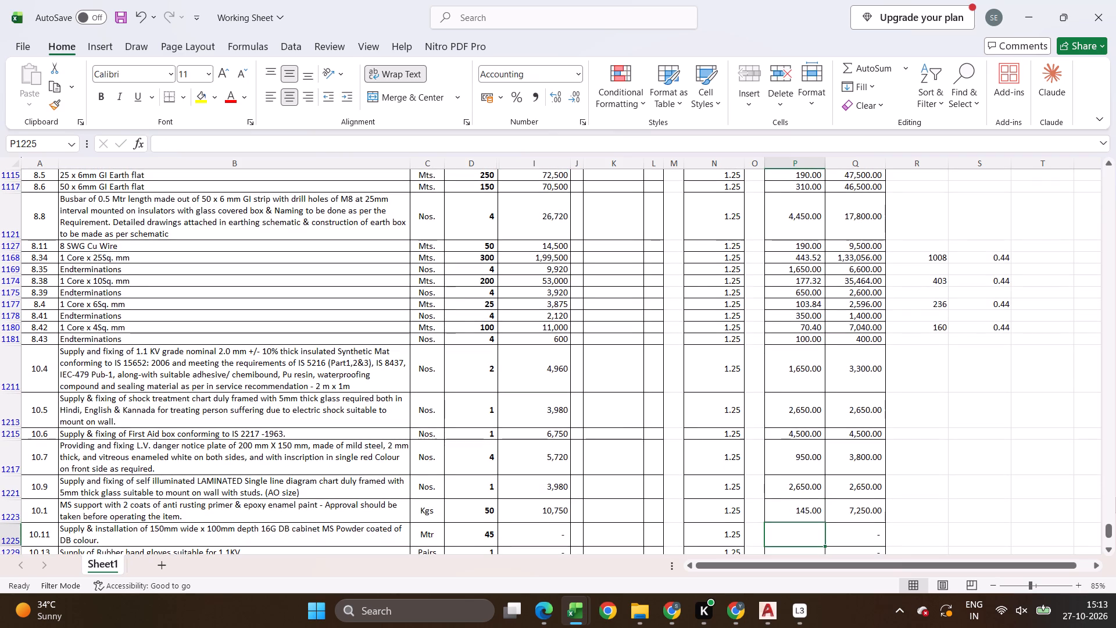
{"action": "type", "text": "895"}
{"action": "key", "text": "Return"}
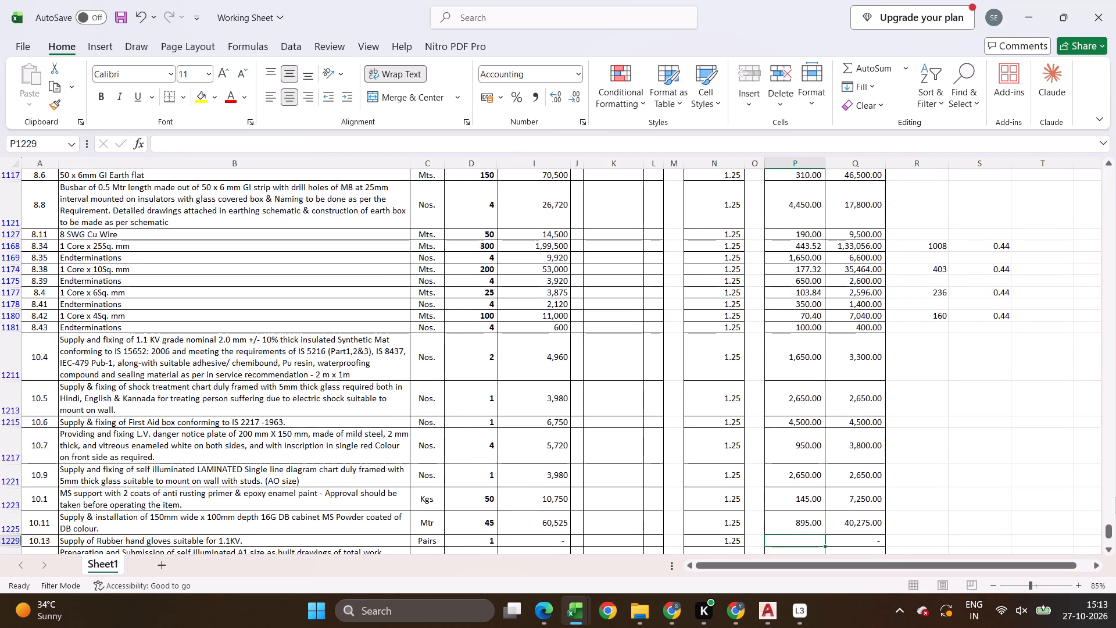
Enter rates of 1650 for the rubber hand gloves (item 10.13, P1229) and 4500 for the as-built drawings (P1239).
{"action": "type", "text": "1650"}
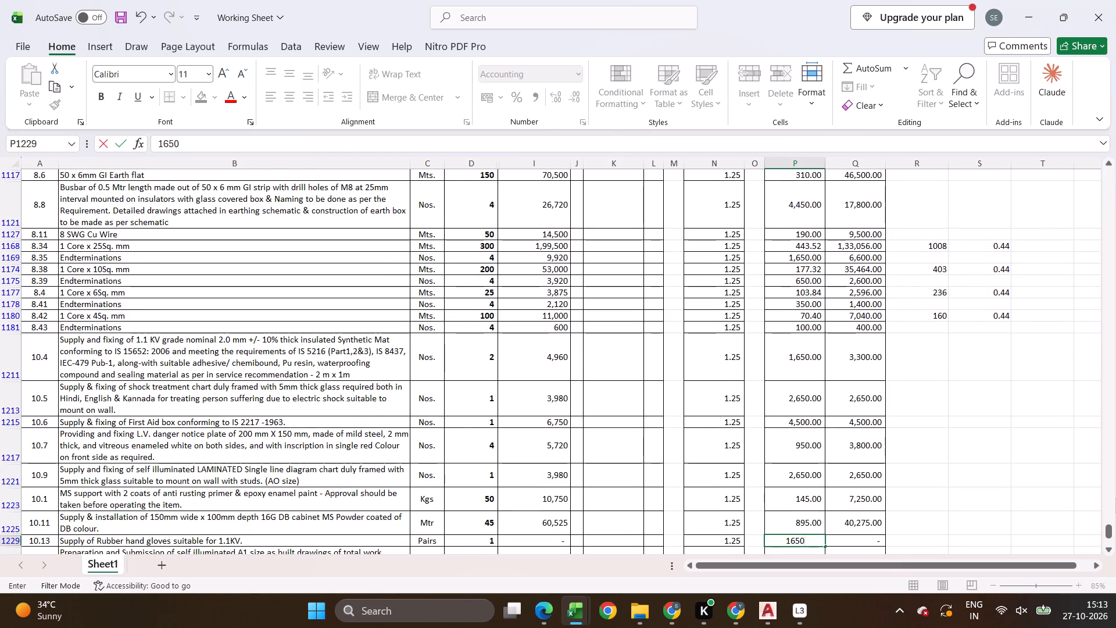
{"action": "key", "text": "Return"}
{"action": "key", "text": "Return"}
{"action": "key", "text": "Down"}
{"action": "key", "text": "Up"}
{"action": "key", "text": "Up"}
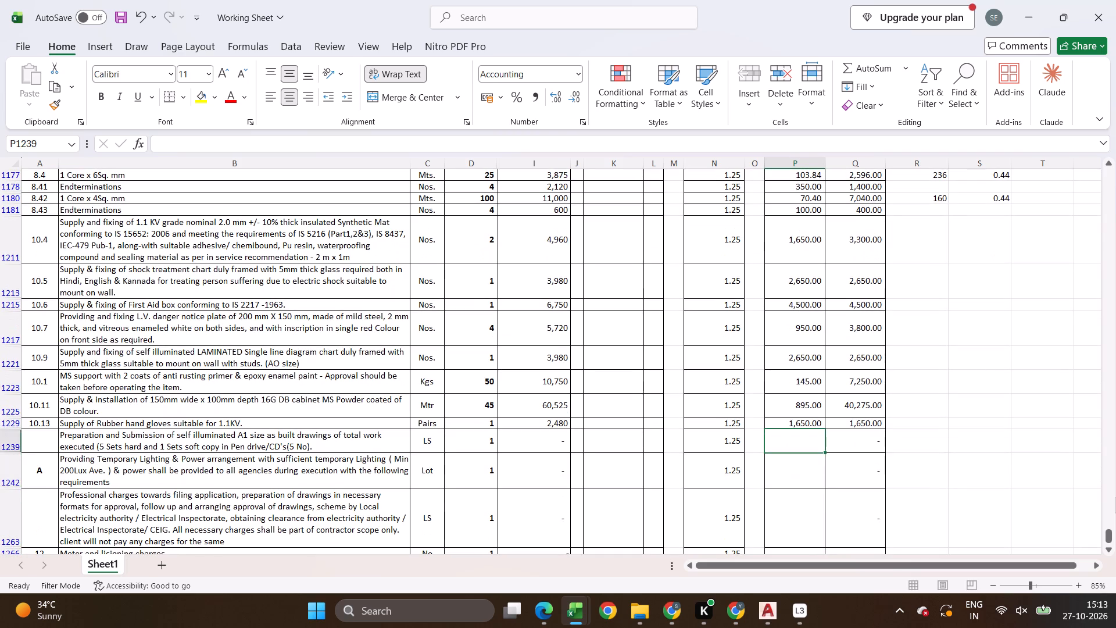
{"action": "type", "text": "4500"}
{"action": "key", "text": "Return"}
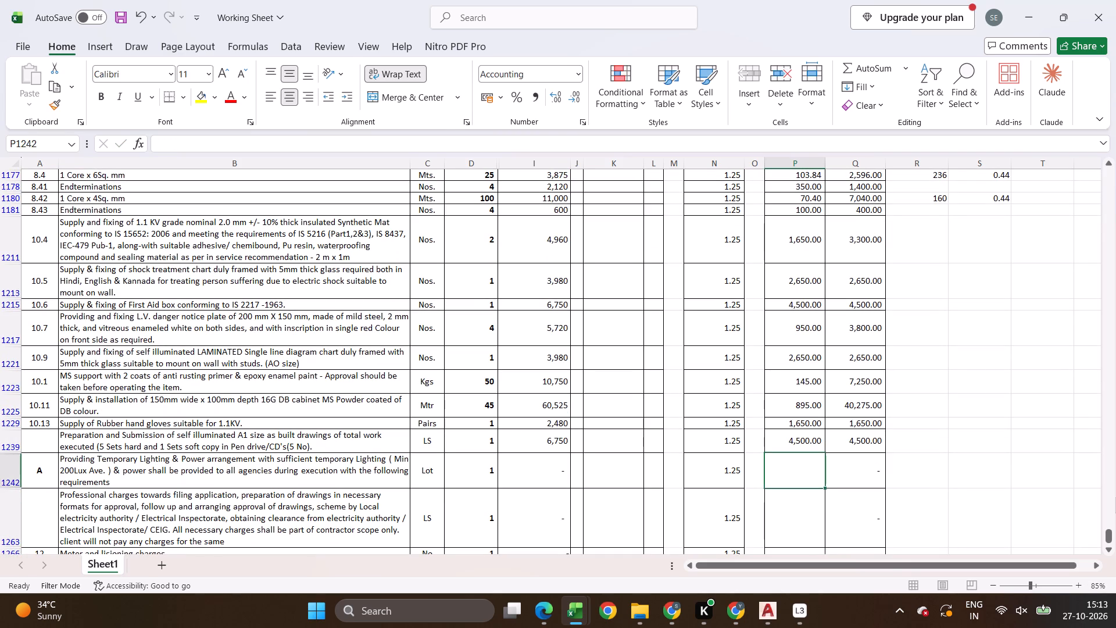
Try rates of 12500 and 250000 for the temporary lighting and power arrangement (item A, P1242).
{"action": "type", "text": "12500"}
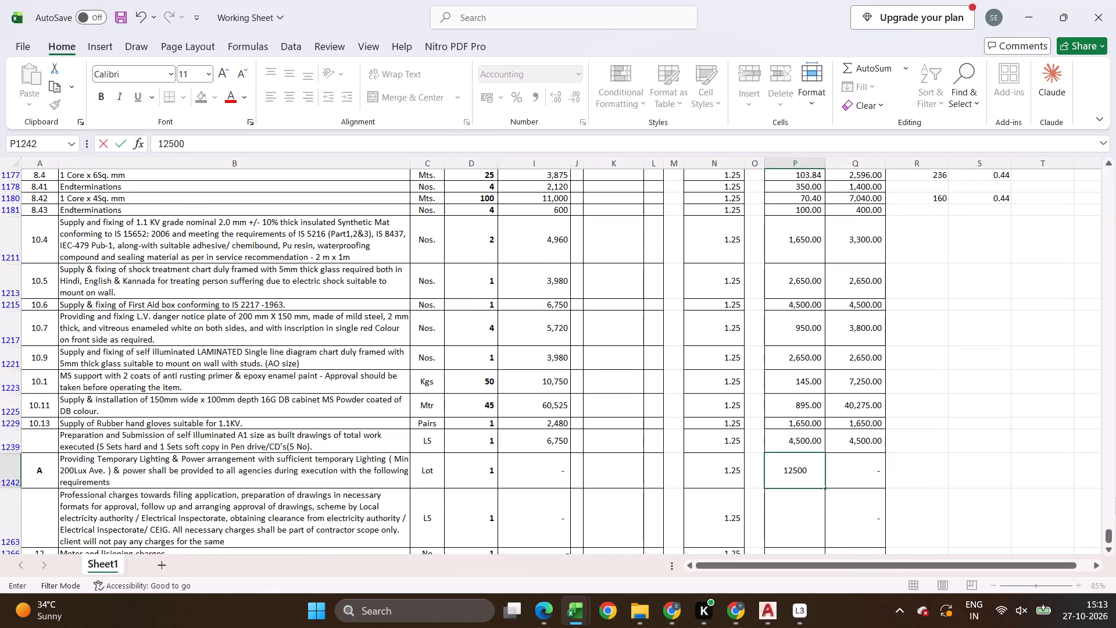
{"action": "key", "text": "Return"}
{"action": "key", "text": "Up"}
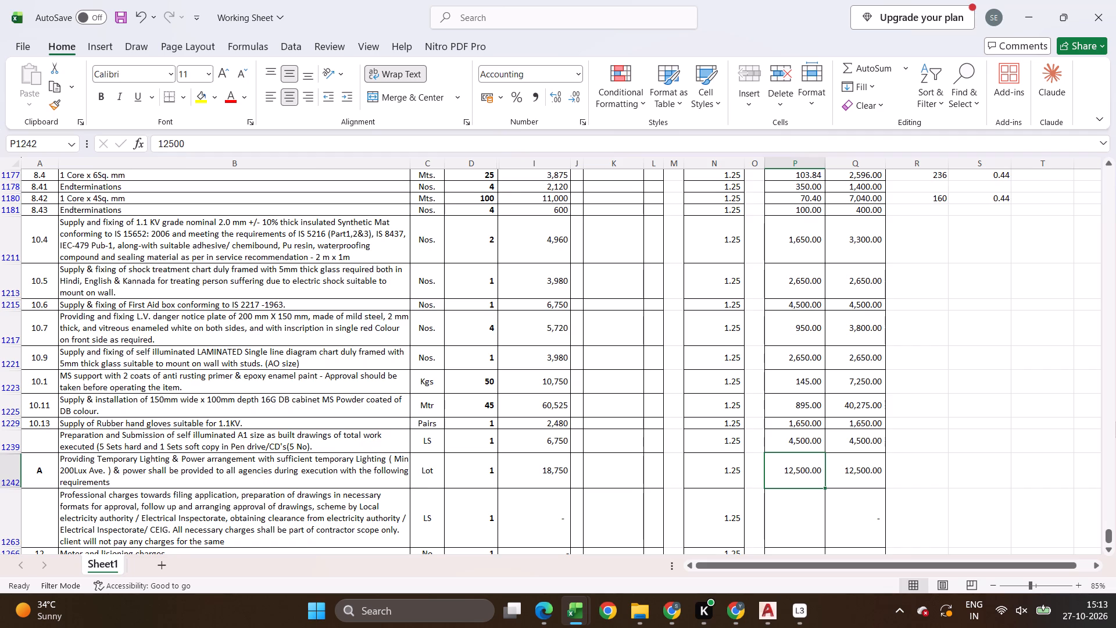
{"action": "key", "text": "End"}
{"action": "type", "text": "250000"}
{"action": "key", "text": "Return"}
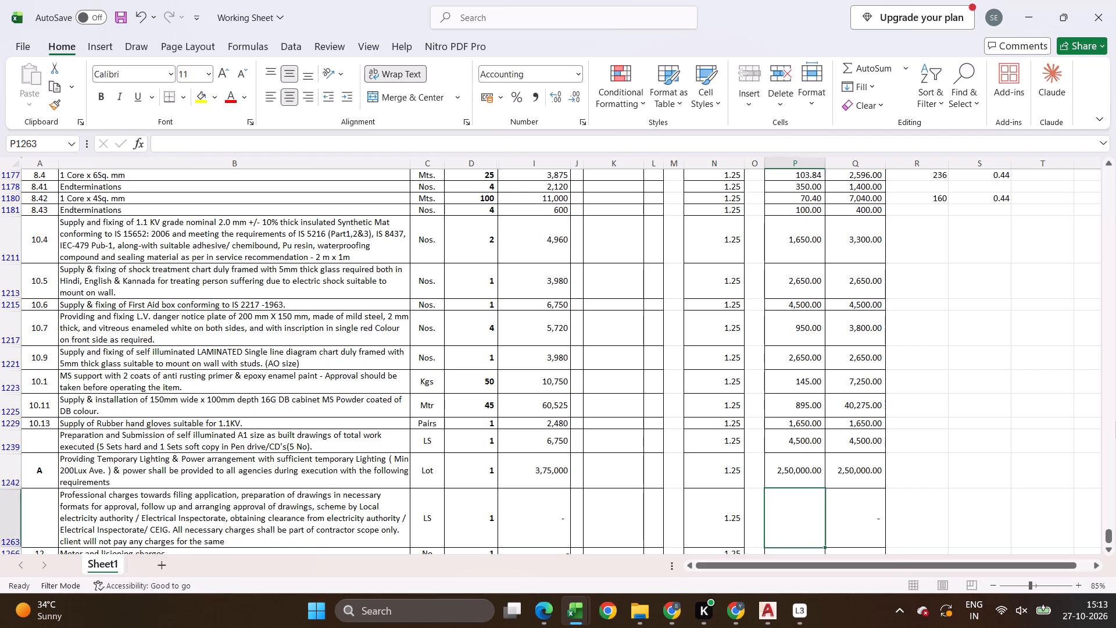
Set the temporary lighting and power arrangement rate (item A, P1242) to 195000.
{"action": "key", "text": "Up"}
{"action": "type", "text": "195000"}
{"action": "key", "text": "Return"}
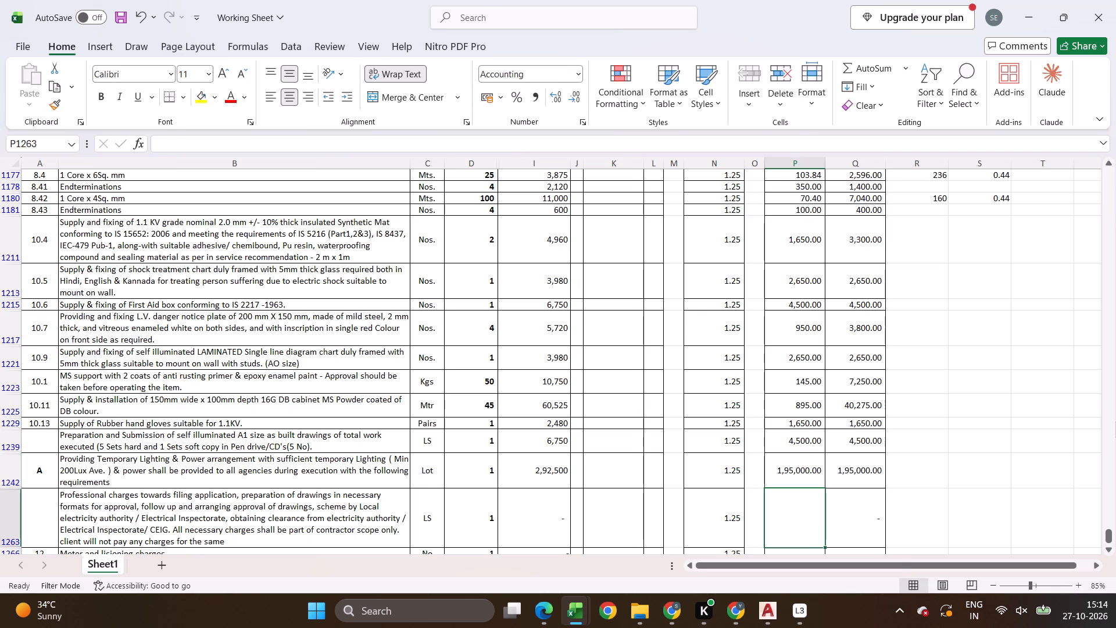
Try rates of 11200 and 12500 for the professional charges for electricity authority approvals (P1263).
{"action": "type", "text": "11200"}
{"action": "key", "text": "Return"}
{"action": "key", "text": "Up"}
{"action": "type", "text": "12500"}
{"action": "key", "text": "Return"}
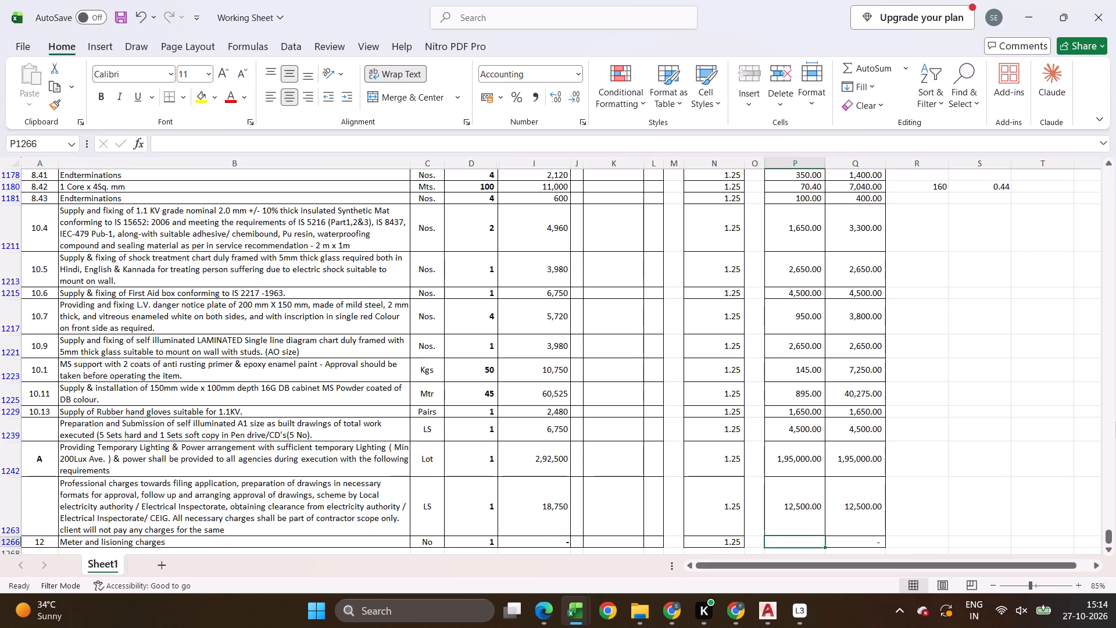
Set the rate for the professional charges for electricity authority approvals (P1263) to 125000.
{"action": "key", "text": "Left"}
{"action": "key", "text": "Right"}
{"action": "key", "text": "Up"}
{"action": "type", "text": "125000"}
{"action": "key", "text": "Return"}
Set the rate for the meter and lisioning charges (item 12, P1266) to 85000.
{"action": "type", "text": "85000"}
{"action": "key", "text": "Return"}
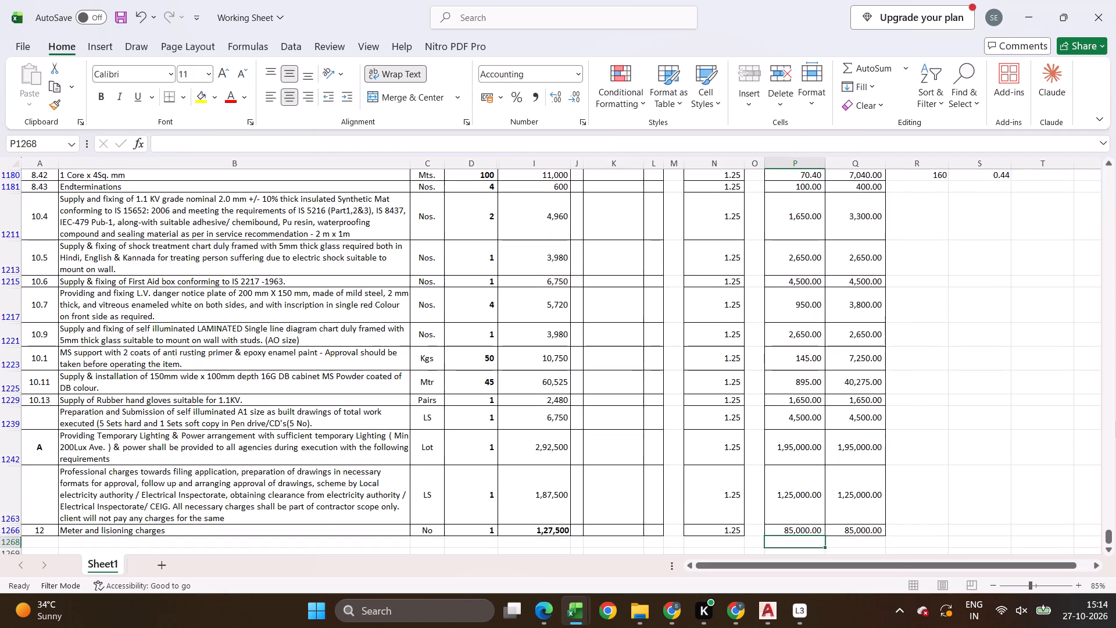
Unhide columns E to H, holding the supply and installation rates and amounts, between QTY and Total.
{"action": "scroll", "coordinate": [1115, 516], "scroll_direction": "up", "scroll_amount": 10}
{"action": "middle_click_drag", "start_coordinate": [746, 465], "coordinate": [757, 83]}
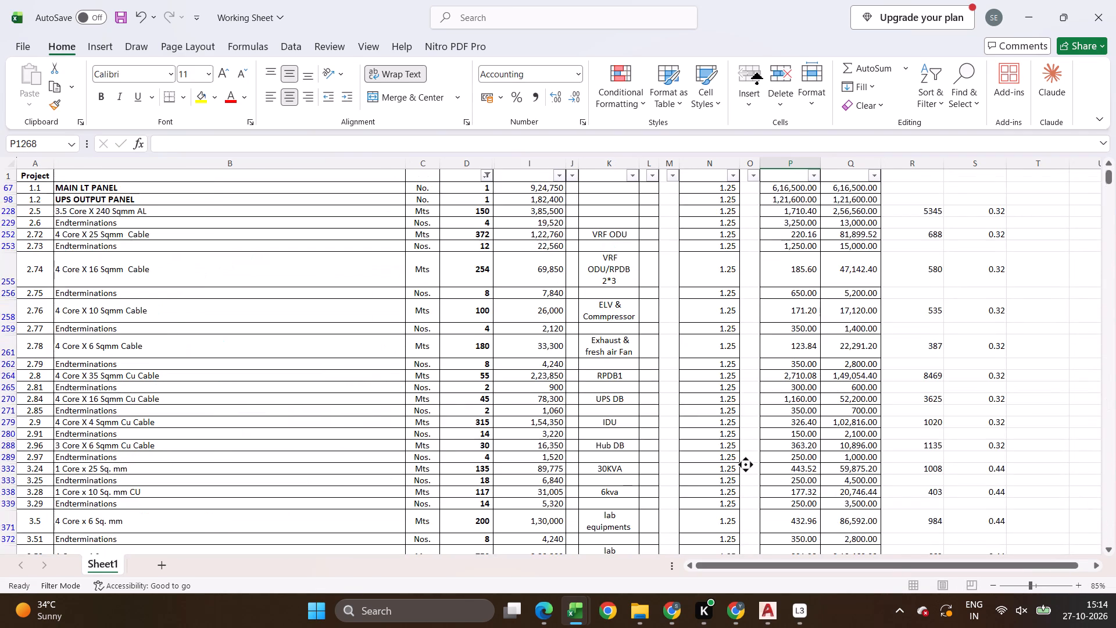
{"action": "middle_click_drag", "start_coordinate": [757, 83], "coordinate": [757, 82]}
{"action": "left_click", "coordinate": [491, 180]}
{"action": "key", "text": "Return"}
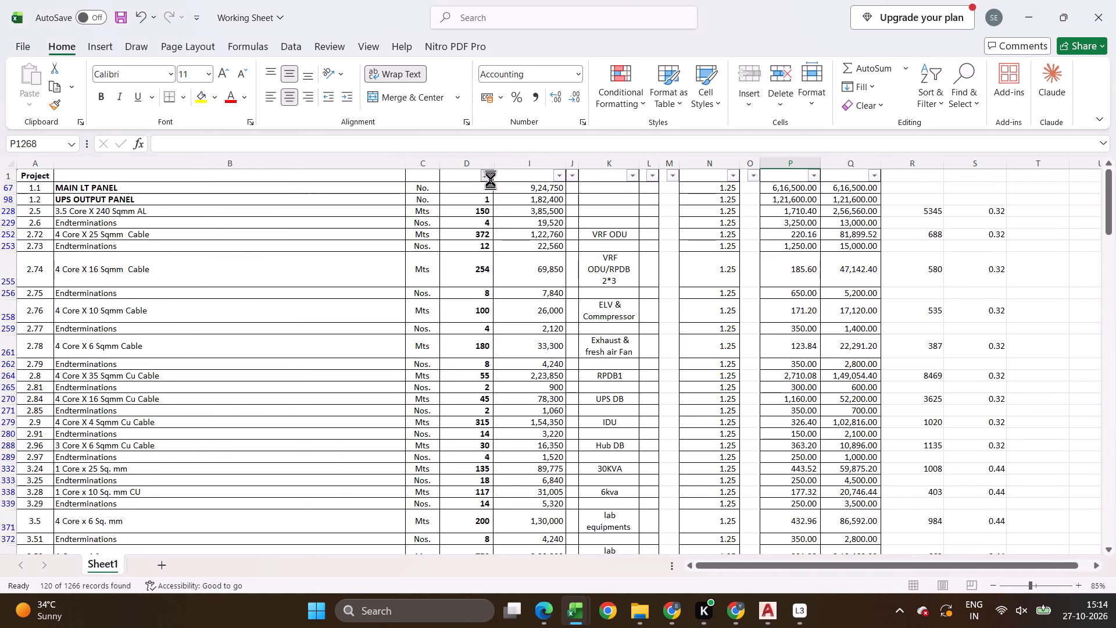
{"action": "left_click_drag", "start_coordinate": [469, 160], "coordinate": [496, 160]}
{"action": "double_click", "coordinate": [495, 160]}
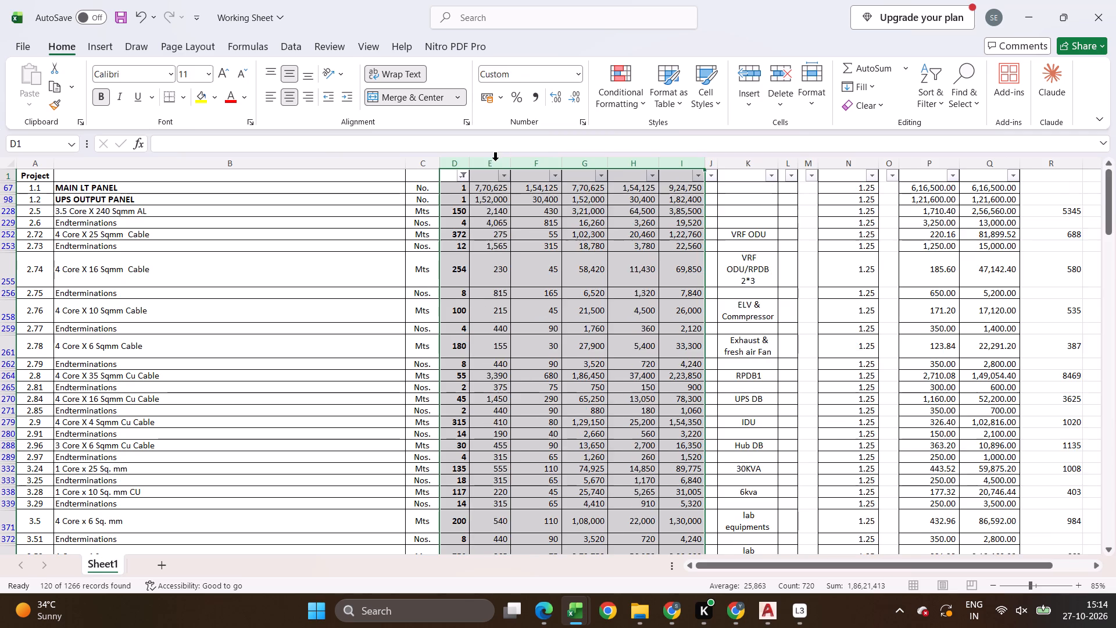
Review the priced items down the sheet and clear the filter on the QTY column (D).
{"action": "scroll", "coordinate": [743, 391], "scroll_direction": "down", "scroll_amount": 20}
{"action": "scroll", "coordinate": [743, 391], "scroll_direction": "down", "scroll_amount": 12}
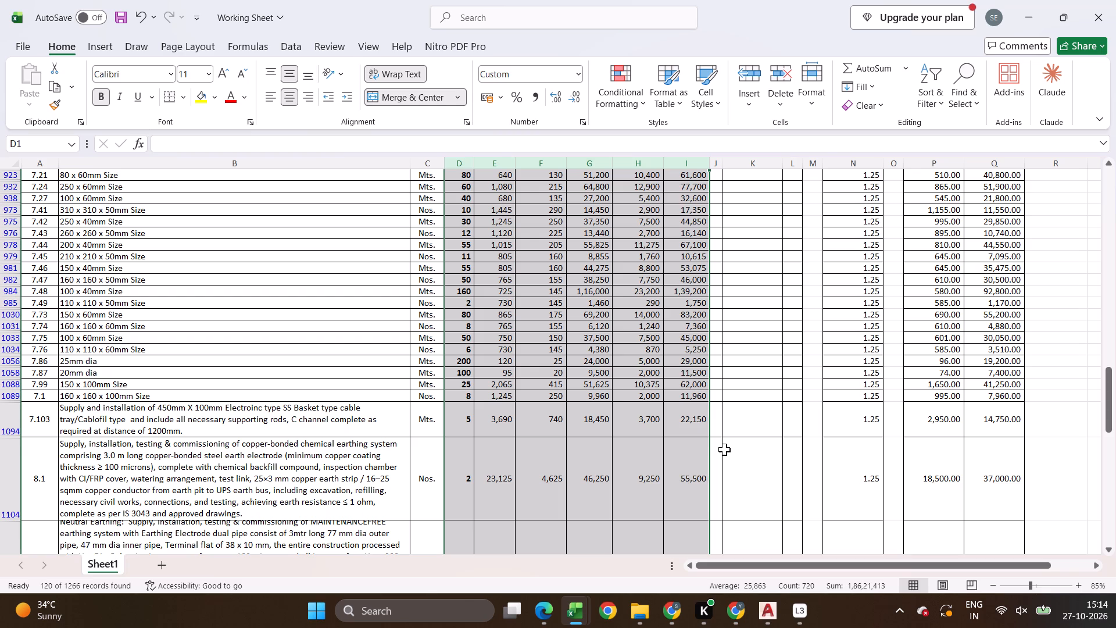
{"action": "scroll", "coordinate": [746, 467], "scroll_direction": "down", "scroll_amount": 14}
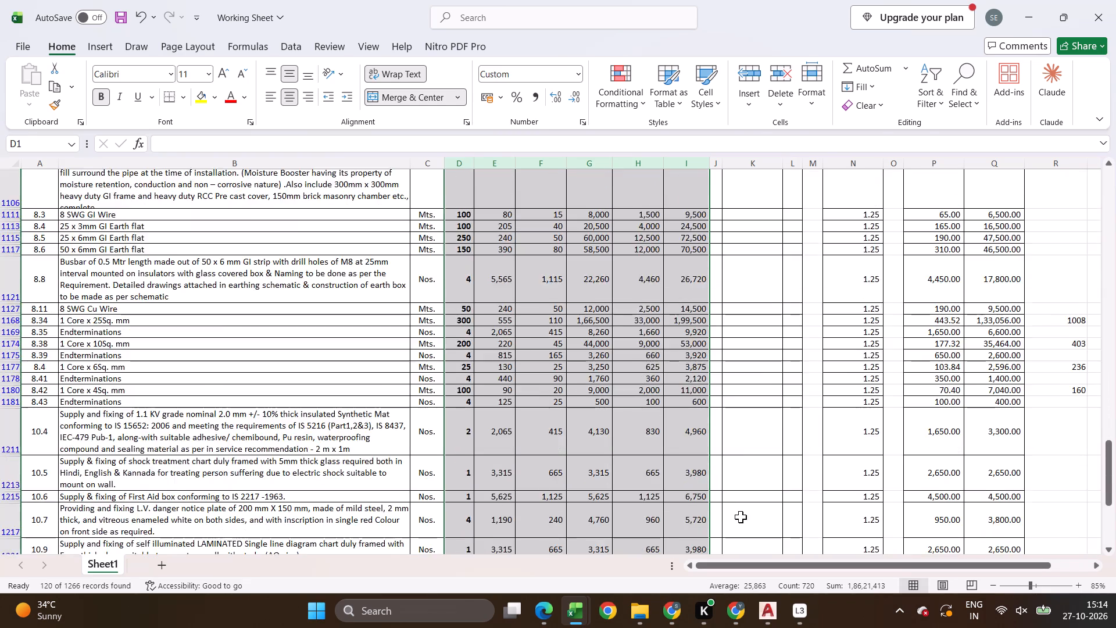
{"action": "scroll", "coordinate": [741, 517], "scroll_direction": "down", "scroll_amount": 4}
{"action": "scroll", "coordinate": [260, 538], "scroll_direction": "down", "scroll_amount": 6}
{"action": "scroll", "coordinate": [542, 324], "scroll_direction": "up", "scroll_amount": 1}
{"action": "middle_click_drag", "start_coordinate": [542, 324], "coordinate": [566, 0]}
{"action": "left_click", "coordinate": [464, 177]}
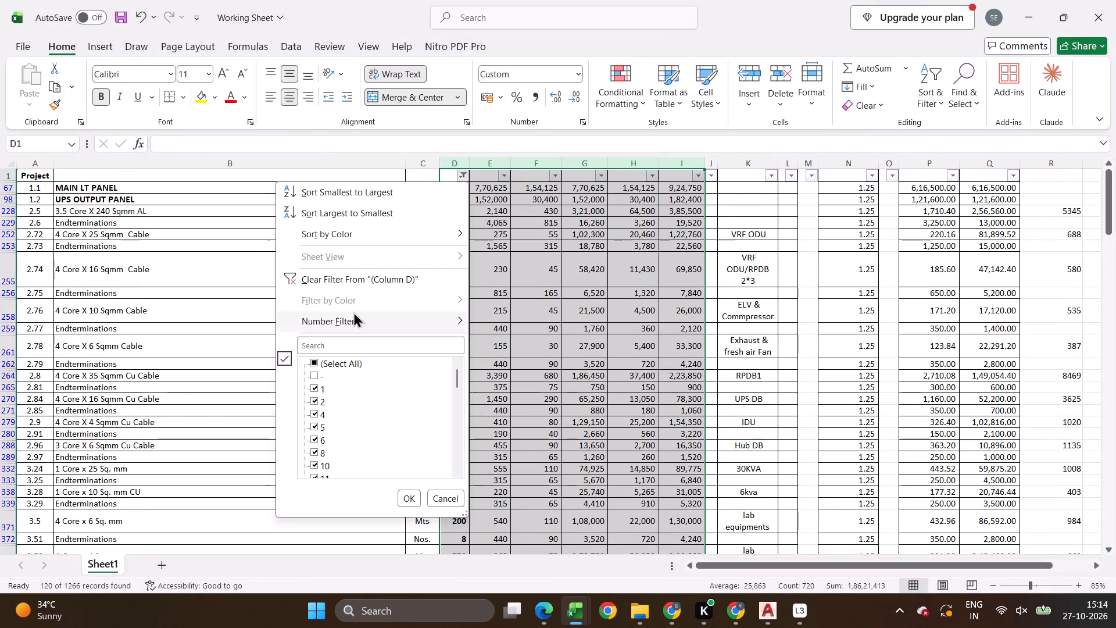
{"action": "left_click", "coordinate": [369, 280]}
Copy the Supply and Installation rate cells from E4 down to the meter and lisioning charges row (E4:F1266).
{"action": "scroll", "coordinate": [449, 332], "scroll_direction": "up", "scroll_amount": 4}
{"action": "left_click", "coordinate": [496, 207]}
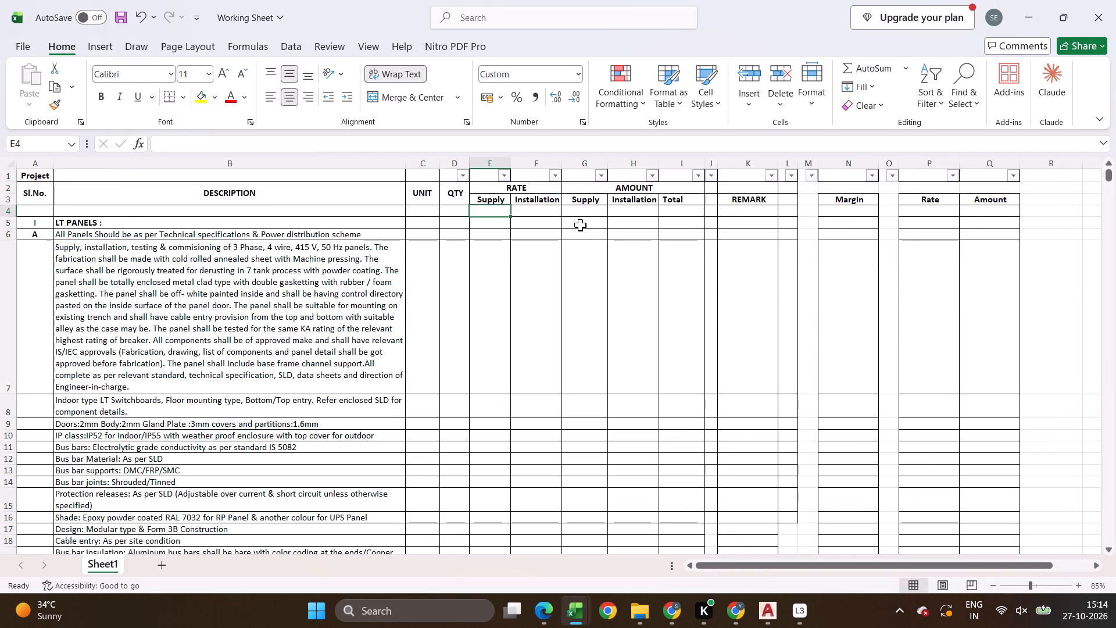
{"action": "key", "text": "shift+Right"}
{"action": "key", "text": "ctrl+shift+Down"}
{"action": "key", "text": "ctrl+shift+Down"}
{"action": "key", "text": "ctrl+shift+Down"}
{"action": "key", "text": "ctrl+shift+Down"}
{"action": "key", "text": "ctrl+shift+Down"}
{"action": "key", "text": "ctrl+shift+Down"}
{"action": "key", "text": "ctrl+shift+Down"}
{"action": "key", "text": "ctrl+shift+Down"}
{"action": "key", "text": "ctrl+shift+Down"}
{"action": "key", "text": "ctrl+shift+Down"}
{"action": "key", "text": "ctrl+shift+Down"}
{"action": "key", "text": "ctrl+shift+Down"}
{"action": "key", "text": "ctrl+shift+Down"}
{"action": "key", "text": "ctrl+shift+Down"}
{"action": "key", "text": "ctrl+shift+Down"}
{"action": "key", "text": "ctrl+shift+Down"}
{"action": "key", "text": "ctrl+shift+Down"}
{"action": "key", "text": "ctrl+shift+Down"}
{"action": "key", "text": "ctrl+shift+Down"}
{"action": "key", "text": "ctrl+shift+Down"}
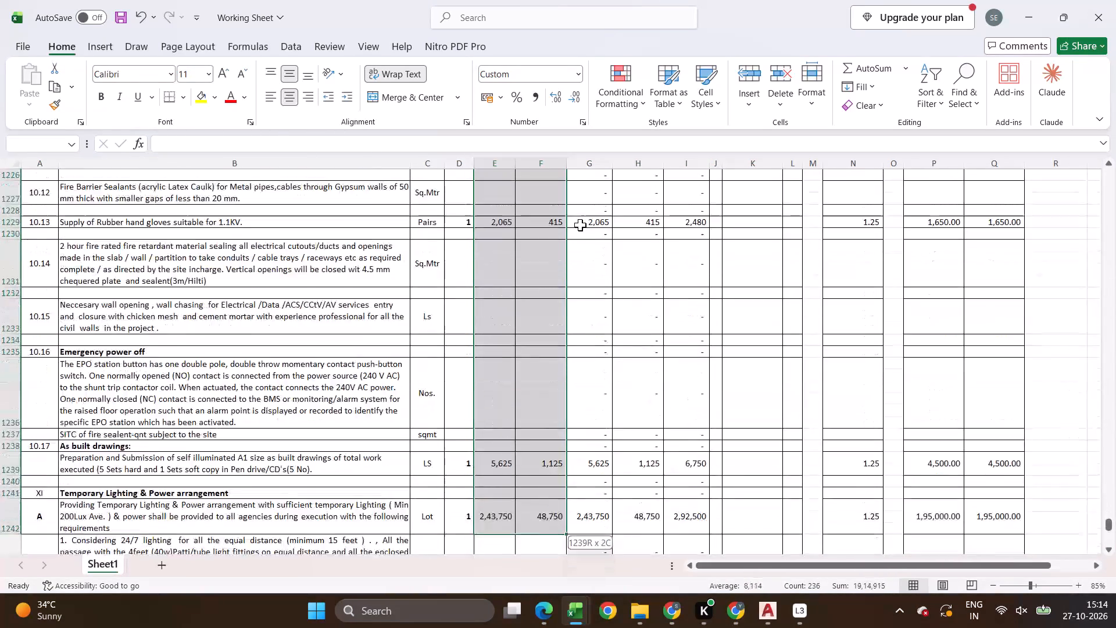
{"action": "key", "text": "ctrl+shift+Up"}
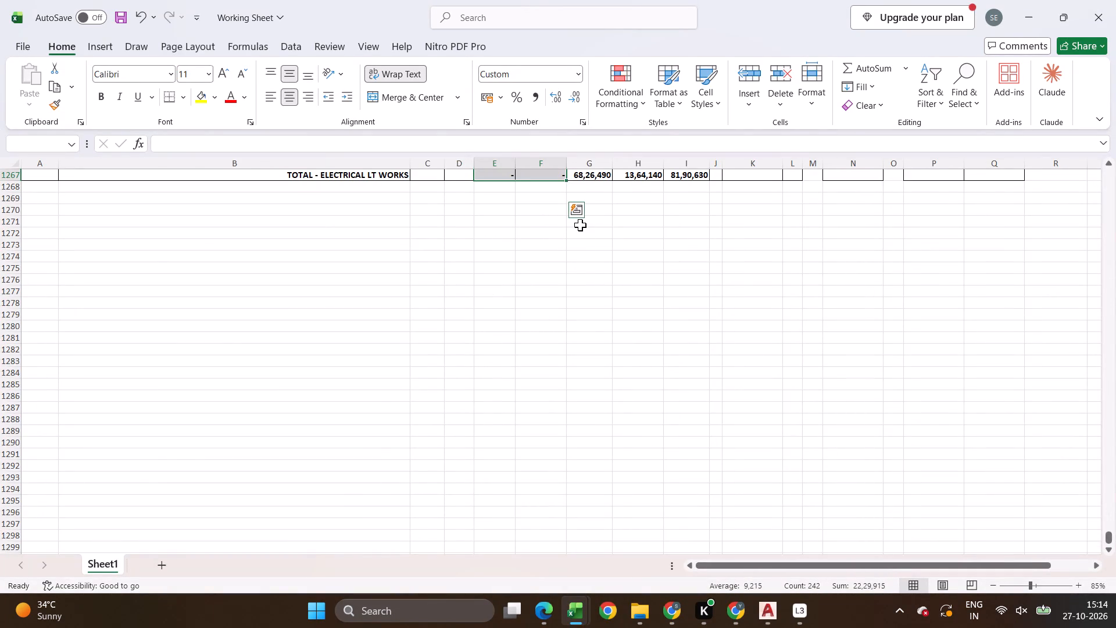
{"action": "key", "text": "shift+Up"}
{"action": "key", "text": "shift+Up"}
{"action": "key", "text": "shift+Down"}
{"action": "key", "text": "ctrl+c"}
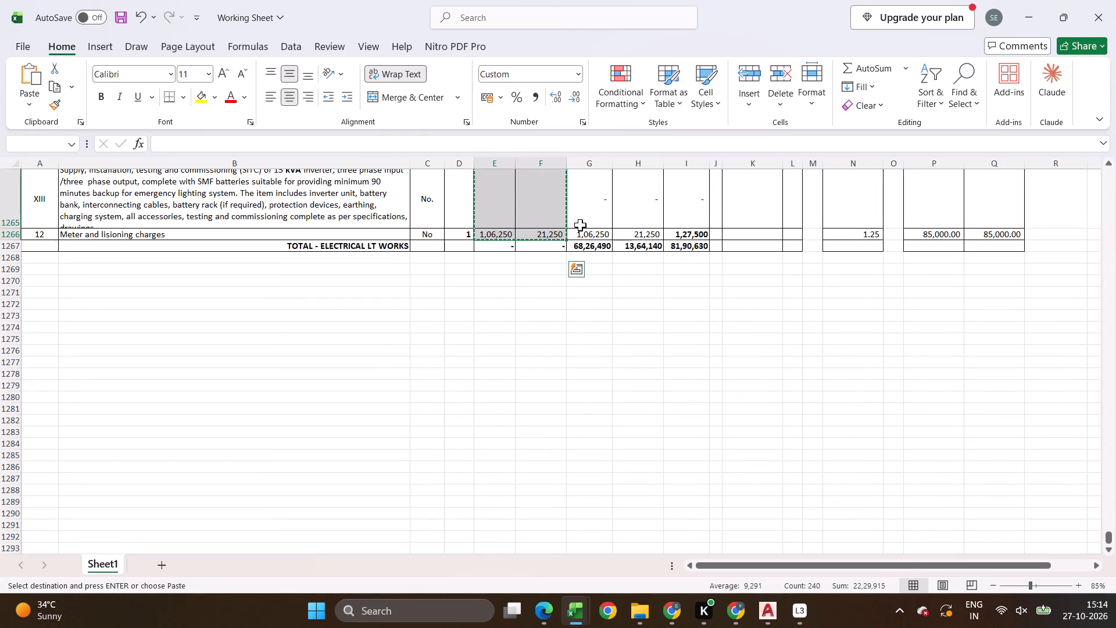
Paste the copied rates as values from E4 of the ELE BOQ sheet in the Robertet unpriced tender BOQ workbook, and check the rows.
{"action": "key", "text": "alt+Tab"}
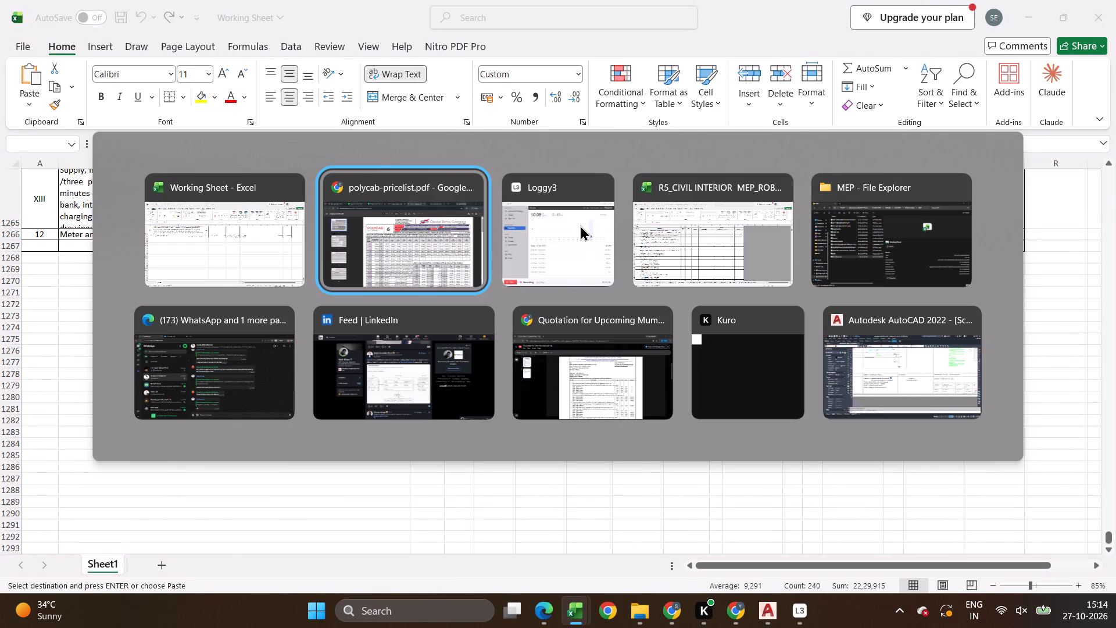
{"action": "key", "text": "alt+Tab"}
{"action": "key", "text": "alt+Tab"}
{"action": "left_click", "coordinate": [423, 210]}
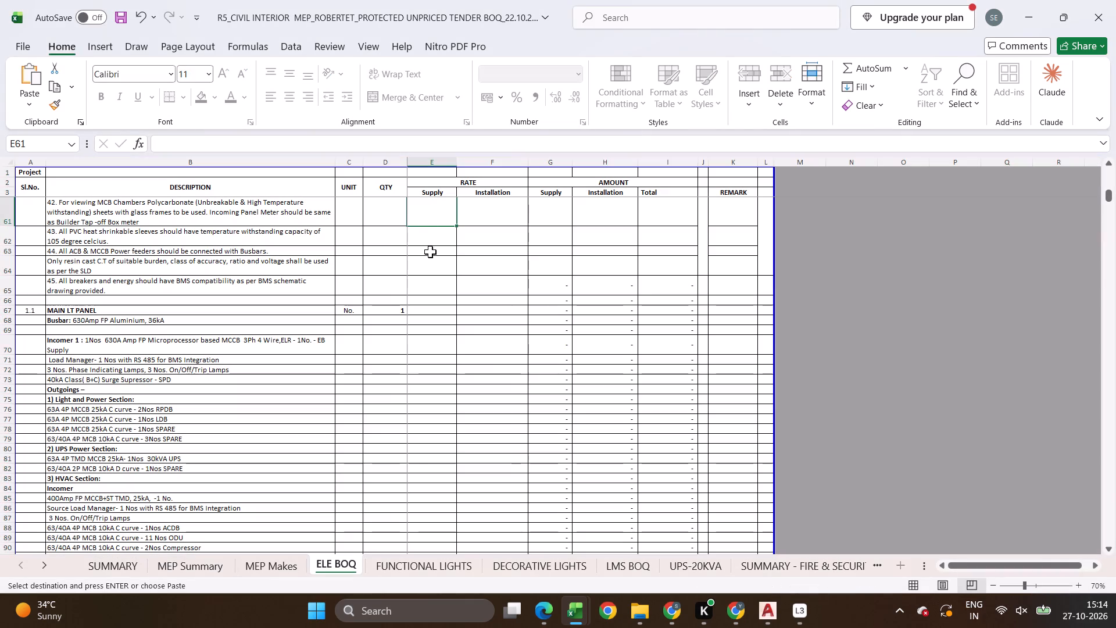
{"action": "key", "text": "Left"}
{"action": "key", "text": "ctrl+Up"}
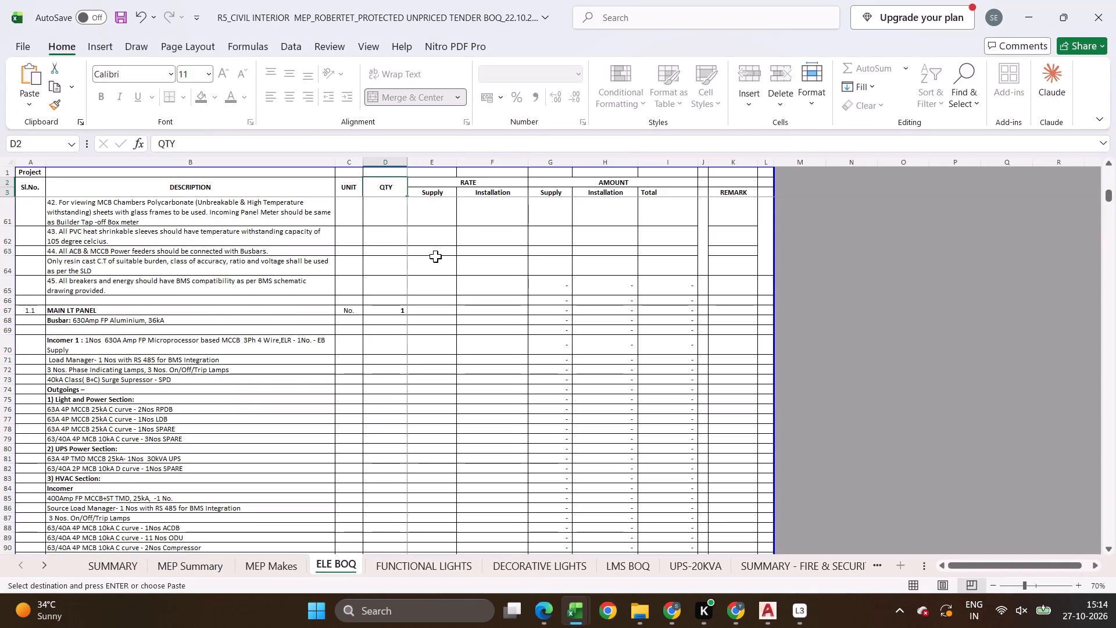
{"action": "key", "text": "Down"}
{"action": "key", "text": "Right"}
{"action": "key", "text": "Right"}
{"action": "key", "text": "Left"}
{"action": "key", "text": "Down"}
{"action": "key", "text": "alt+Tab"}
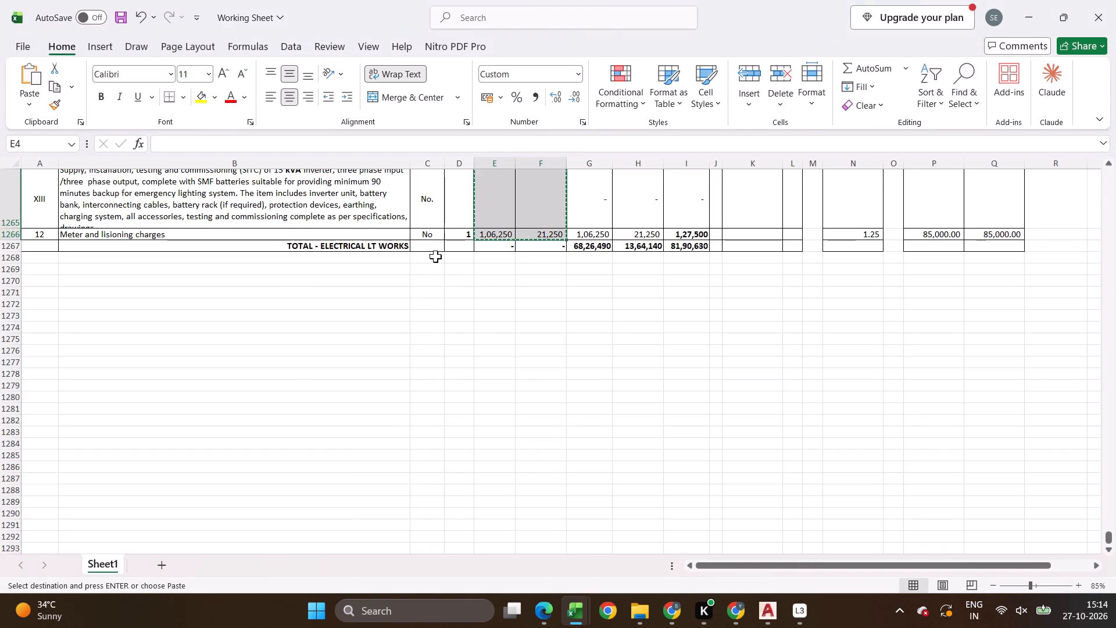
{"action": "middle_click_drag", "start_coordinate": [496, 373], "coordinate": [532, 28]}
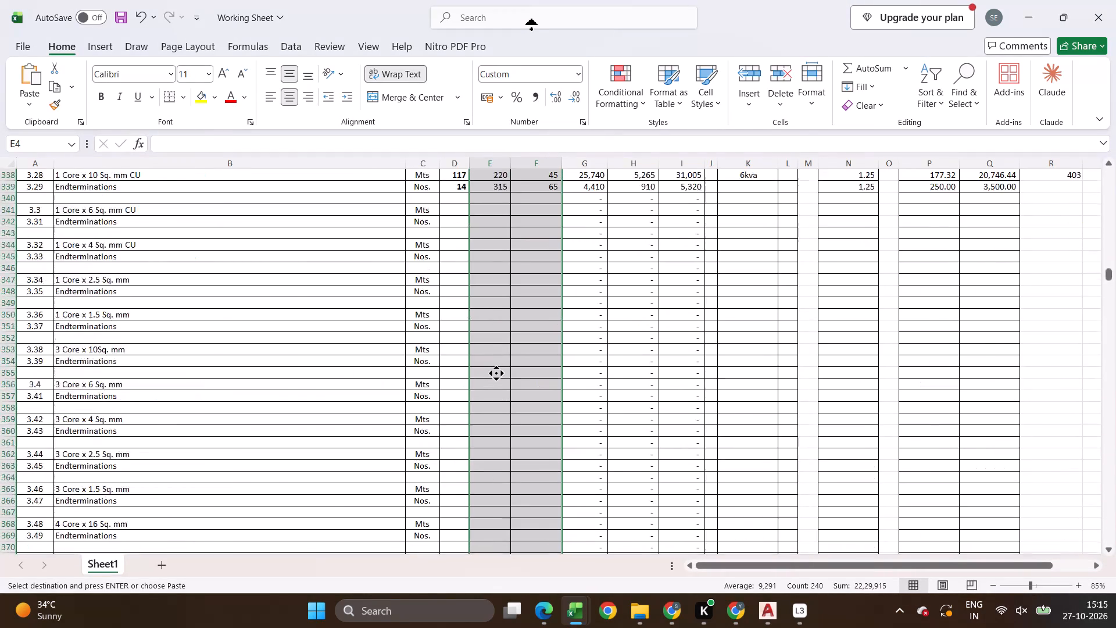
{"action": "middle_click_drag", "start_coordinate": [532, 28], "coordinate": [538, 0]}
{"action": "key", "text": "alt+Tab"}
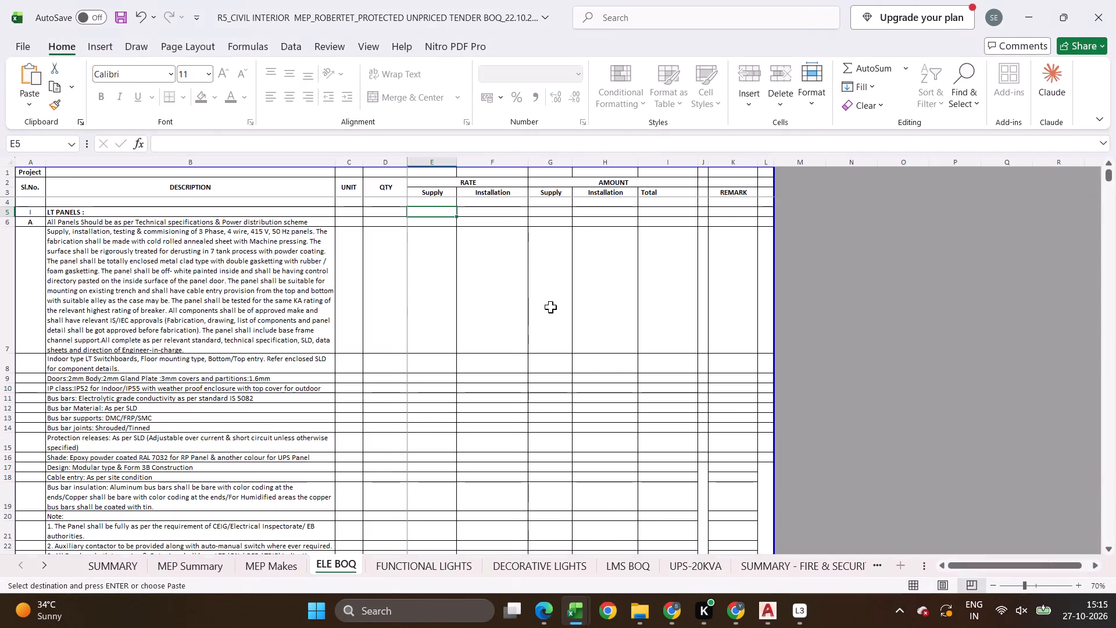
{"action": "key", "text": "Up"}
{"action": "key", "text": "ctrl+shift+v"}
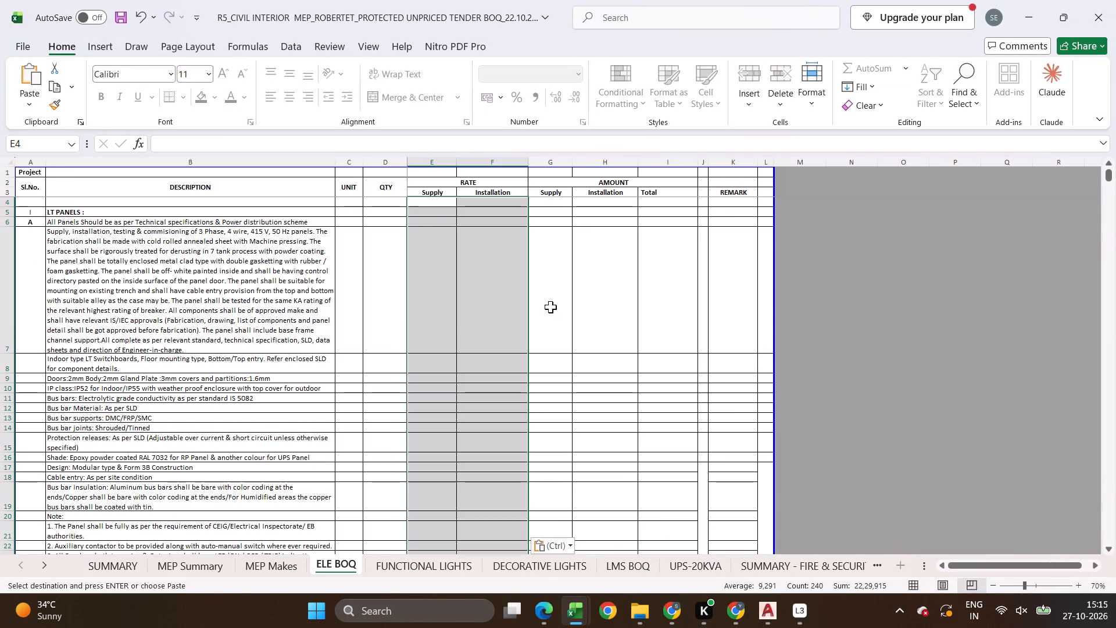
{"action": "scroll", "coordinate": [556, 326], "scroll_direction": "down", "scroll_amount": 19}
{"action": "scroll", "coordinate": [405, 302], "scroll_direction": "down", "scroll_amount": 2}
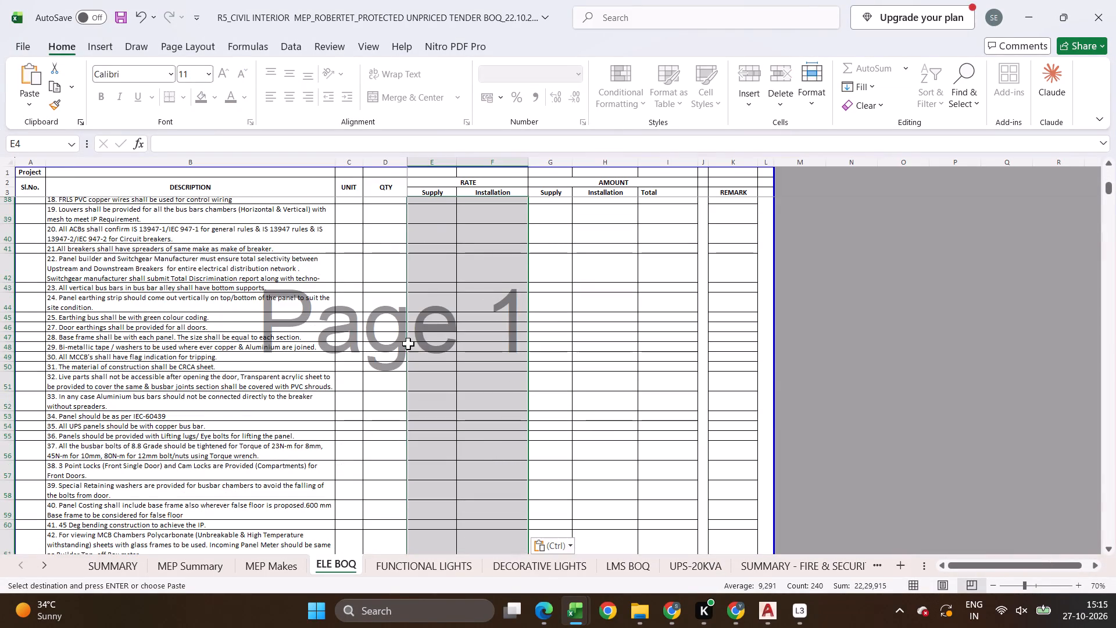
{"action": "scroll", "coordinate": [408, 348], "scroll_direction": "down", "scroll_amount": 10}
Return to the Working Sheet workbook and set the MAIN LT PANEL installation rate (F67) to 35000.
{"action": "key", "text": "alt+Tab"}
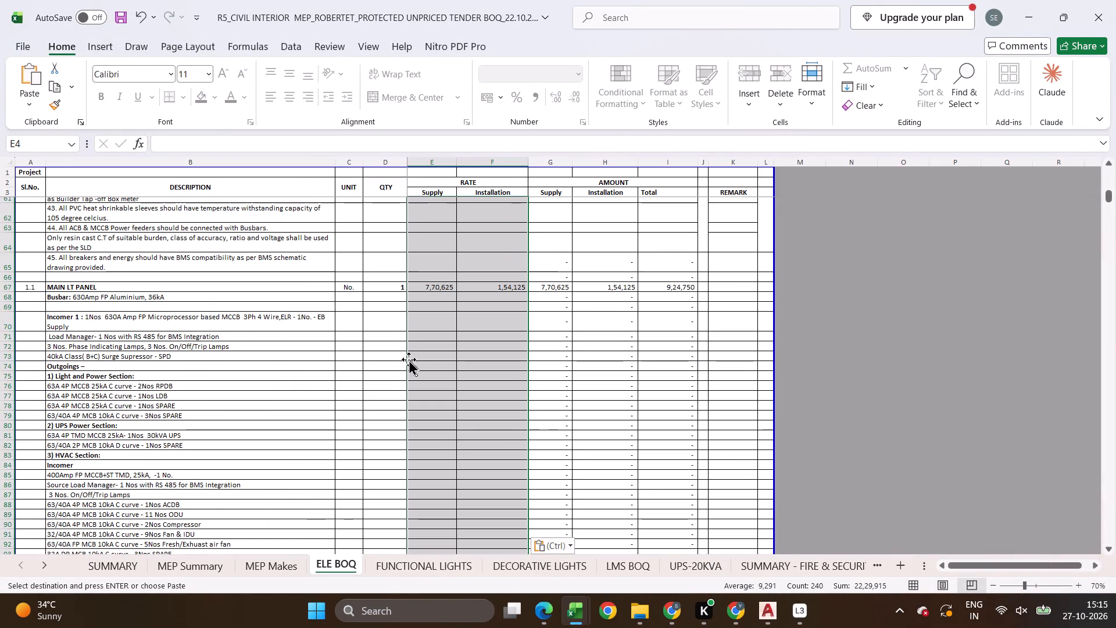
{"action": "left_click", "coordinate": [532, 297]}
{"action": "key", "text": "ctrl+Down"}
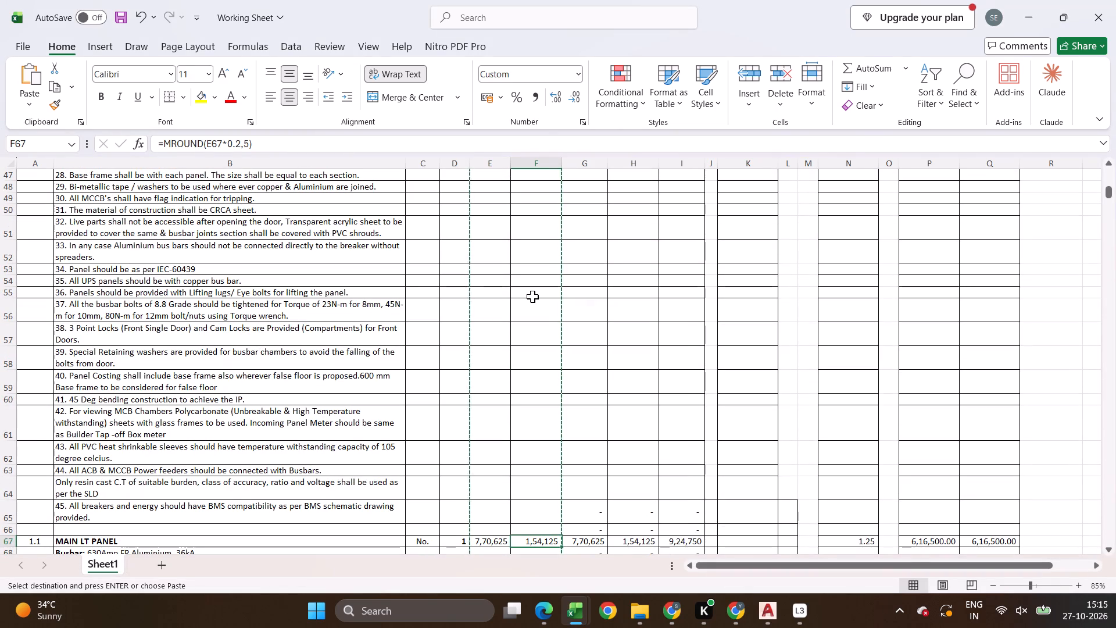
{"action": "type", "text": "35000"}
{"action": "key", "text": "Return"}
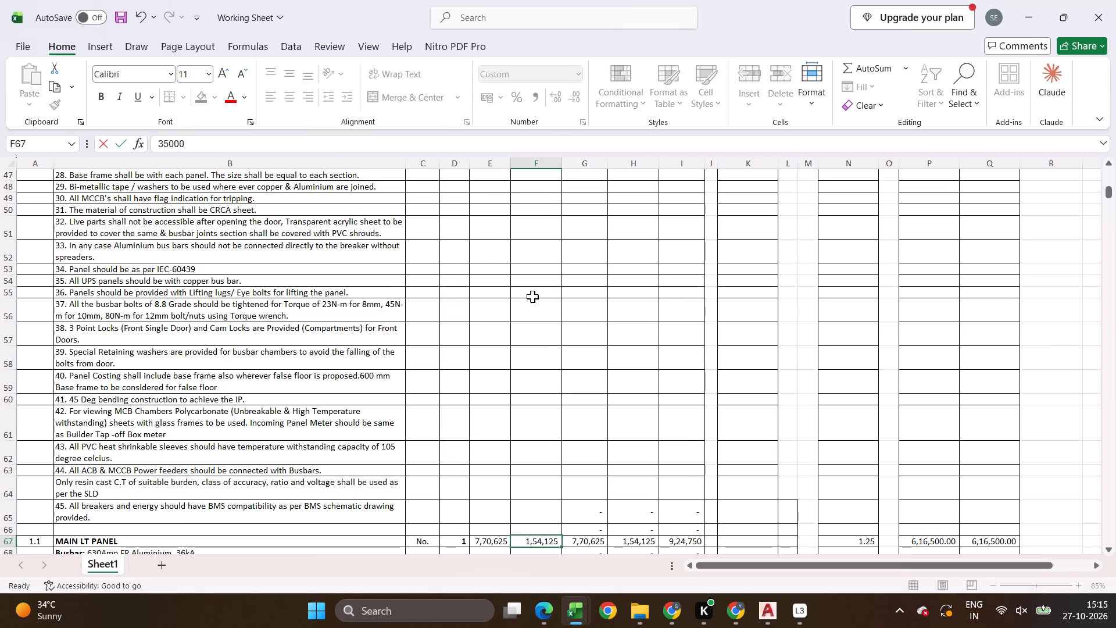
Set the installation rate of the 3.5 Core X 240 Sqmm AL cable (F228) to 395.
{"action": "scroll", "coordinate": [532, 297], "scroll_direction": "down", "scroll_amount": 16}
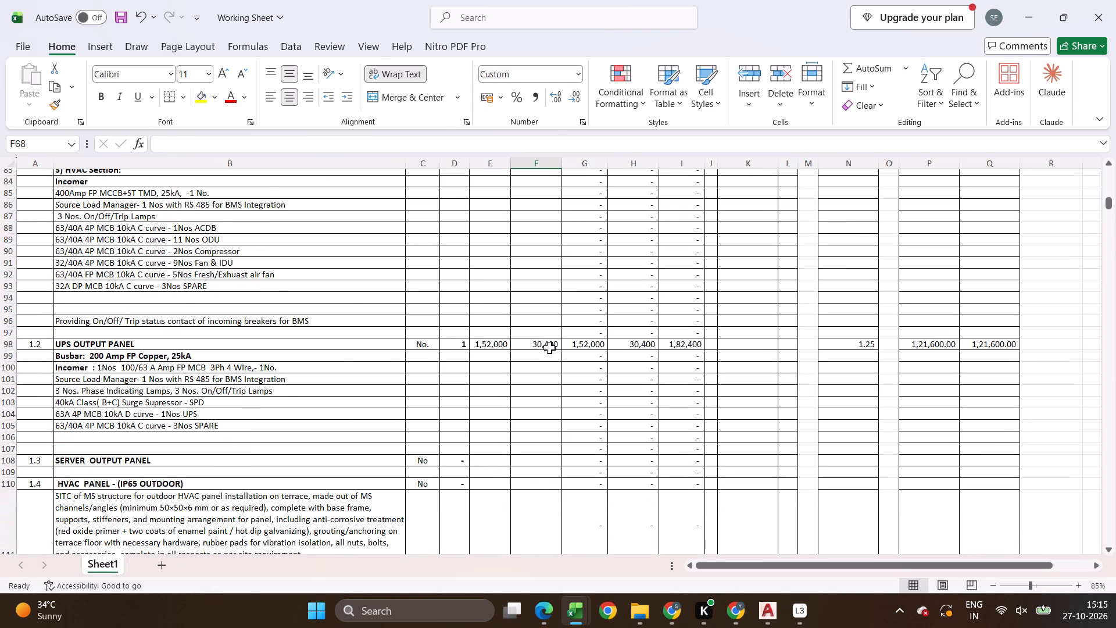
{"action": "scroll", "coordinate": [549, 348], "scroll_direction": "down", "scroll_amount": 20}
{"action": "scroll", "coordinate": [549, 348], "scroll_direction": "down", "scroll_amount": 17}
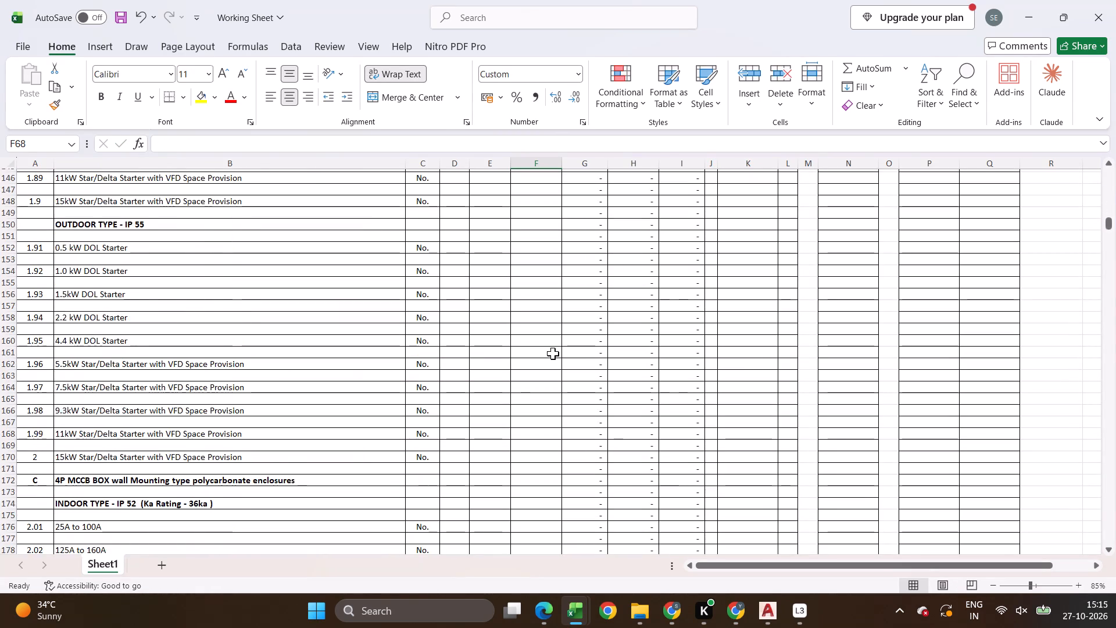
{"action": "scroll", "coordinate": [553, 354], "scroll_direction": "down", "scroll_amount": 20}
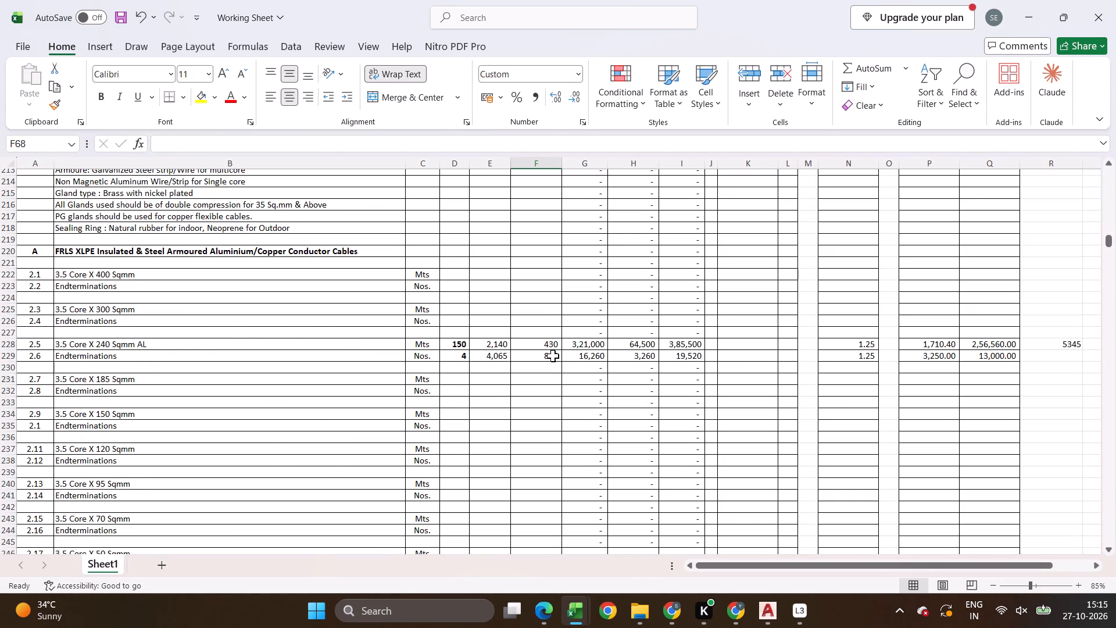
{"action": "left_click", "coordinate": [553, 356]}
{"action": "left_click", "coordinate": [550, 341]}
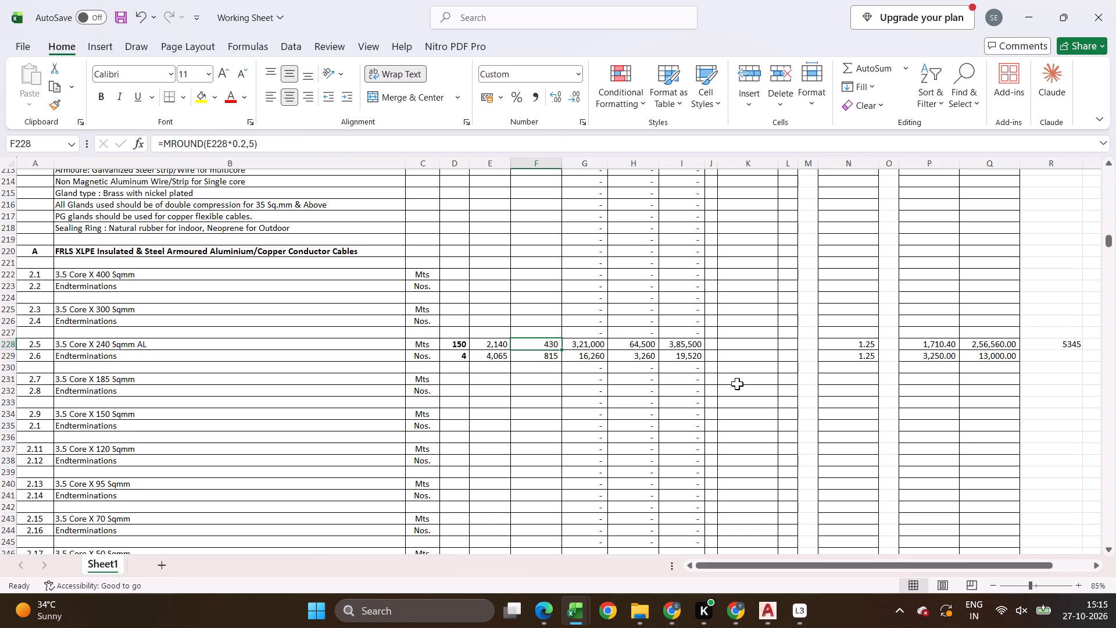
{"action": "type", "text": "395"}
{"action": "key", "text": "Return"}
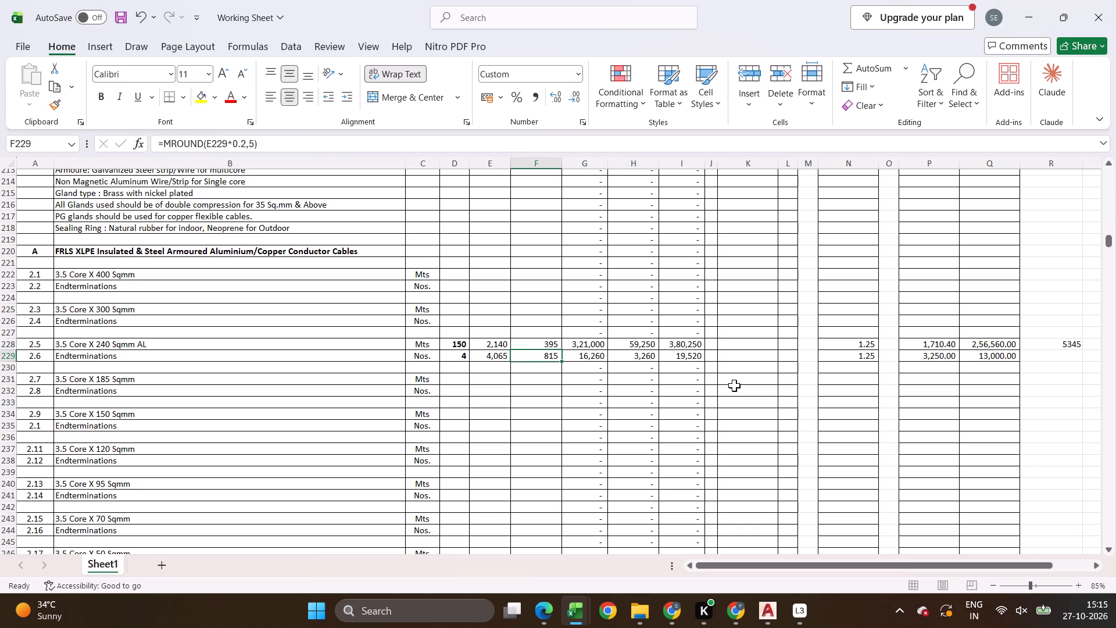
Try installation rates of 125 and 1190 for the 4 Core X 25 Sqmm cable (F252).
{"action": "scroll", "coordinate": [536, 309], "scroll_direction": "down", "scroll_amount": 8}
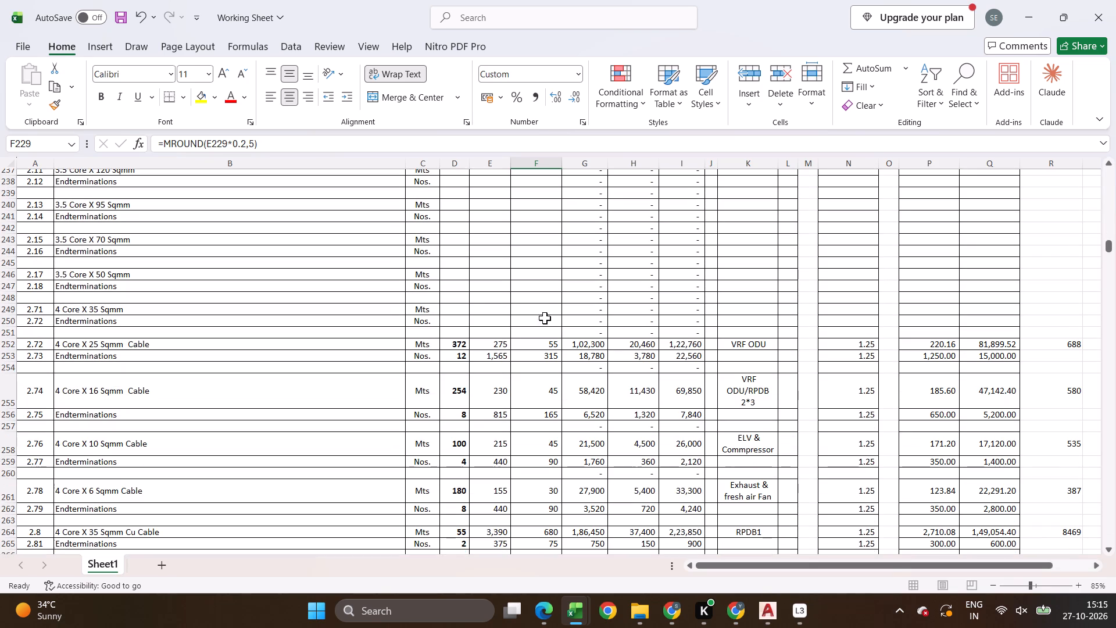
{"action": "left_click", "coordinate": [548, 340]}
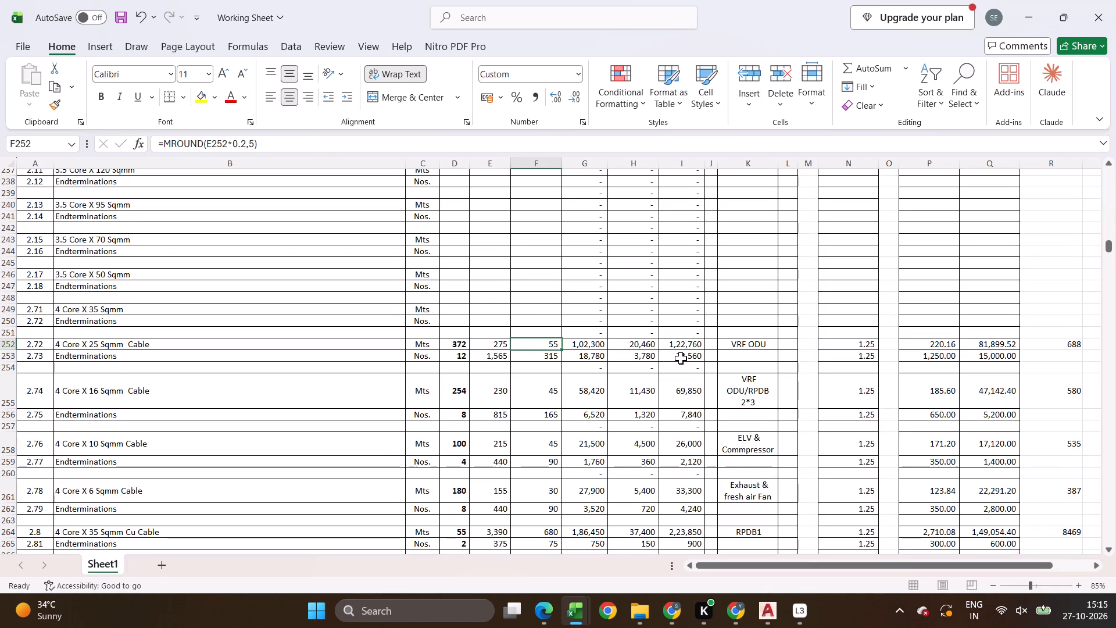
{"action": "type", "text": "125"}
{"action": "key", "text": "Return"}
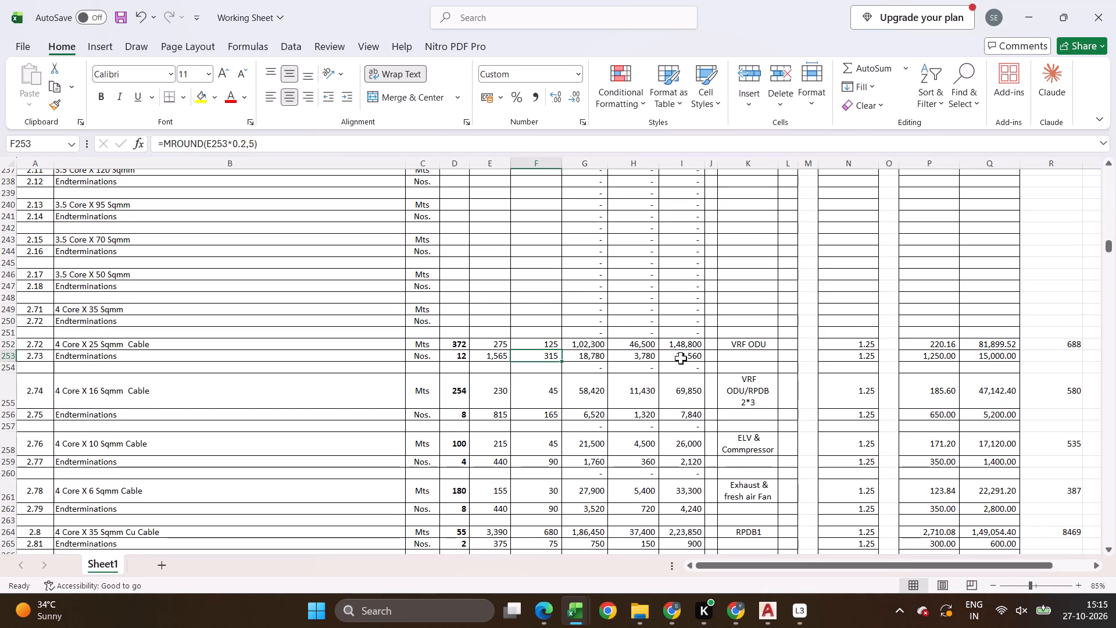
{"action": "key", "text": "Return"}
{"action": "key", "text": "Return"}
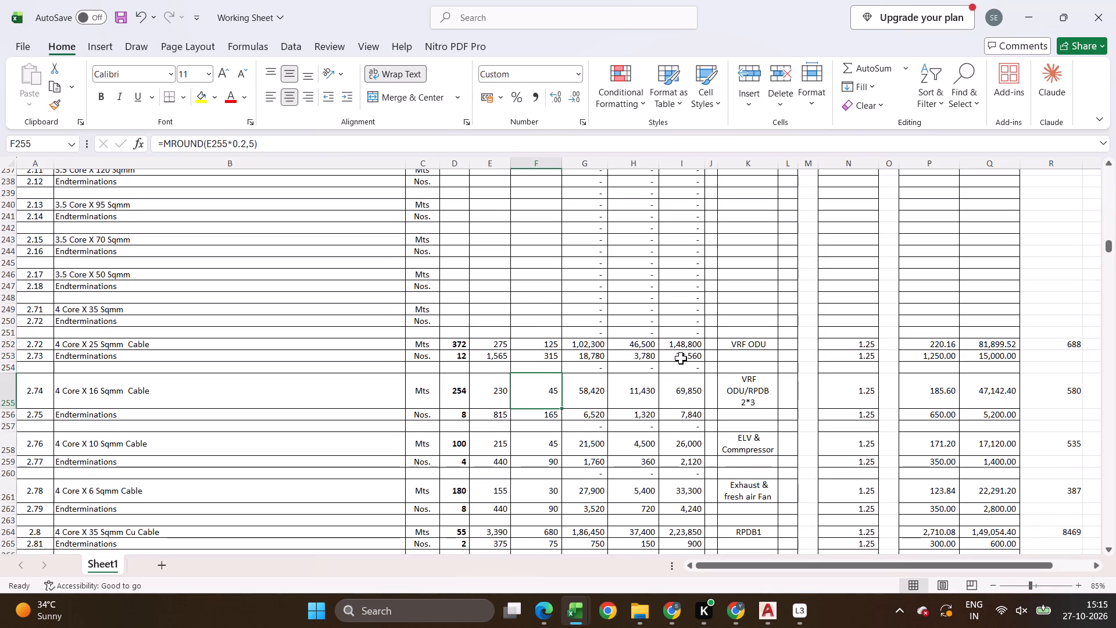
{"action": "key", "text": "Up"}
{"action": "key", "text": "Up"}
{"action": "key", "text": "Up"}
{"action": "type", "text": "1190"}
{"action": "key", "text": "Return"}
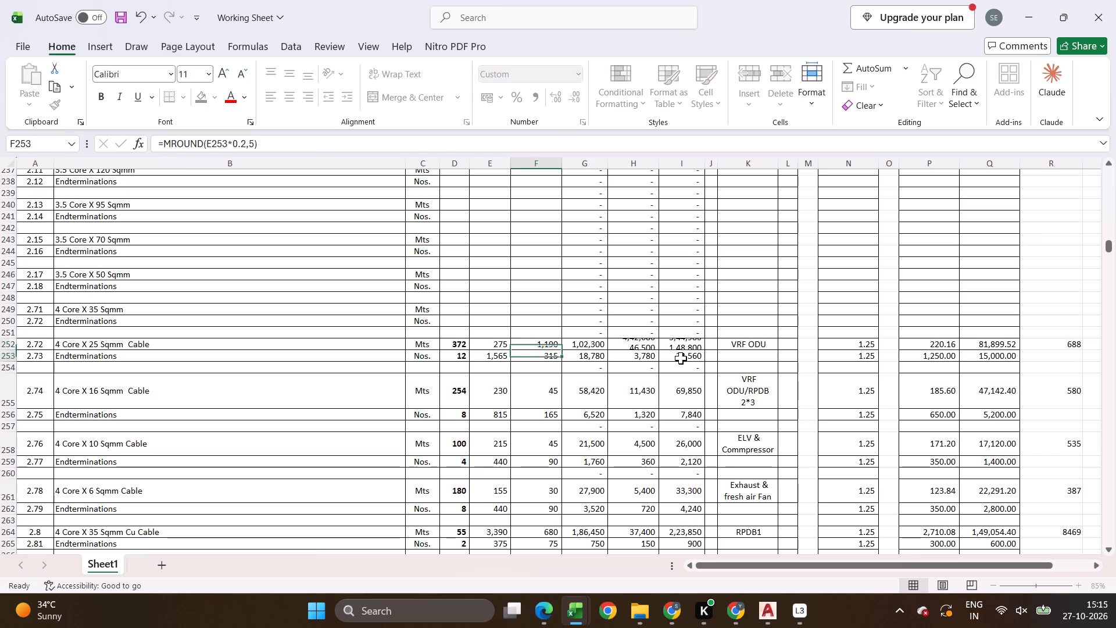
Set the installation rates of the 4 Core X 25 Sqmm cable (F252) to 190 and the 4 Core X 16 Sqmm cable (F255) to 145.
{"action": "key", "text": "Up"}
{"action": "type", "text": "190"}
{"action": "key", "text": "Return"}
{"action": "key", "text": "Return"}
{"action": "key", "text": "Return"}
{"action": "type", "text": "145"}
{"action": "key", "text": "Return"}
Set the installation rates of the 4 Core X 10 Sqmm cable (F258) to 110 and the 4 Core X 6 Sqmm cable (F261) to 80.
{"action": "key", "text": "Return"}
{"action": "key", "text": "Return"}
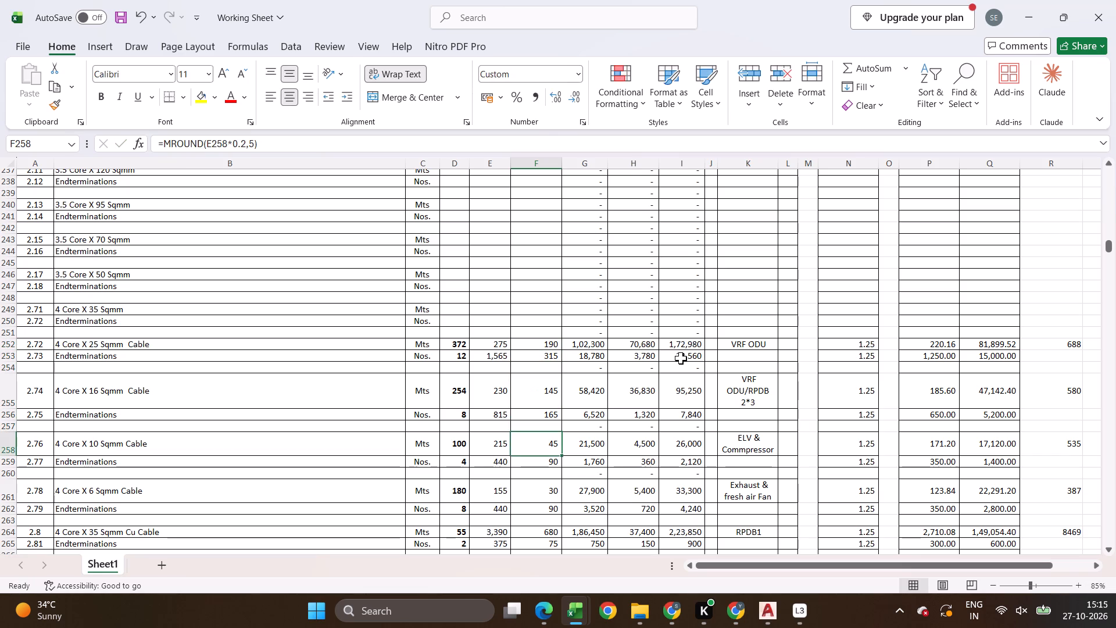
{"action": "type", "text": "110"}
{"action": "key", "text": "Return"}
{"action": "key", "text": "Return"}
{"action": "key", "text": "Return"}
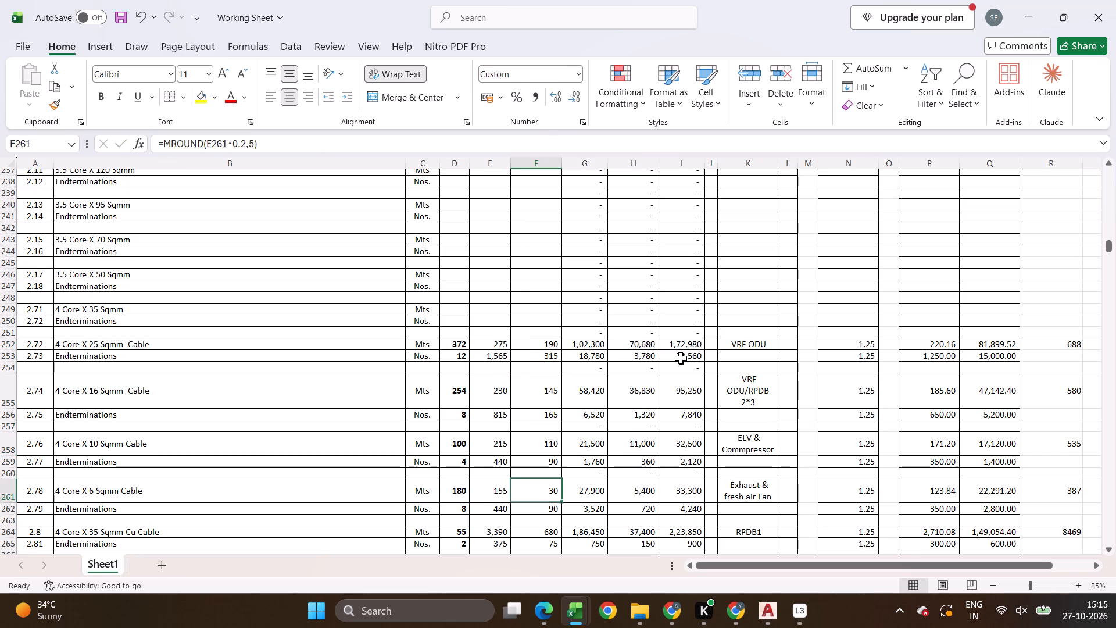
{"action": "type", "text": "80"}
{"action": "key", "text": "Return"}
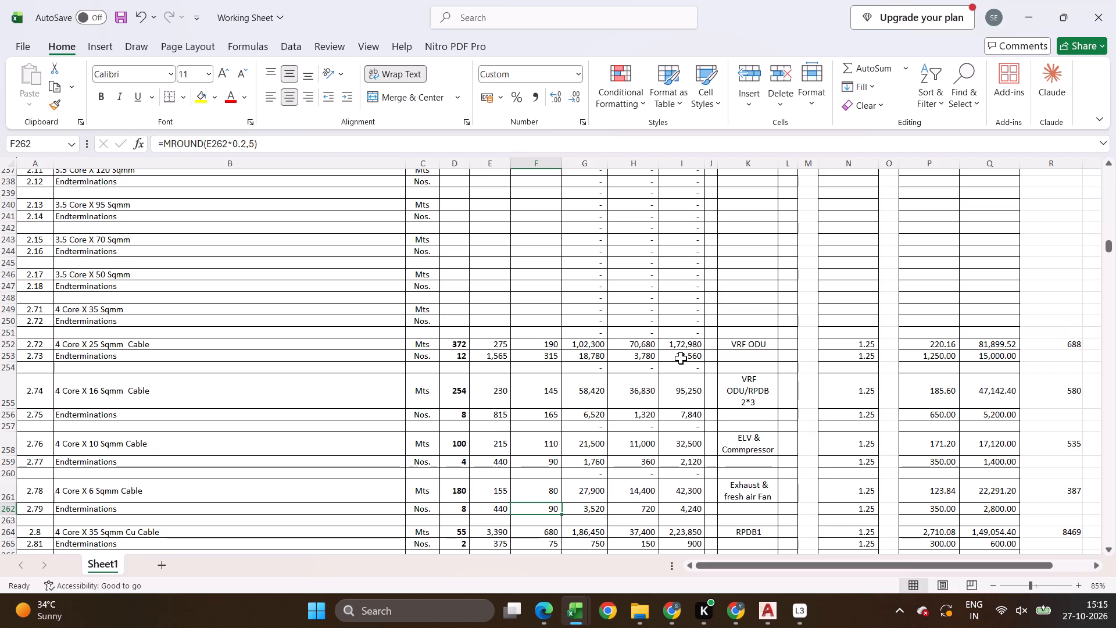
Set the installation rate of the 4 Core X 35 Sqmm Cu cable (F264) to 225.
{"action": "key", "text": "Return"}
{"action": "key", "text": "Return"}
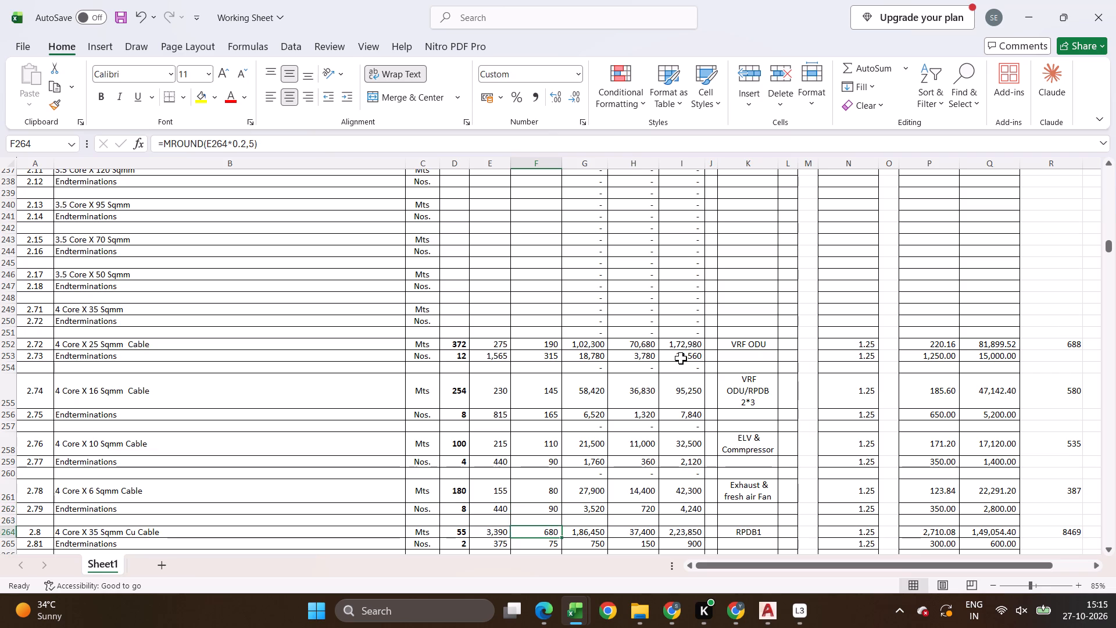
{"action": "type", "text": "225"}
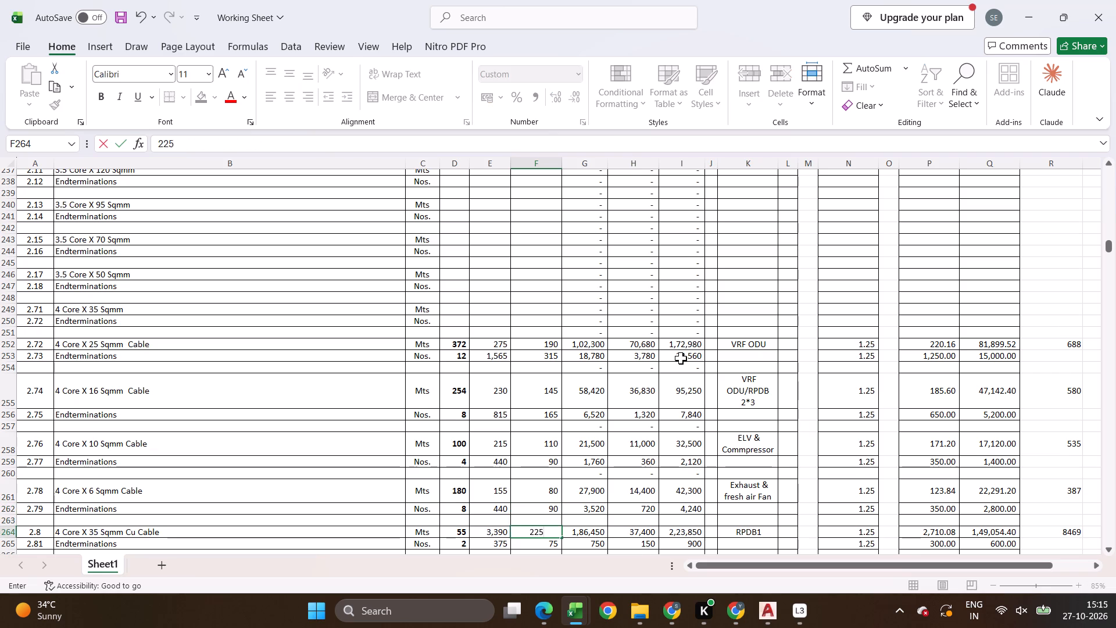
{"action": "key", "text": "Return"}
Set the column P rate for the 4 Core X 35 Sqmm Cu cable's endterminations (P265) to 650.
{"action": "key", "text": "Return"}
{"action": "key", "text": "Return"}
{"action": "key", "text": "Up"}
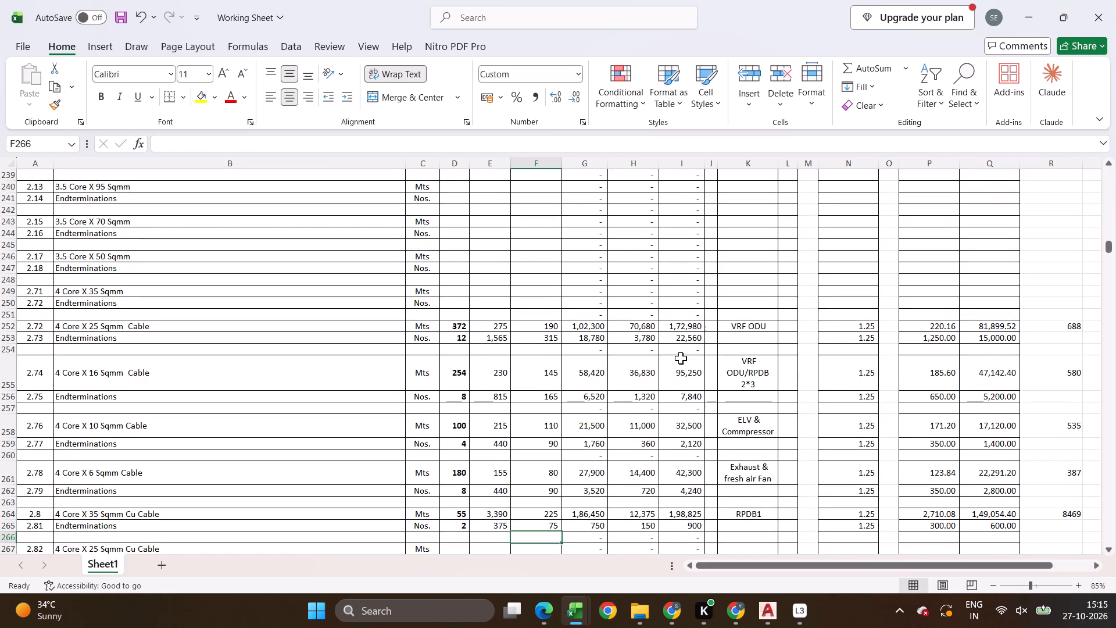
{"action": "key", "text": "Up"}
{"action": "key", "text": "Right"}
{"action": "key", "text": "Right"}
{"action": "key", "text": "Right"}
{"action": "key", "text": "Right"}
{"action": "key", "text": "Right"}
{"action": "key", "text": "Right"}
{"action": "key", "text": "Right"}
{"action": "key", "text": "Right"}
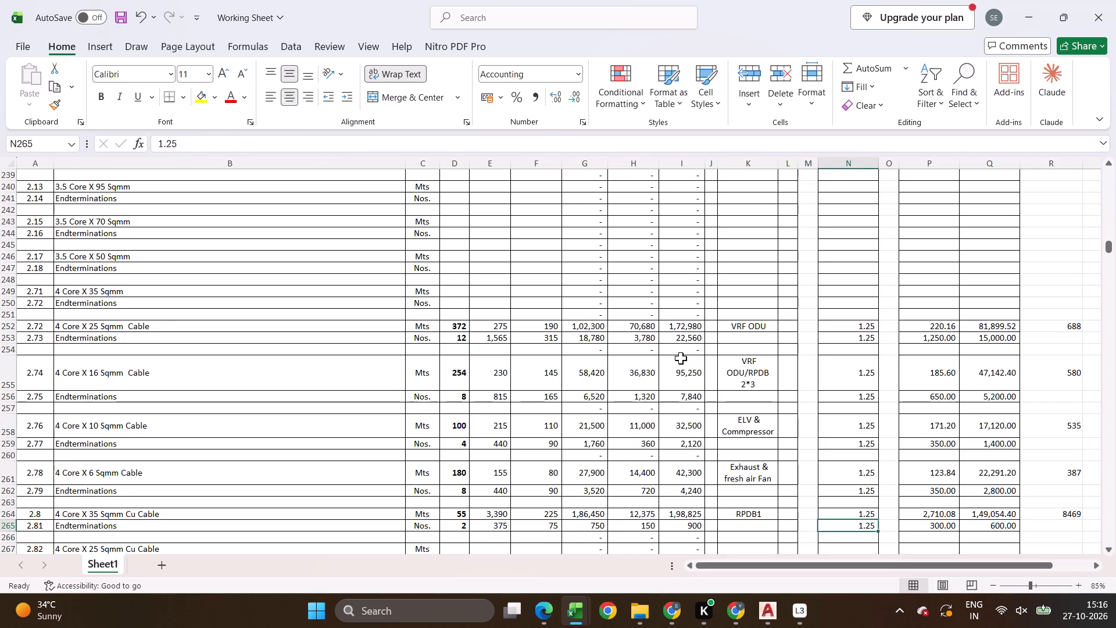
{"action": "key", "text": "Right"}
{"action": "key", "text": "Right"}
{"action": "type", "text": "650"}
{"action": "key", "text": "Return"}
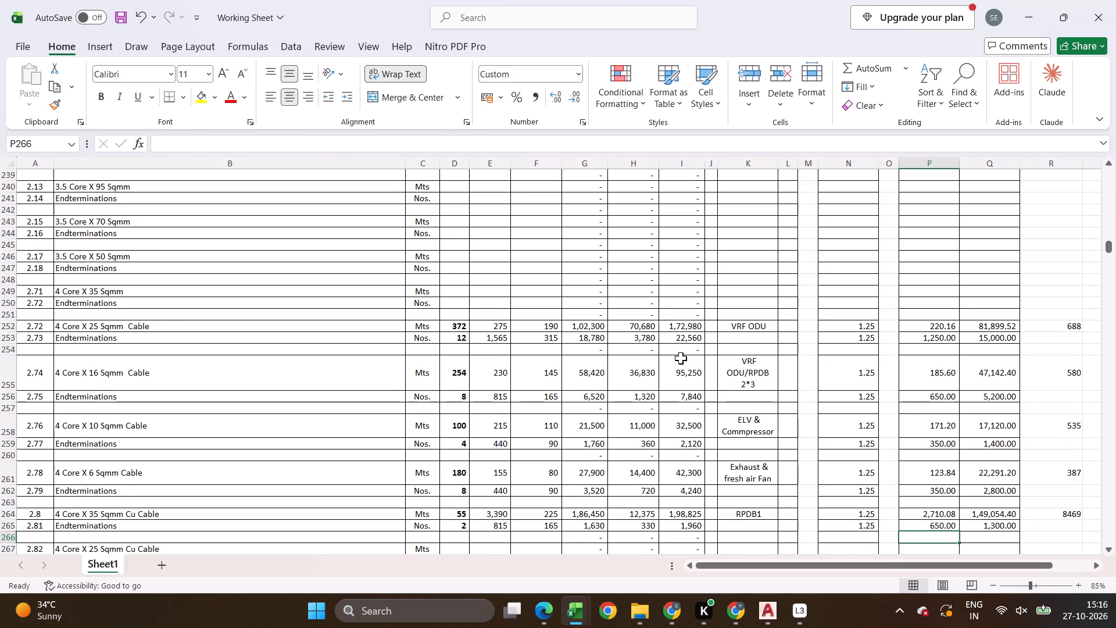
Set the installation rate of the 4 Core X 16 Sqmm Cu cable (F270) to 145.
{"action": "scroll", "coordinate": [604, 395], "scroll_direction": "down", "scroll_amount": 4}
{"action": "left_click", "coordinate": [552, 443]}
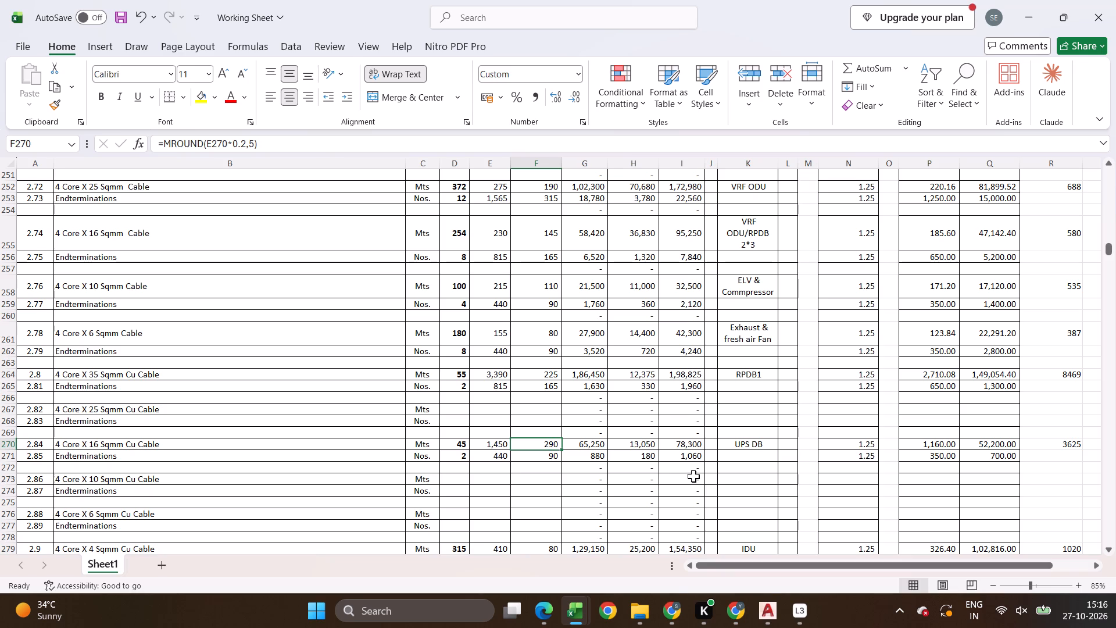
{"action": "key", "text": "1"}
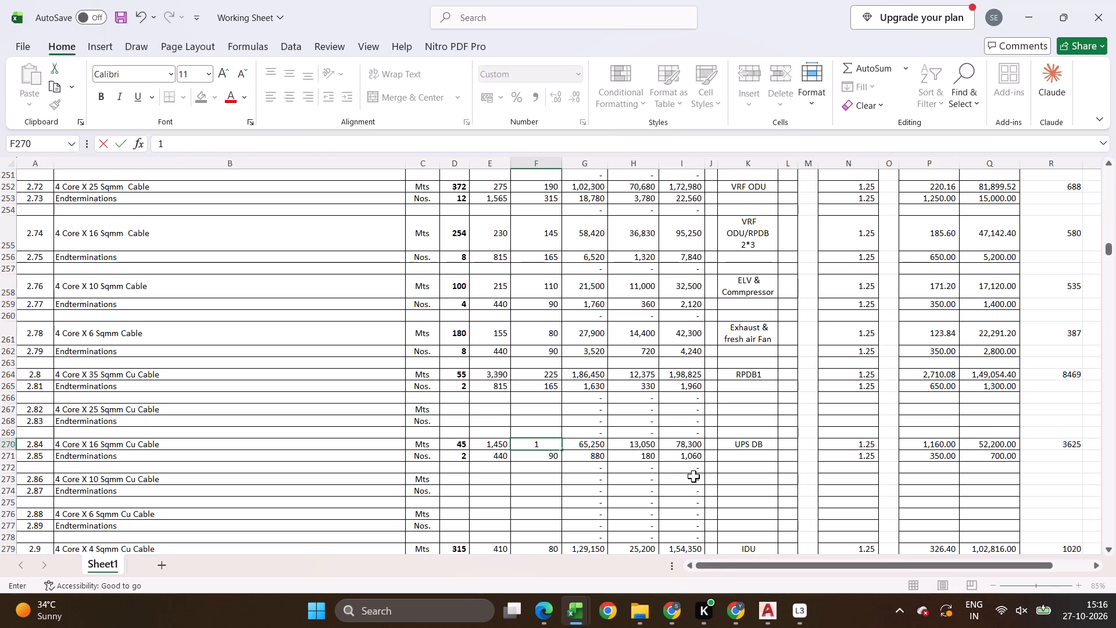
{"action": "type", "text": "45"}
{"action": "key", "text": "Return"}
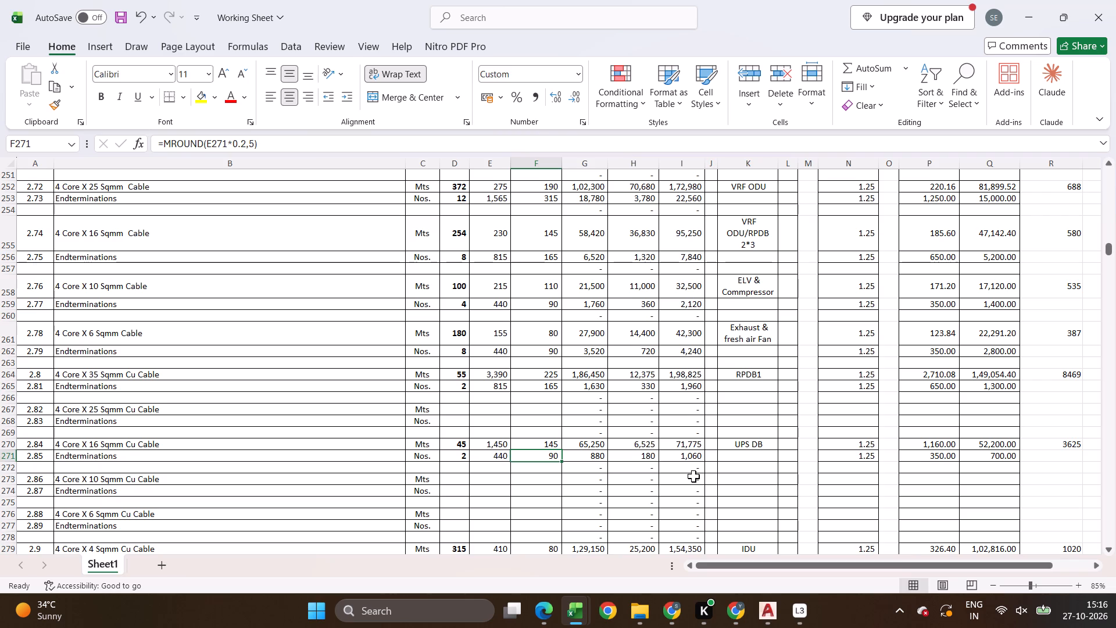
Set the column P rate for the 4 Core X 16 Sqmm Cu cable's endterminations (P271) to 650.
{"action": "key", "text": "Right"}
{"action": "key", "text": "Right"}
{"action": "key", "text": "Right"}
{"action": "key", "text": "Right"}
{"action": "key", "text": "Right"}
{"action": "key", "text": "Right"}
{"action": "key", "text": "Right"}
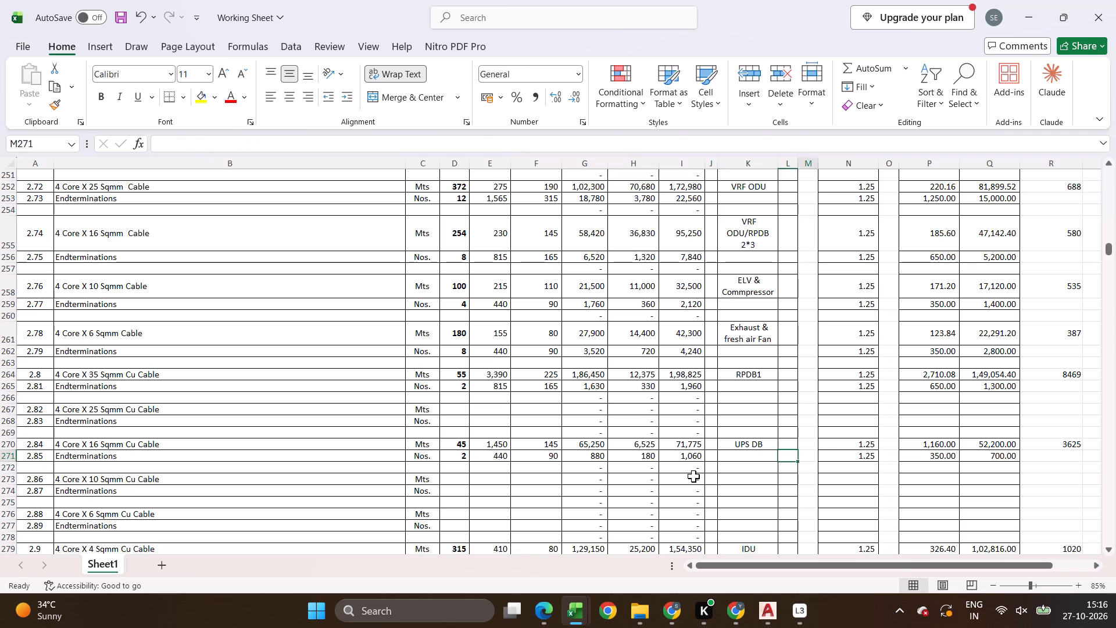
{"action": "key", "text": "Right"}
{"action": "key", "text": "Right"}
{"action": "key", "text": "Right"}
{"action": "type", "text": "650"}
{"action": "key", "text": "Return"}
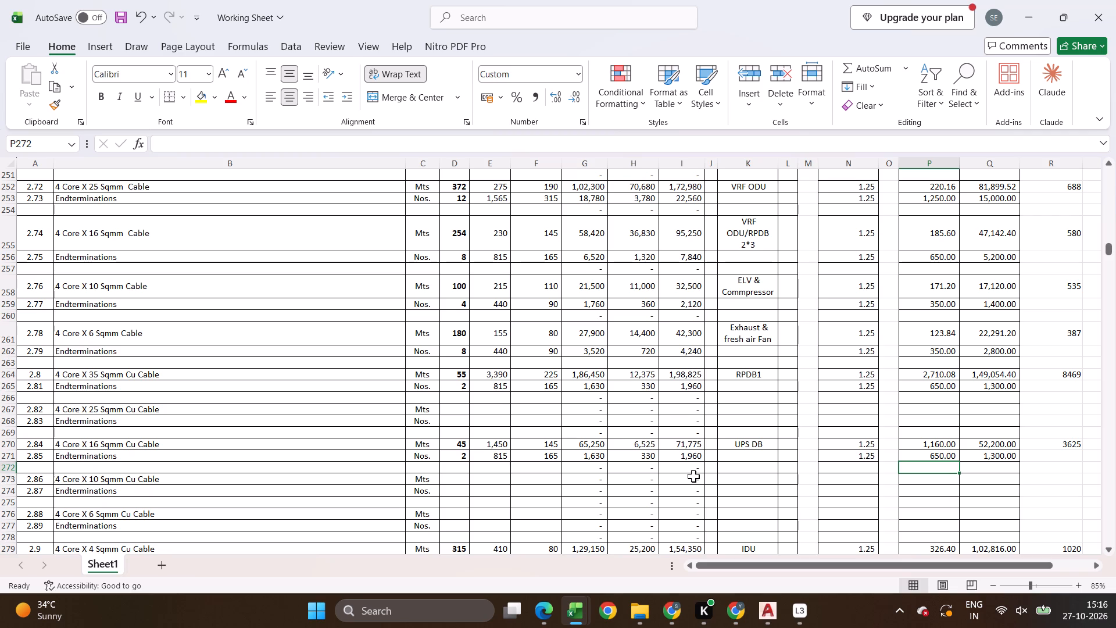
Set the endtermination rates of the 4 Core X 4 Sqmm Cu cable (P280) to 250 and the 3 Core X 6 Sqmm Cu cable (P289) to 200.
{"action": "scroll", "coordinate": [676, 476], "scroll_direction": "up", "scroll_amount": 4}
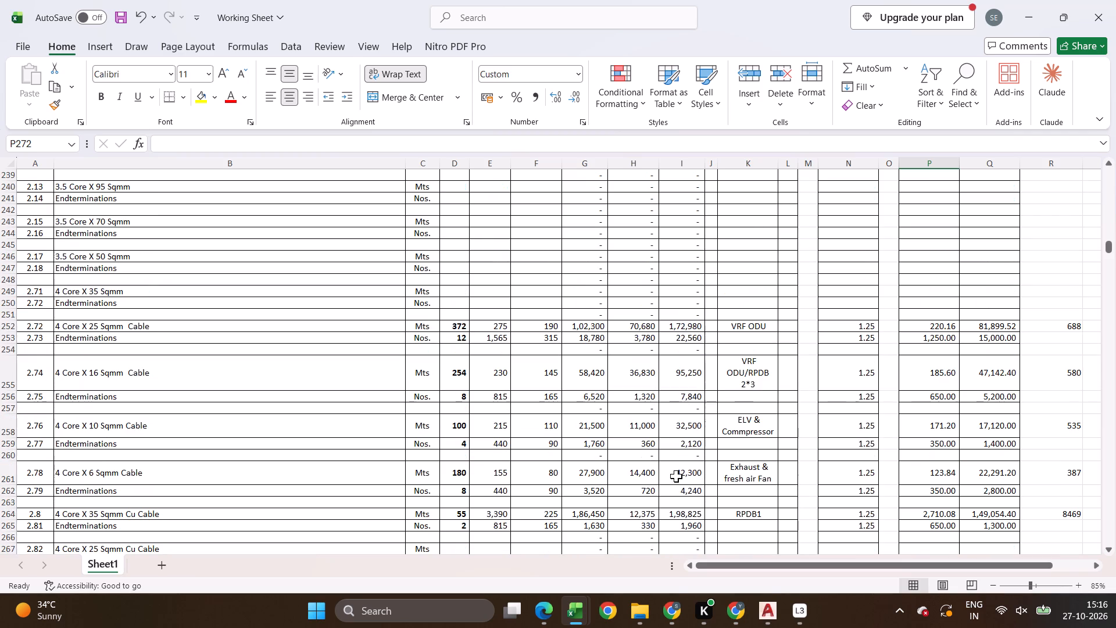
{"action": "scroll", "coordinate": [676, 476], "scroll_direction": "down", "scroll_amount": 6}
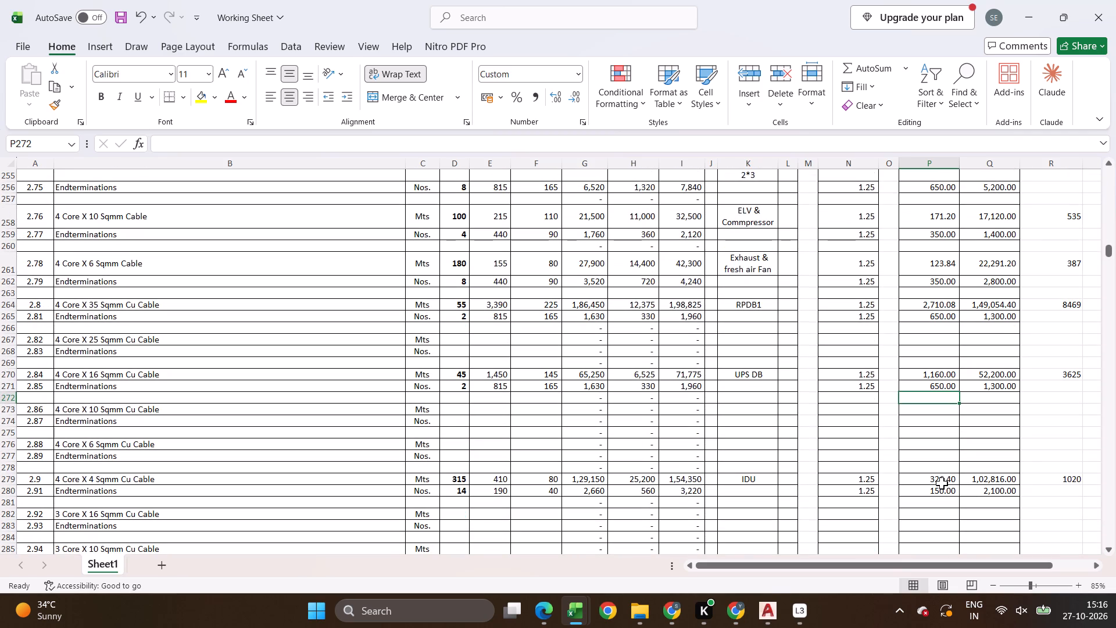
{"action": "left_click", "coordinate": [935, 491]}
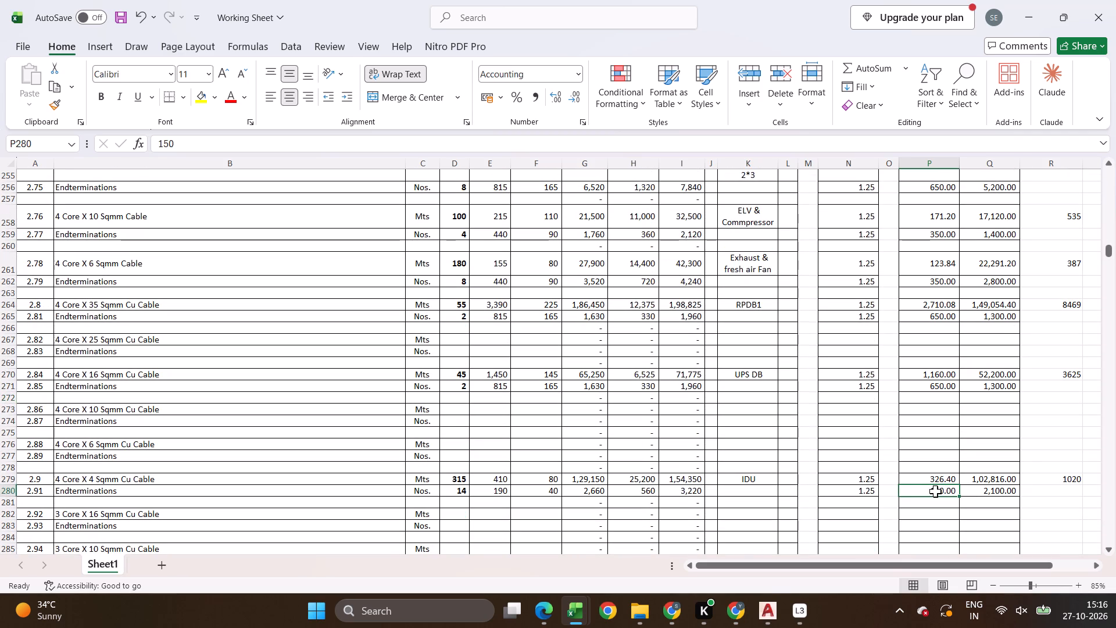
{"action": "type", "text": "250"}
{"action": "key", "text": "Return"}
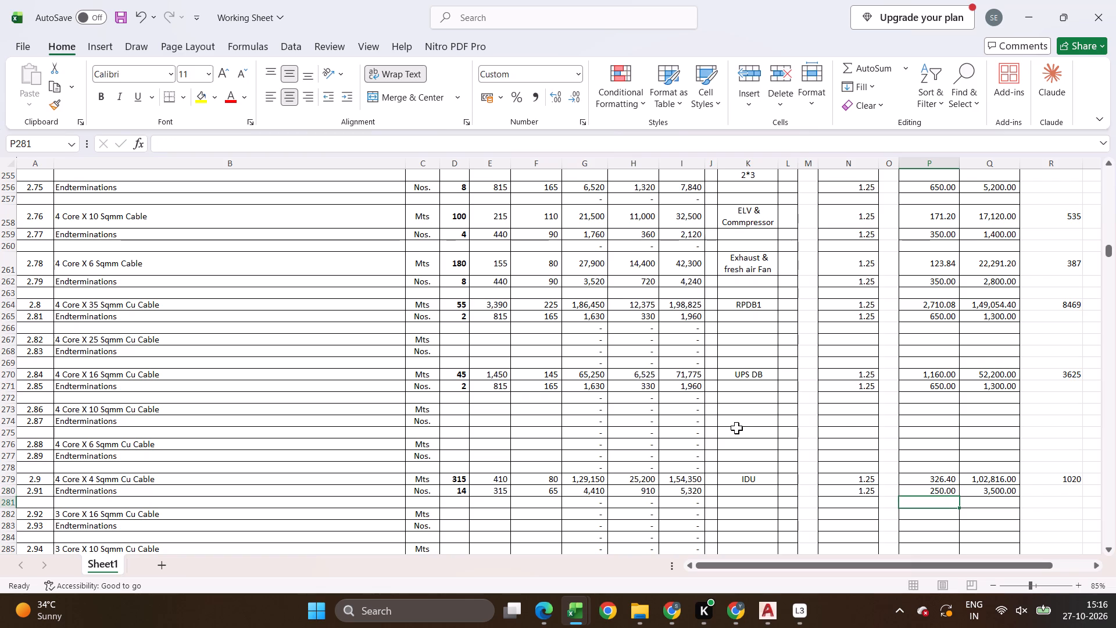
{"action": "scroll", "coordinate": [736, 428], "scroll_direction": "down", "scroll_amount": 2}
{"action": "left_click", "coordinate": [947, 527]}
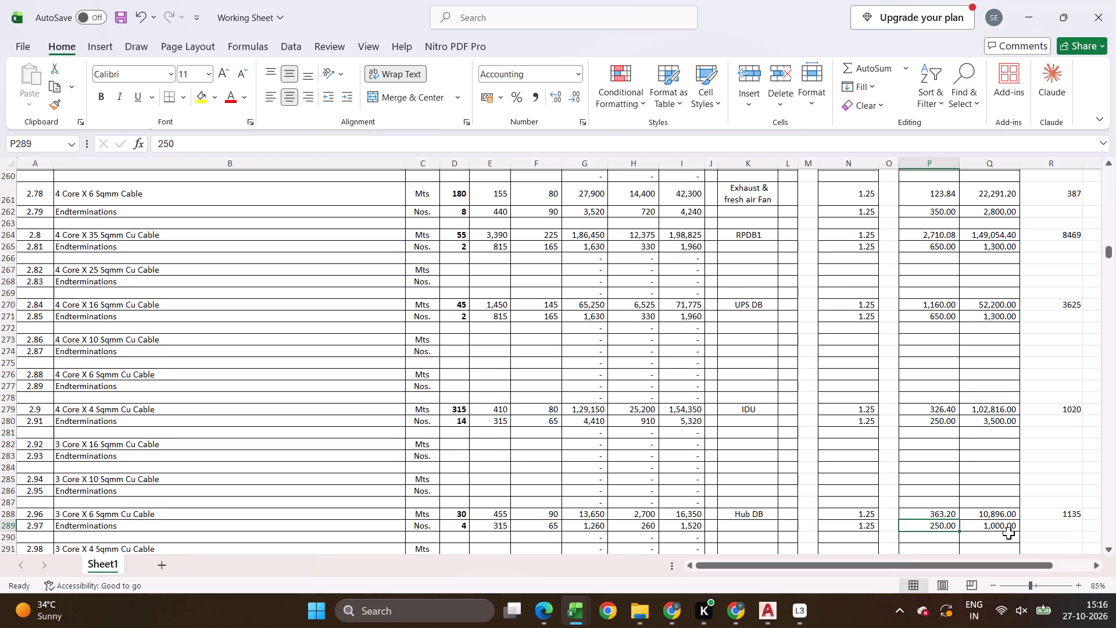
{"action": "type", "text": "200"}
{"action": "key", "text": "Return"}
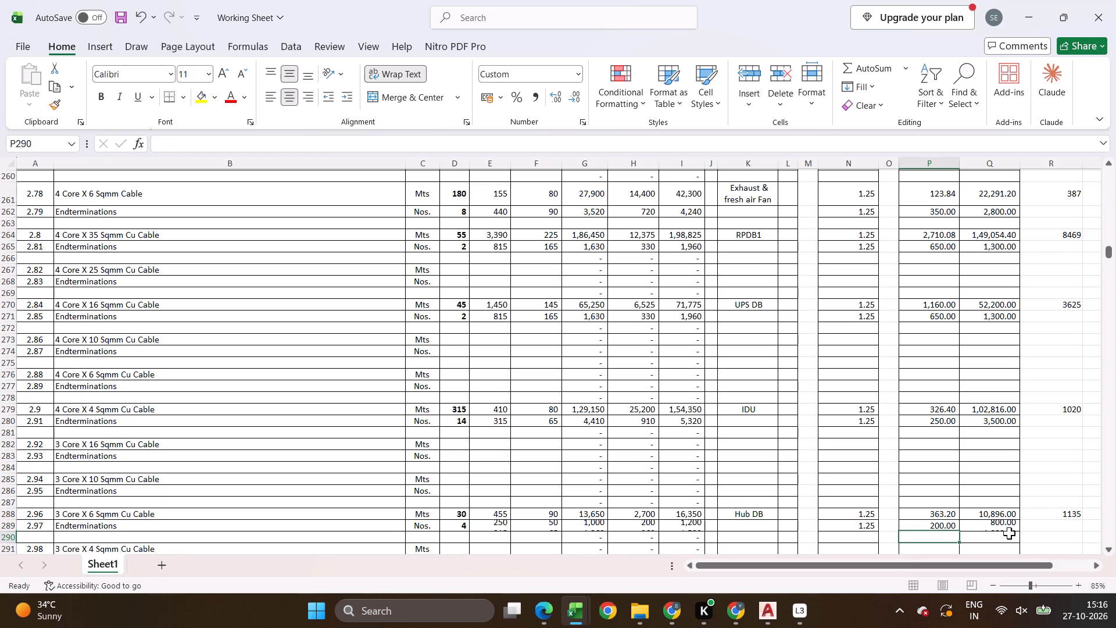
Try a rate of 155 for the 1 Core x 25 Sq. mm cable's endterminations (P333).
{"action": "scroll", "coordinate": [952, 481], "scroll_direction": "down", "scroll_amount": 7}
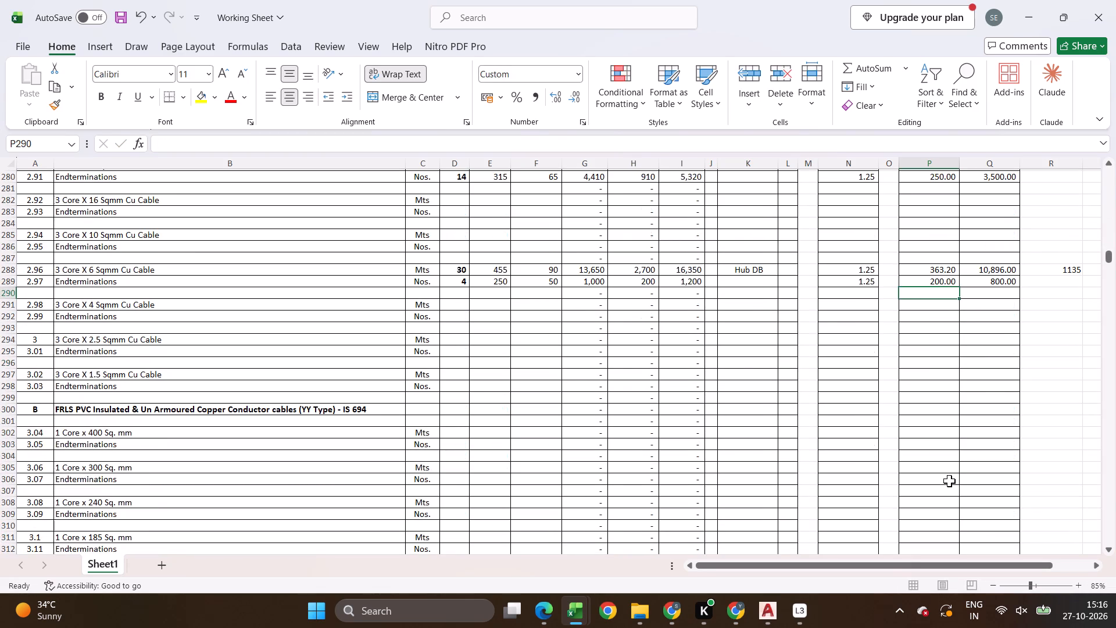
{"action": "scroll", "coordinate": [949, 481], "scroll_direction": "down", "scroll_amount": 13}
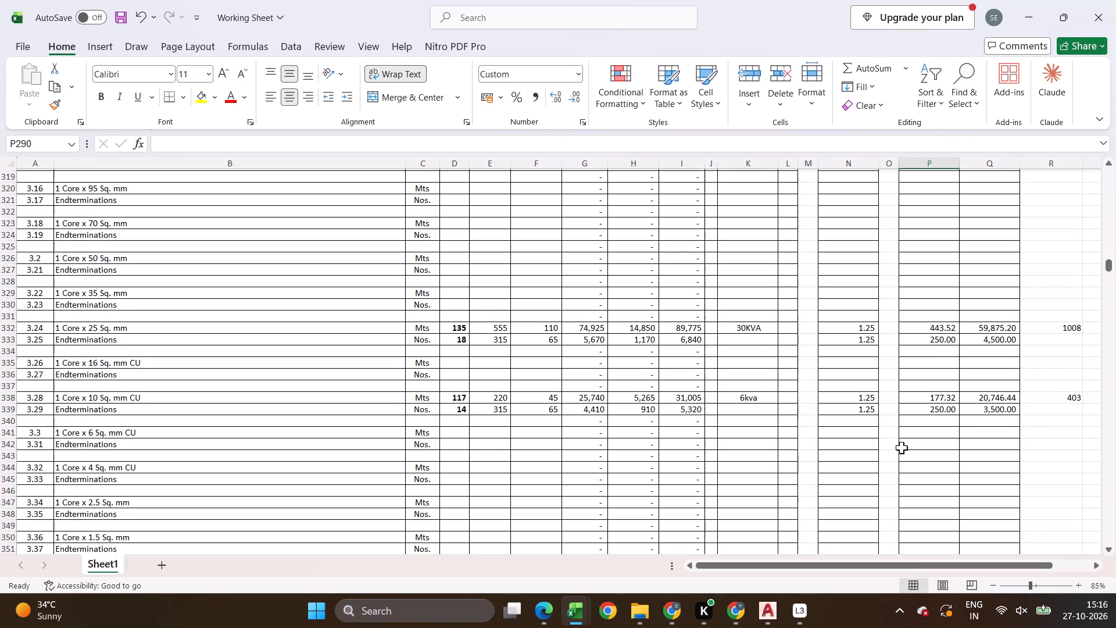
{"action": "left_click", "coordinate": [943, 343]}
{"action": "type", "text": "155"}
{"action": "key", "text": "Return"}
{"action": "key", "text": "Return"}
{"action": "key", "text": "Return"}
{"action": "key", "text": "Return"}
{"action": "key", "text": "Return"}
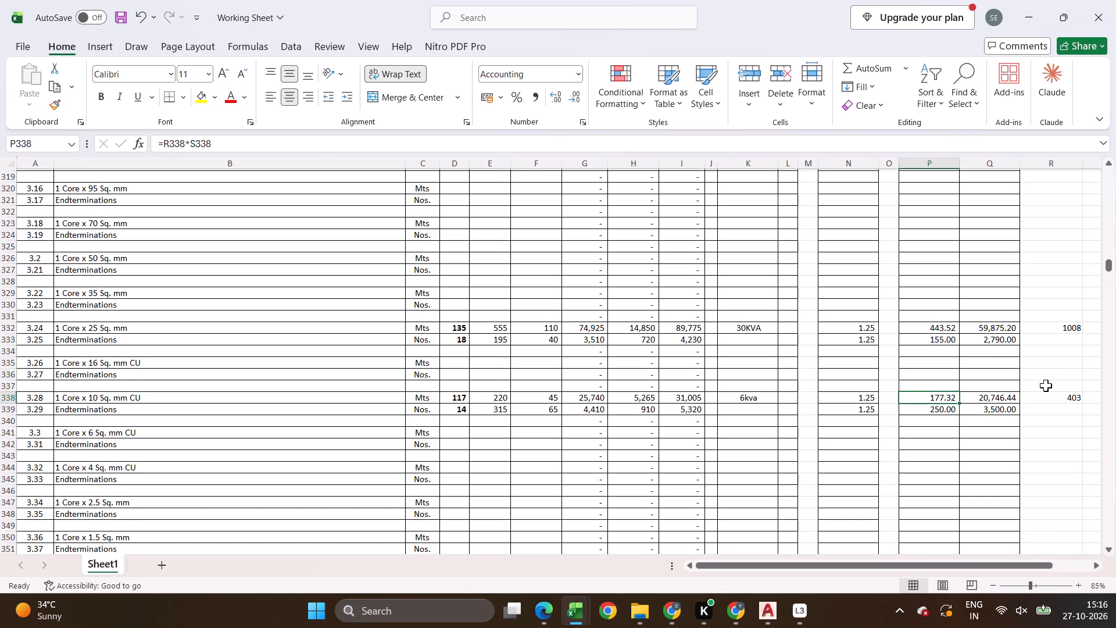
Enter endtermination rates of 350 for the 1 Core x 25 Sq. mm cable (P333) and 250 for the 1 Core x 10 Sq. mm CU cable (P339).
{"action": "left_click", "coordinate": [947, 335]}
{"action": "type", "text": "350"}
{"action": "key", "text": "Return"}
{"action": "key", "text": "Return"}
{"action": "key", "text": "Return"}
{"action": "key", "text": "Return"}
{"action": "key", "text": "Return"}
{"action": "key", "text": "Return"}
{"action": "type", "text": "250"}
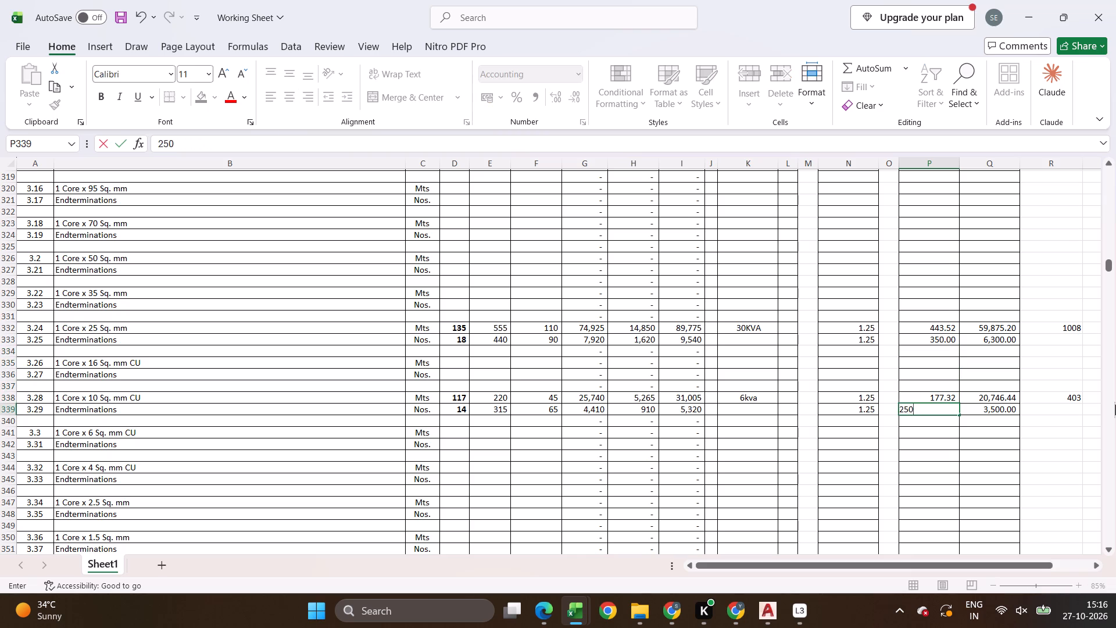
{"action": "key", "text": "Return"}
Set the column P rate for the 4 Core x 4 Sq. mm cable's endterminations (P375) to 250.
{"action": "scroll", "coordinate": [1114, 402], "scroll_direction": "up", "scroll_amount": 2}
{"action": "scroll", "coordinate": [742, 403], "scroll_direction": "down", "scroll_amount": 1}
{"action": "scroll", "coordinate": [741, 407], "scroll_direction": "up", "scroll_amount": 1}
{"action": "scroll", "coordinate": [741, 407], "scroll_direction": "down", "scroll_amount": 6}
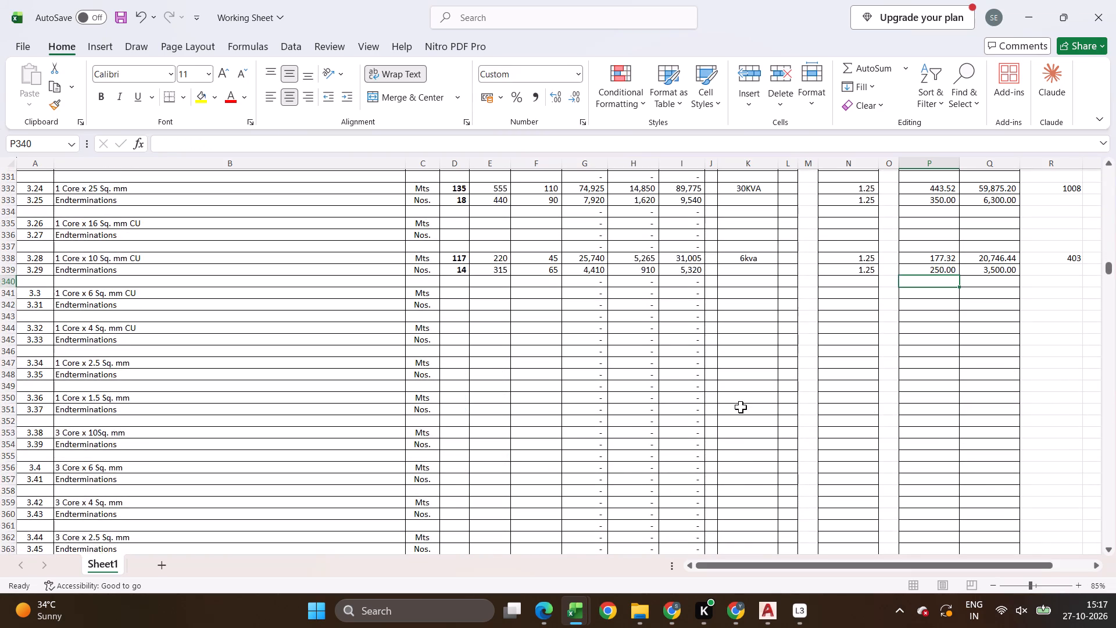
{"action": "scroll", "coordinate": [741, 407], "scroll_direction": "down", "scroll_amount": 6}
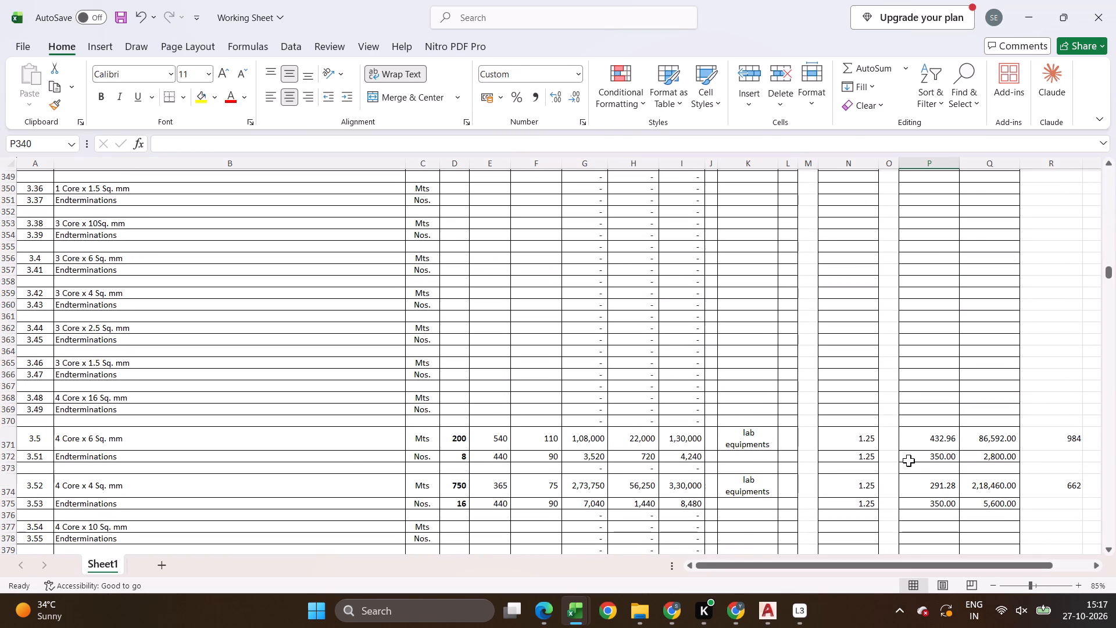
{"action": "left_click", "coordinate": [918, 456]}
{"action": "left_click", "coordinate": [942, 504]}
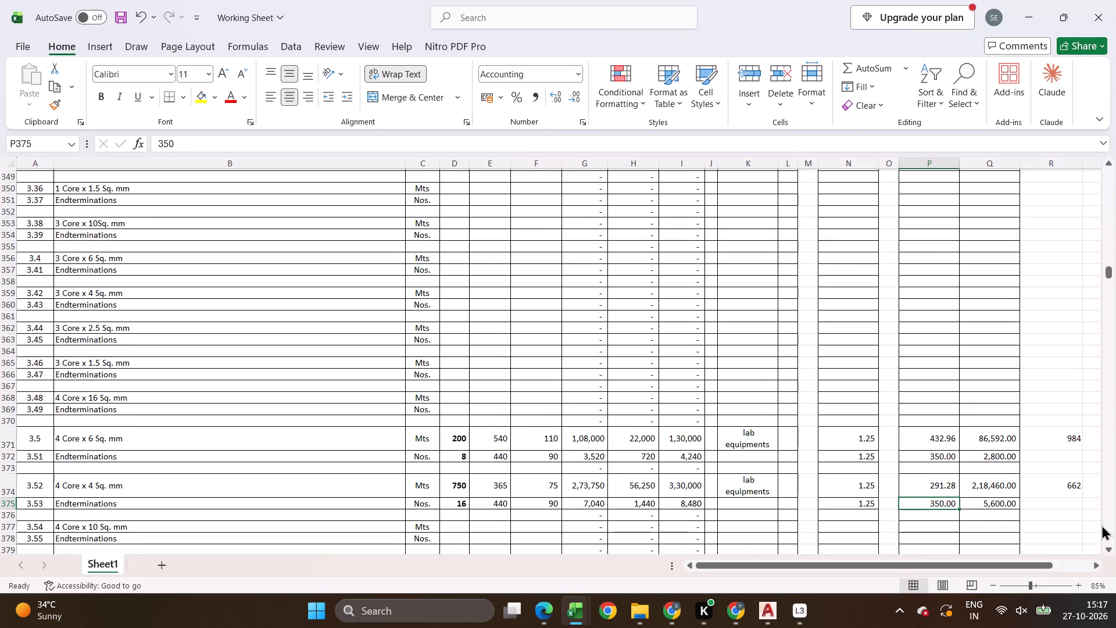
{"action": "type", "text": "250"}
{"action": "key", "text": "Return"}
Set the column P rate for the armoured 3 Core x 4 Sq. mm cable's endterminations (P395) to 200.
{"action": "scroll", "coordinate": [1101, 524], "scroll_direction": "up", "scroll_amount": 1}
{"action": "scroll", "coordinate": [834, 506], "scroll_direction": "down", "scroll_amount": 6}
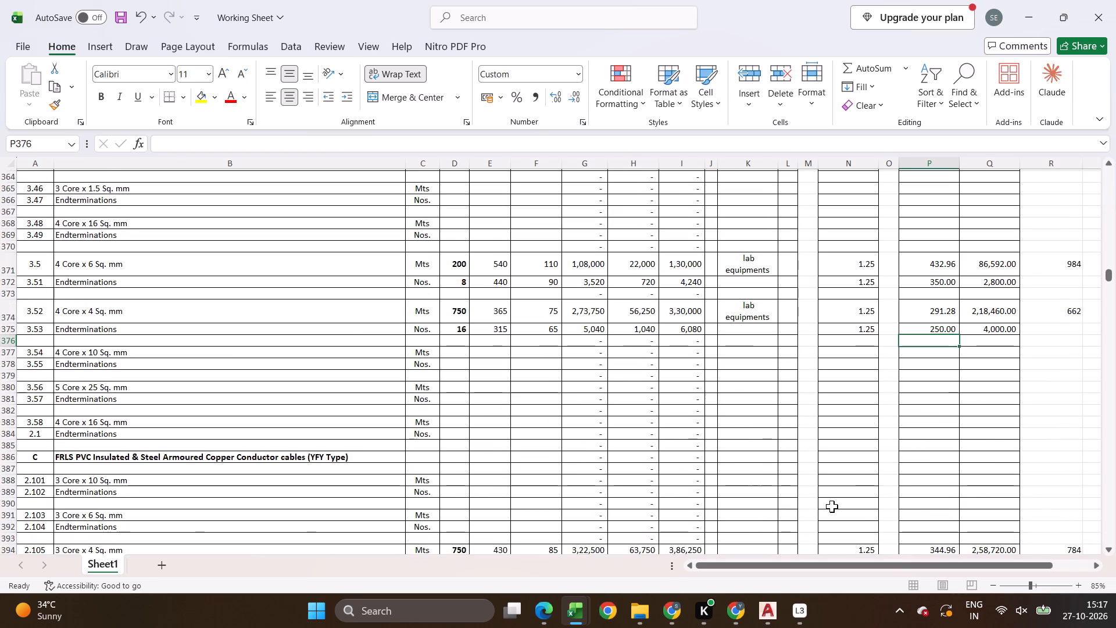
{"action": "scroll", "coordinate": [832, 506], "scroll_direction": "down", "scroll_amount": 3}
{"action": "left_click", "coordinate": [917, 470]}
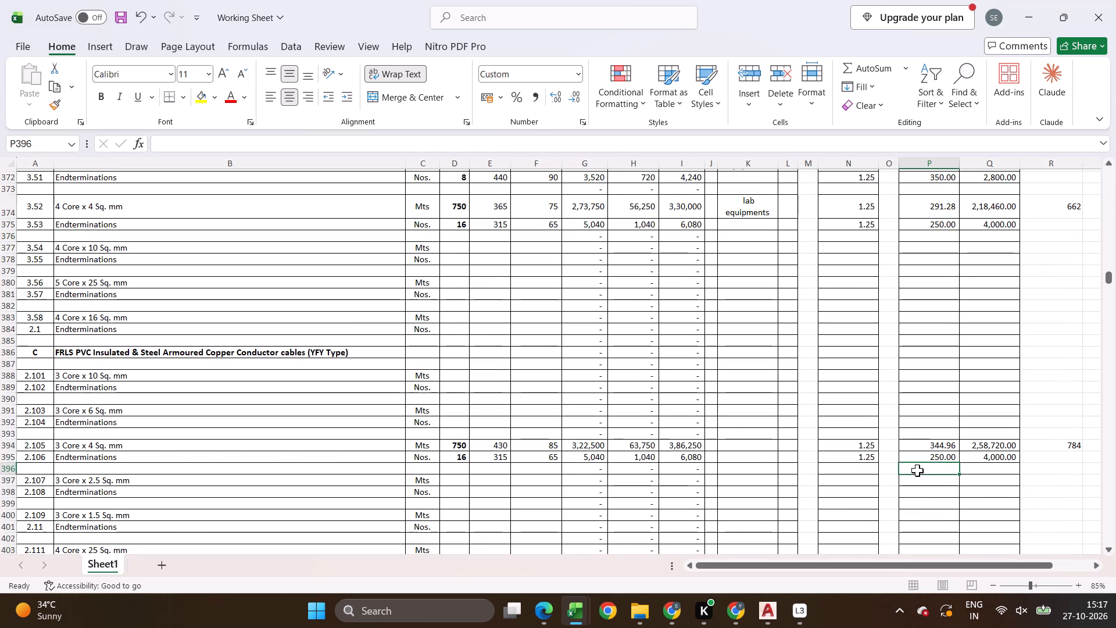
{"action": "left_click", "coordinate": [929, 459]}
{"action": "type", "text": "200"}
{"action": "key", "text": "Return"}
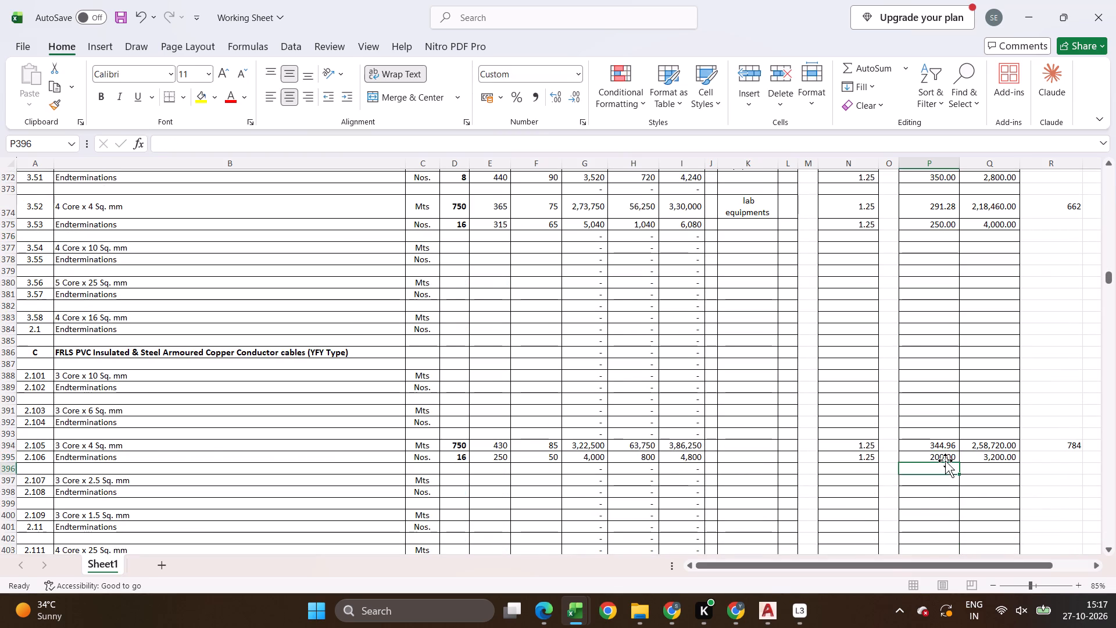
Change the multiplier in the 8 Way TPN MCB DB's installation rate formula (F482) to 0.14.
{"action": "scroll", "coordinate": [686, 468], "scroll_direction": "down", "scroll_amount": 10}
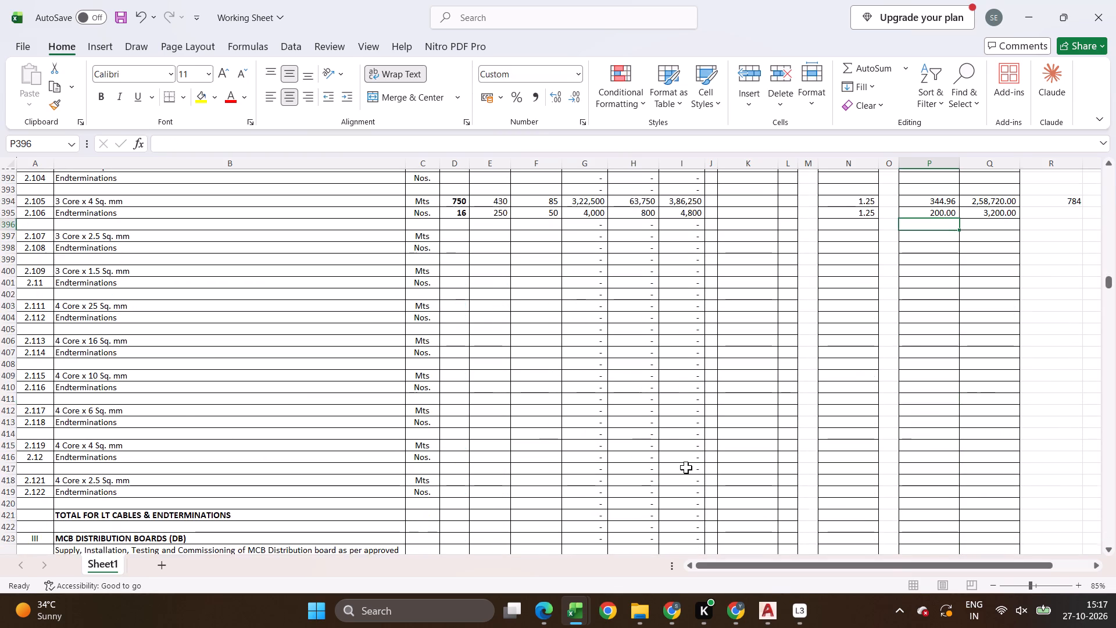
{"action": "scroll", "coordinate": [686, 468], "scroll_direction": "down", "scroll_amount": 15}
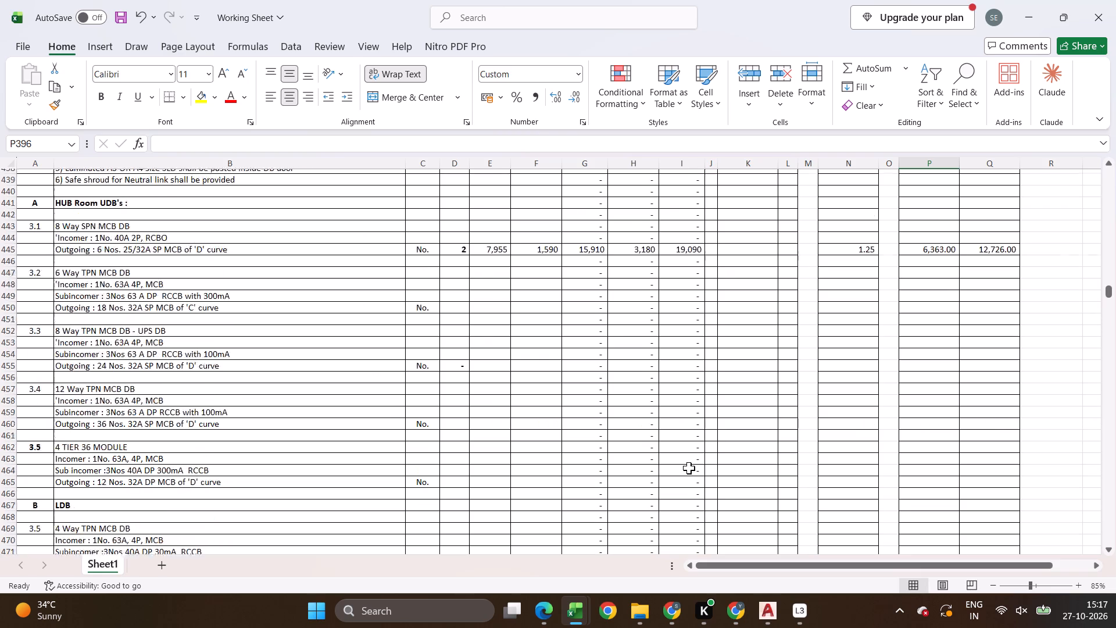
{"action": "scroll", "coordinate": [689, 468], "scroll_direction": "down", "scroll_amount": 7}
{"action": "left_click", "coordinate": [551, 401]}
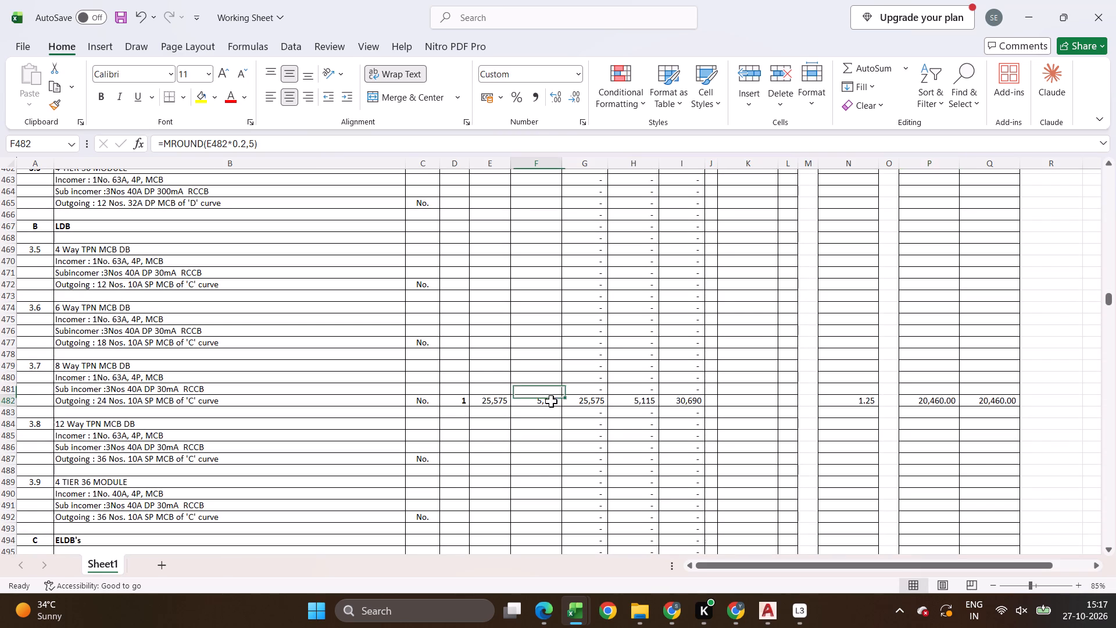
{"action": "left_click", "coordinate": [245, 144]}
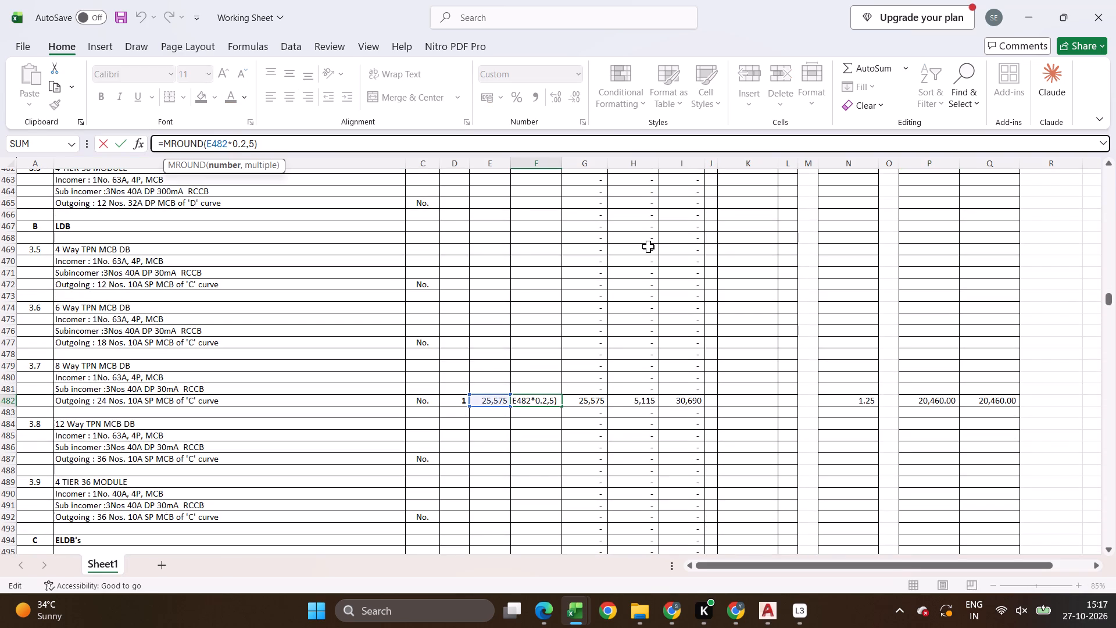
{"action": "key", "text": "BackSpace"}
{"action": "type", "text": "14"}
{"action": "key", "text": "Return"}
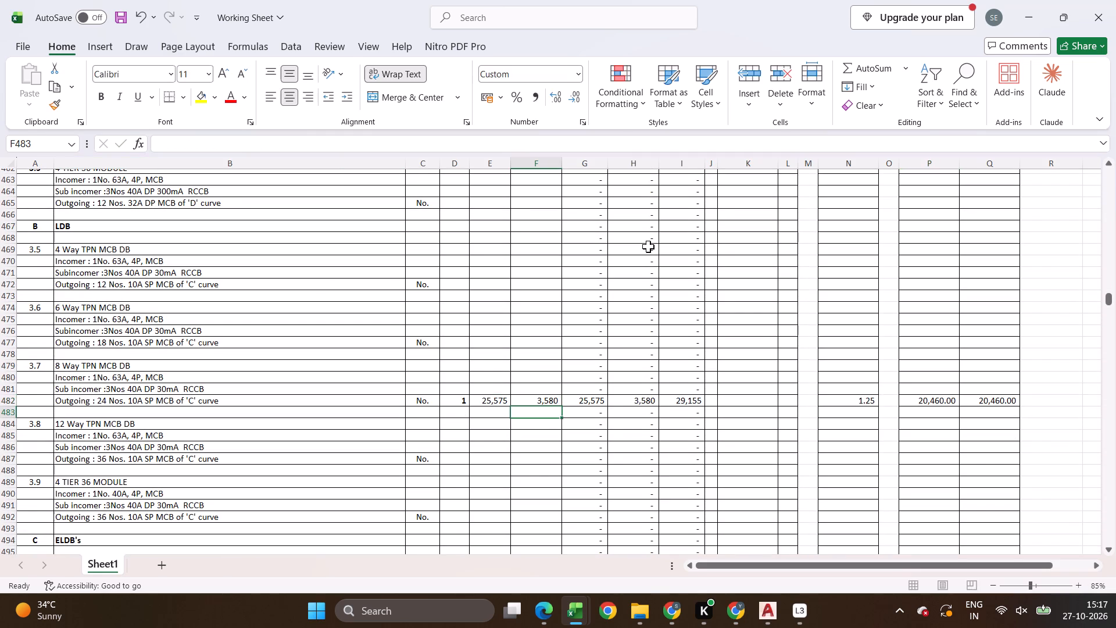
Copy the 8 Way TPN MCB DB's installation rate formula (F482) to the priced DBs in F553, F581, F593 and F607.
{"action": "key", "text": "Up"}
{"action": "key", "text": "ctrl+c"}
{"action": "key", "text": "ctrl+Down"}
{"action": "key", "text": "ctrl+v"}
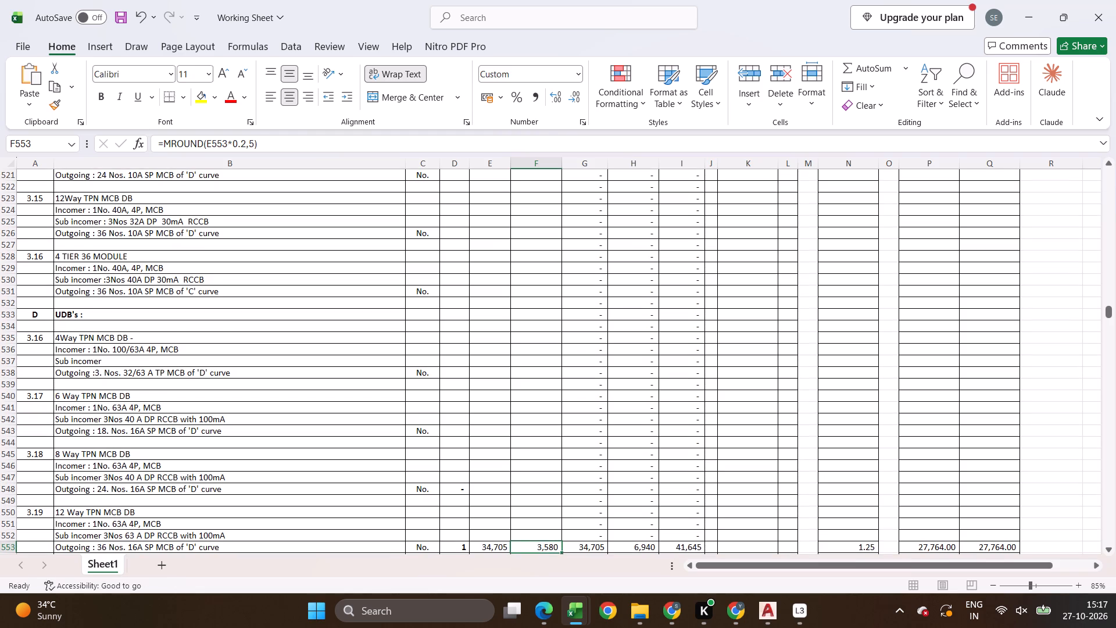
{"action": "key", "text": "ctrl+Down"}
{"action": "key", "text": "ctrl+v"}
{"action": "key", "text": "ctrl+Down"}
{"action": "key", "text": "ctrl+v"}
{"action": "key", "text": "ctrl+Down"}
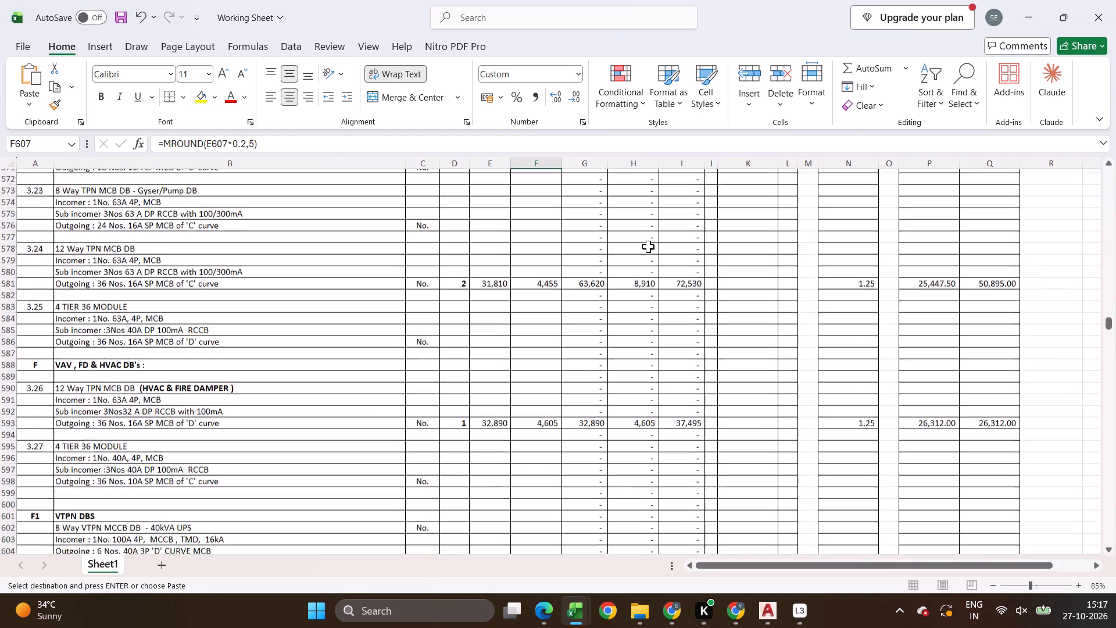
{"action": "key", "text": "ctrl+v"}
Paste the same 0.14 installation rate formula for the indoor 4P MCB box items in F623, F625 and F627.
{"action": "key", "text": "ctrl+Down"}
{"action": "key", "text": "ctrl+v"}
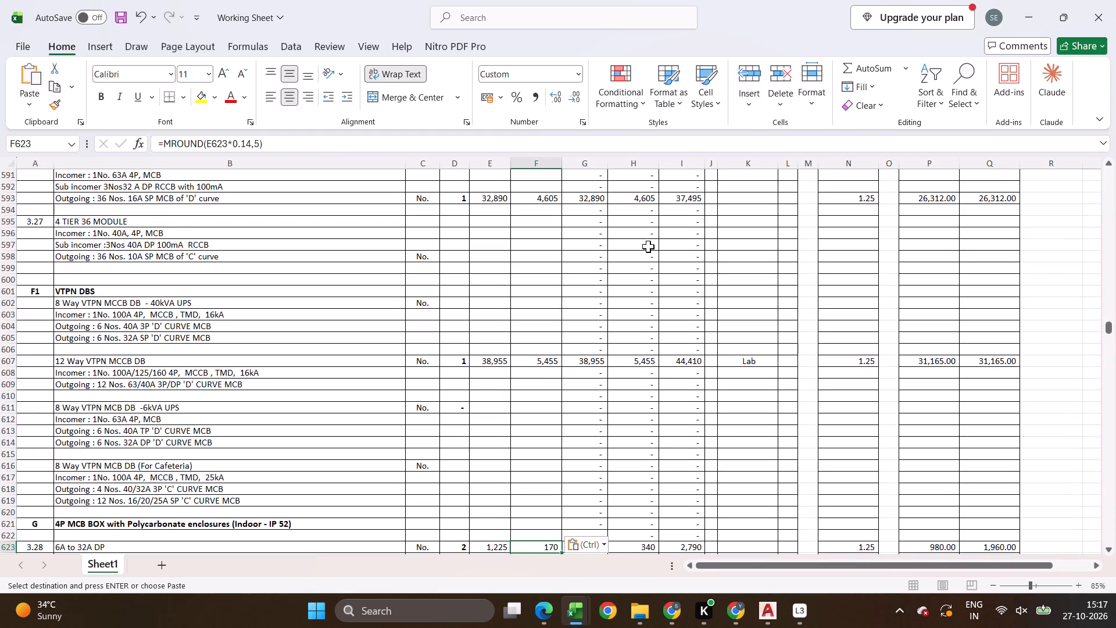
{"action": "key", "text": "ctrl+Down"}
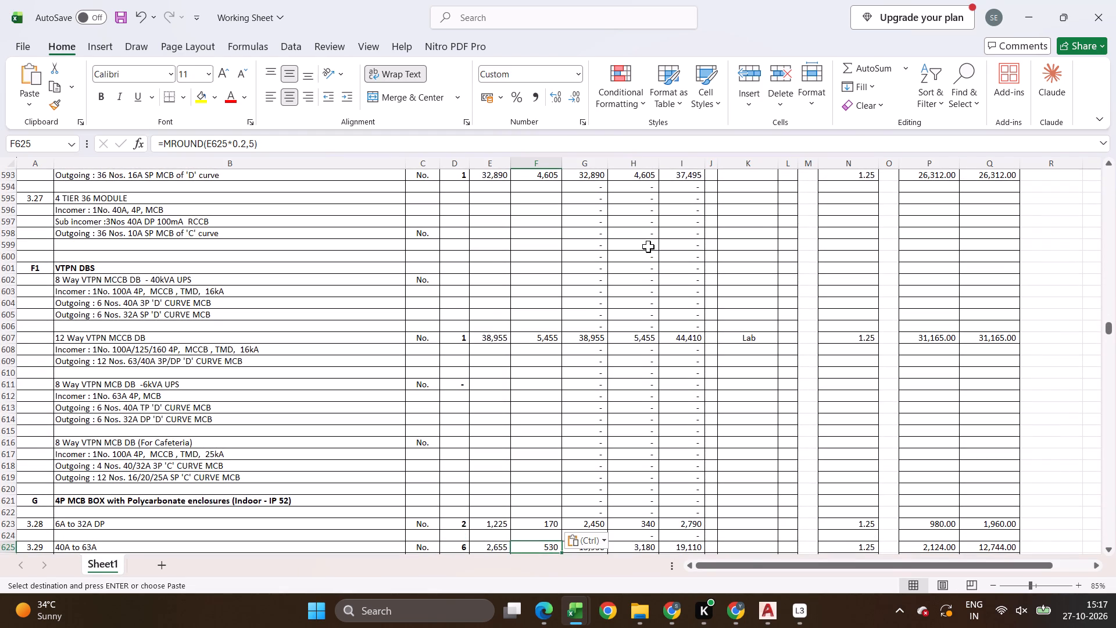
{"action": "key", "text": "ctrl+v"}
{"action": "key", "text": "ctrl+Down"}
{"action": "key", "text": "ctrl+v"}
Change the multiplier in the 400A MCCB's installation rate formula (F627) to 0.1.
{"action": "key", "text": "ctrl+Down"}
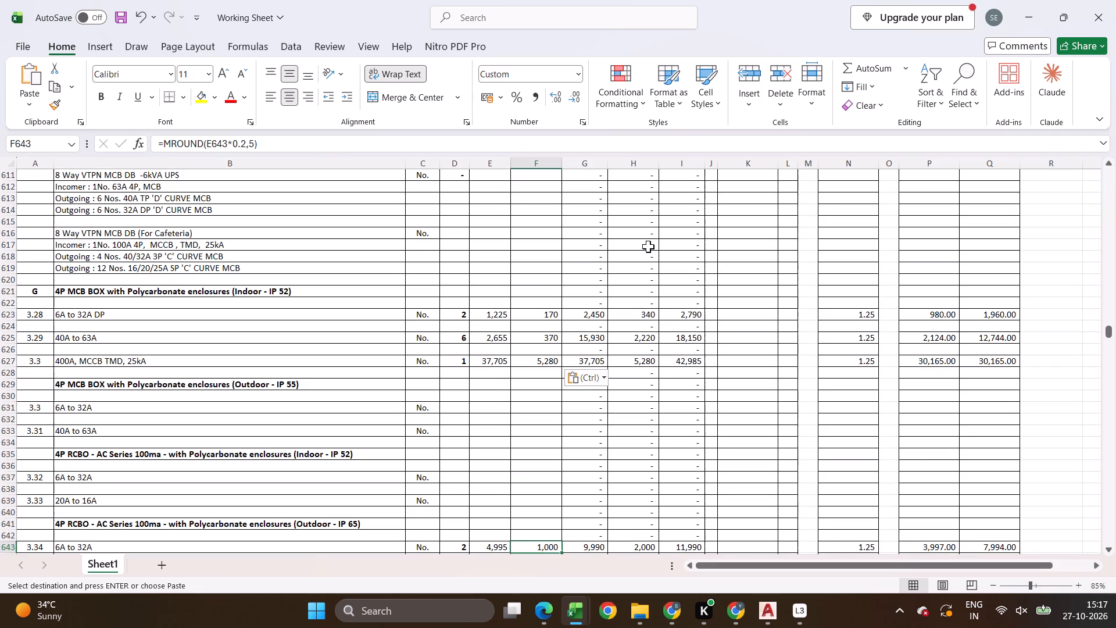
{"action": "key", "text": "ctrl+Up"}
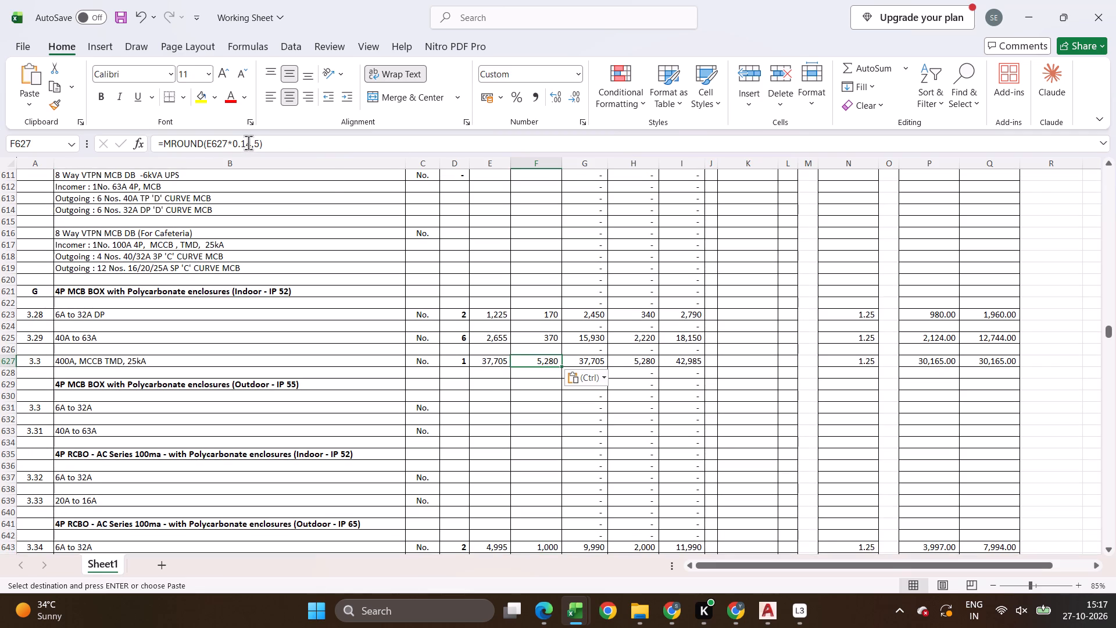
{"action": "left_click", "coordinate": [248, 142]}
{"action": "key", "text": "Delete"}
{"action": "key", "text": "Return"}
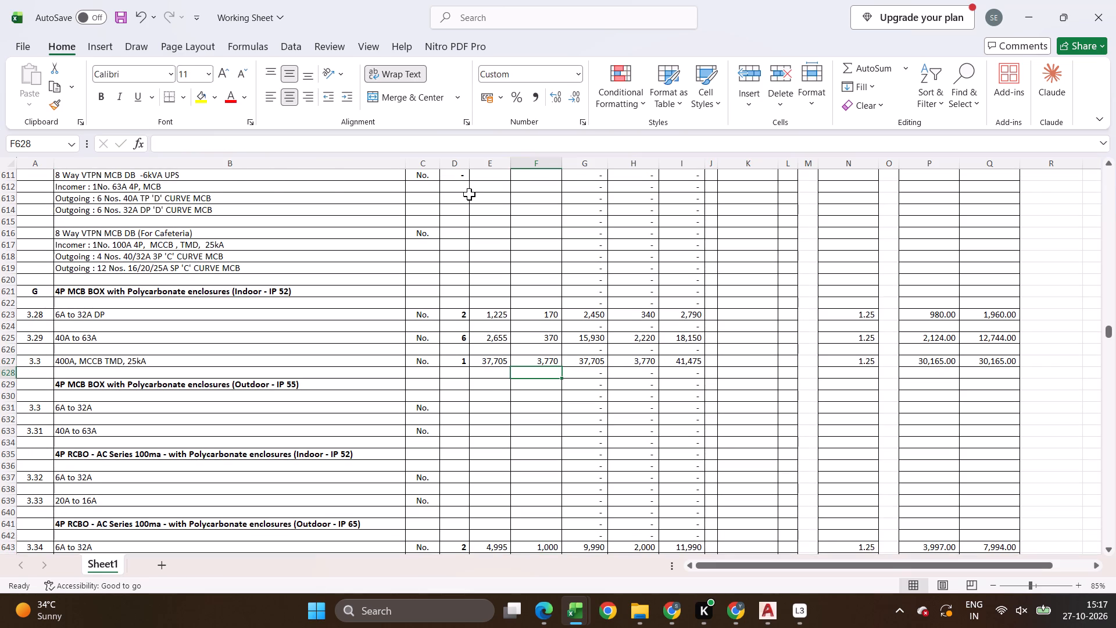
Review the installation rates from the outdoor RCBOs through circuit wiring, and inspect the primary light point's rate formula (F706).
{"action": "scroll", "coordinate": [551, 322], "scroll_direction": "down", "scroll_amount": 3}
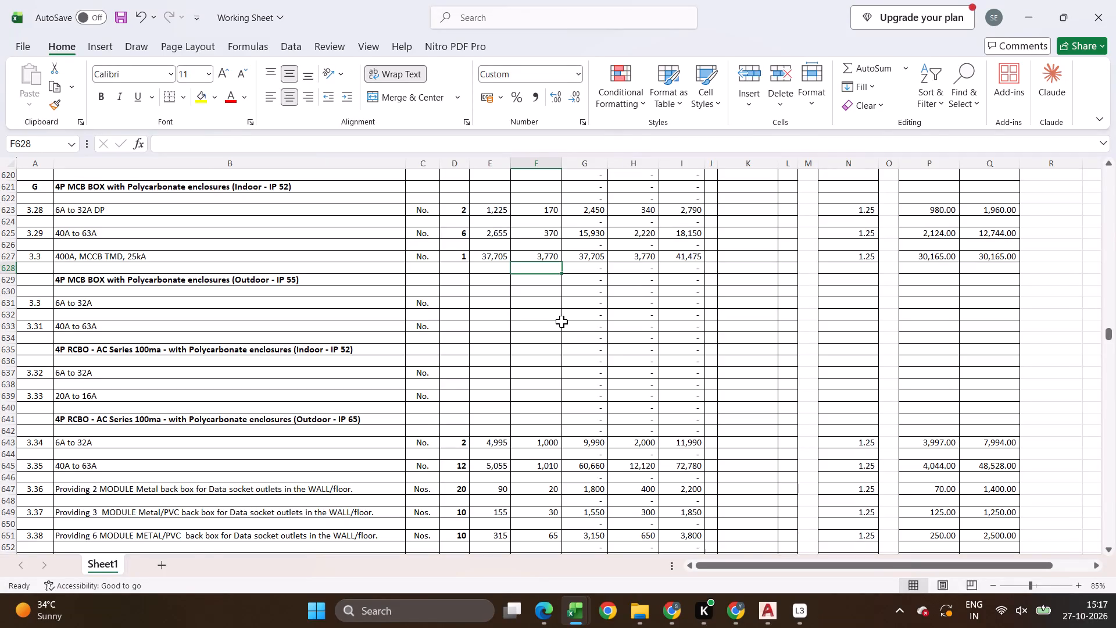
{"action": "scroll", "coordinate": [567, 350], "scroll_direction": "down", "scroll_amount": 5}
{"action": "scroll", "coordinate": [602, 383], "scroll_direction": "down", "scroll_amount": 11}
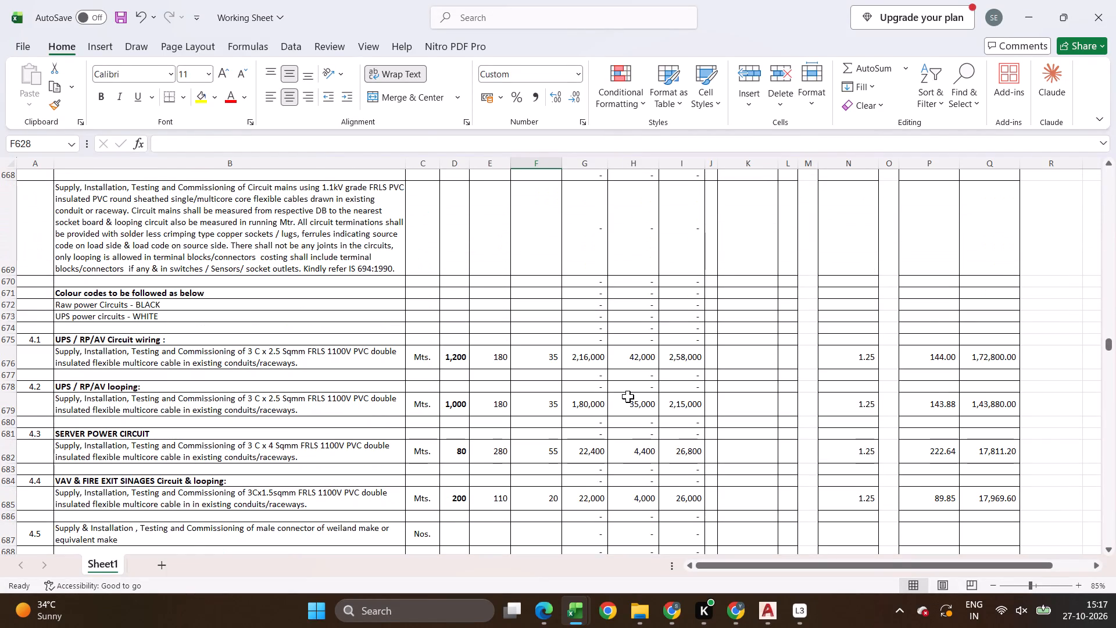
{"action": "scroll", "coordinate": [628, 397], "scroll_direction": "down", "scroll_amount": 5}
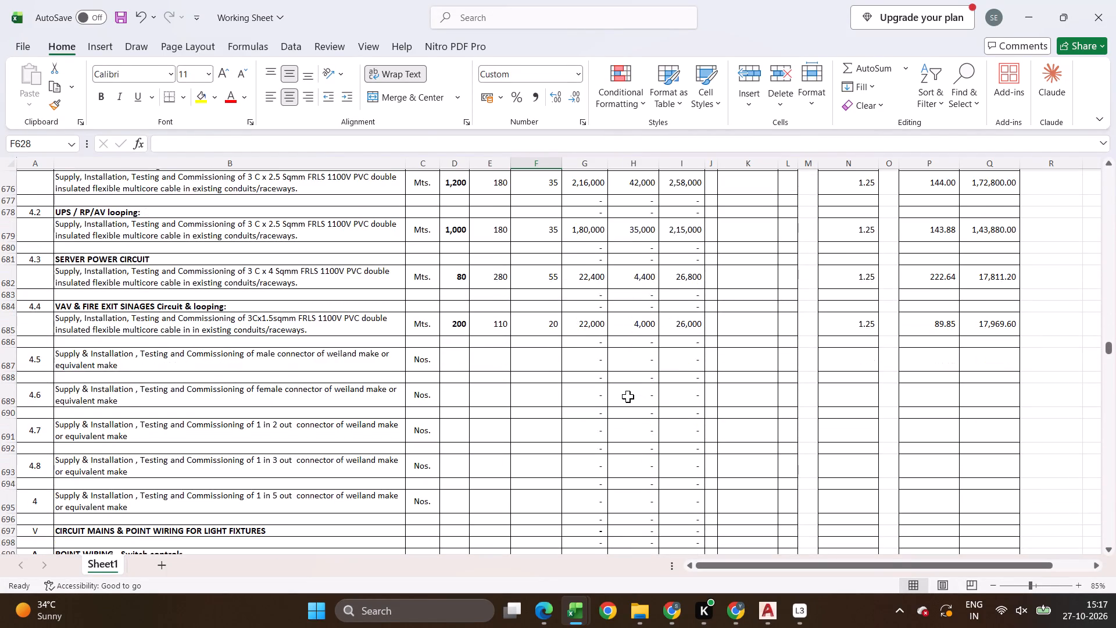
{"action": "scroll", "coordinate": [628, 397], "scroll_direction": "down", "scroll_amount": 11}
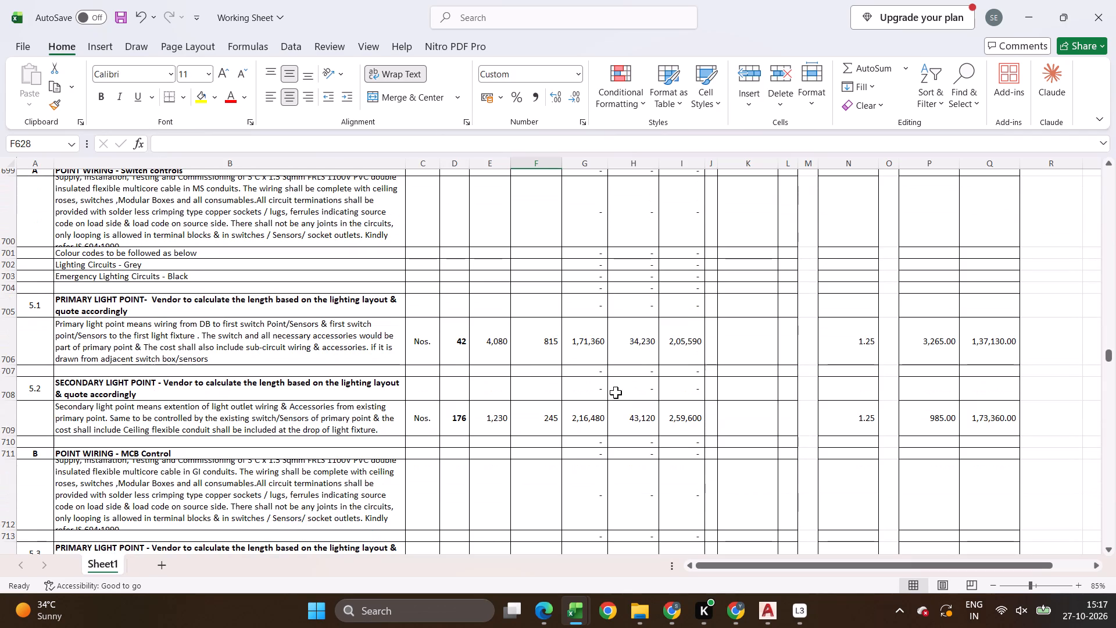
{"action": "left_click", "coordinate": [533, 370]}
{"action": "left_click", "coordinate": [536, 355]}
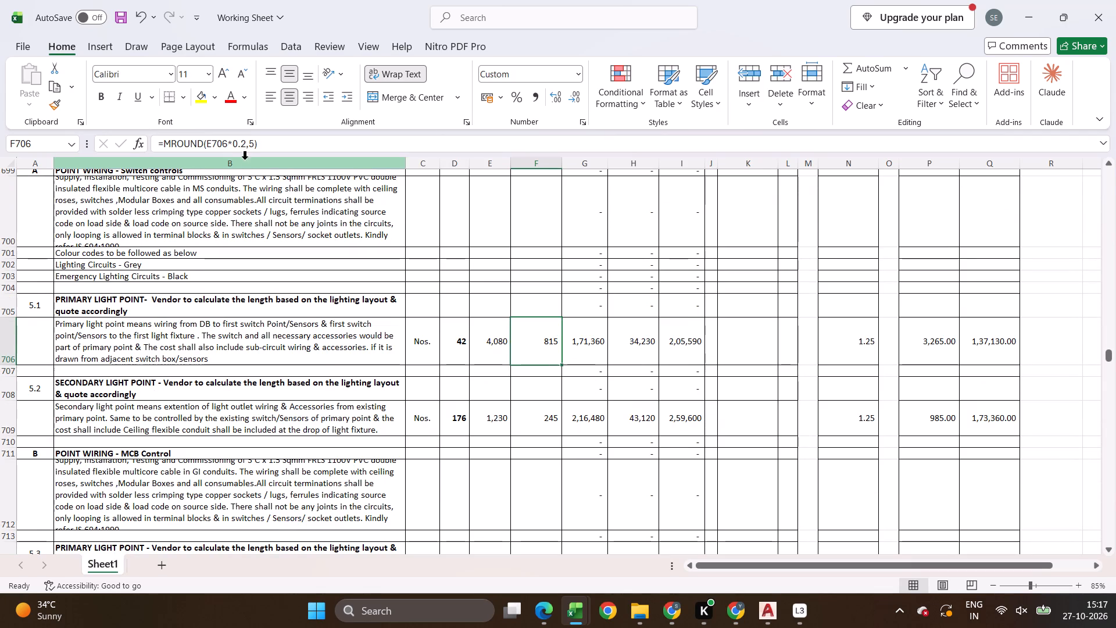
Review the installation rates for the remaining point wiring, conduits, switch sockets and industrial sockets down to the floor service boxes.
{"action": "scroll", "coordinate": [791, 348], "scroll_direction": "down", "scroll_amount": 6}
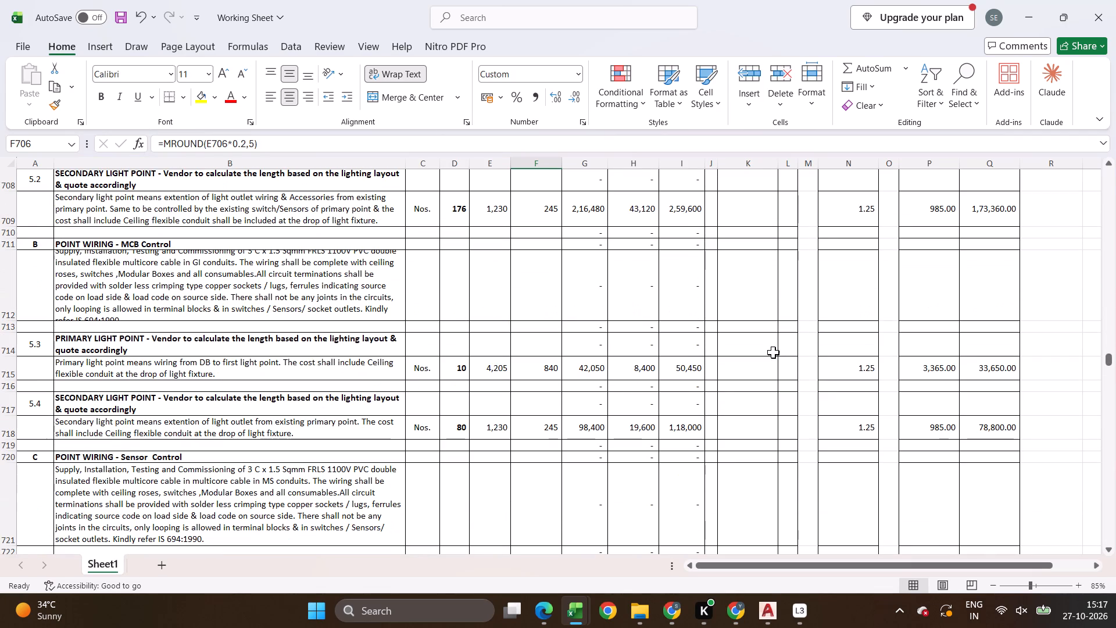
{"action": "scroll", "coordinate": [504, 477], "scroll_direction": "up", "scroll_amount": 3}
{"action": "scroll", "coordinate": [504, 477], "scroll_direction": "down", "scroll_amount": 4}
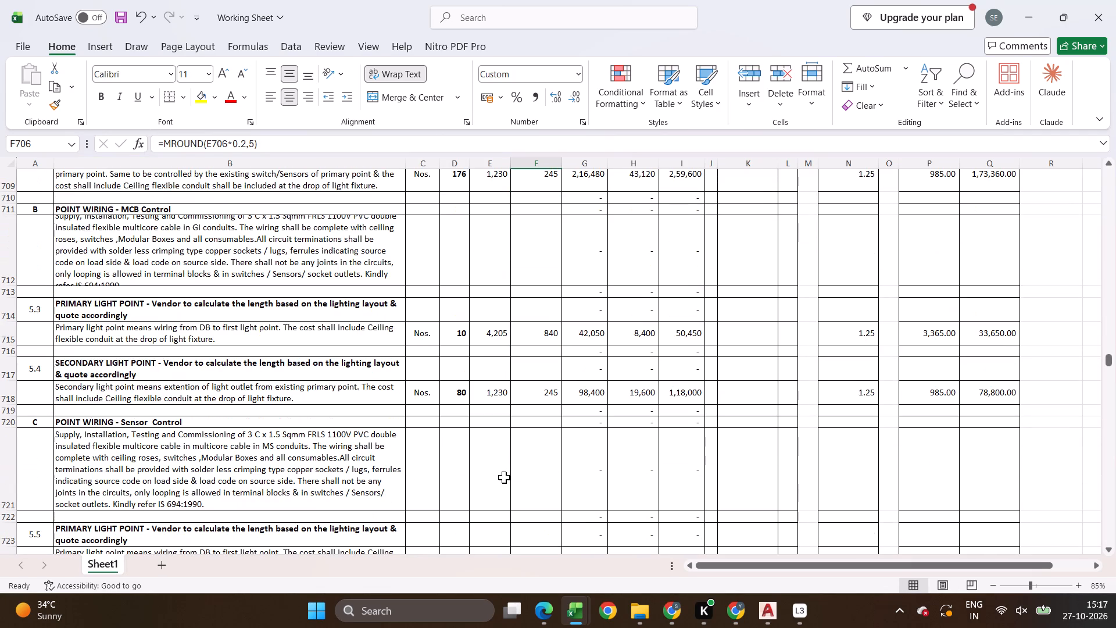
{"action": "scroll", "coordinate": [504, 477], "scroll_direction": "down", "scroll_amount": 10}
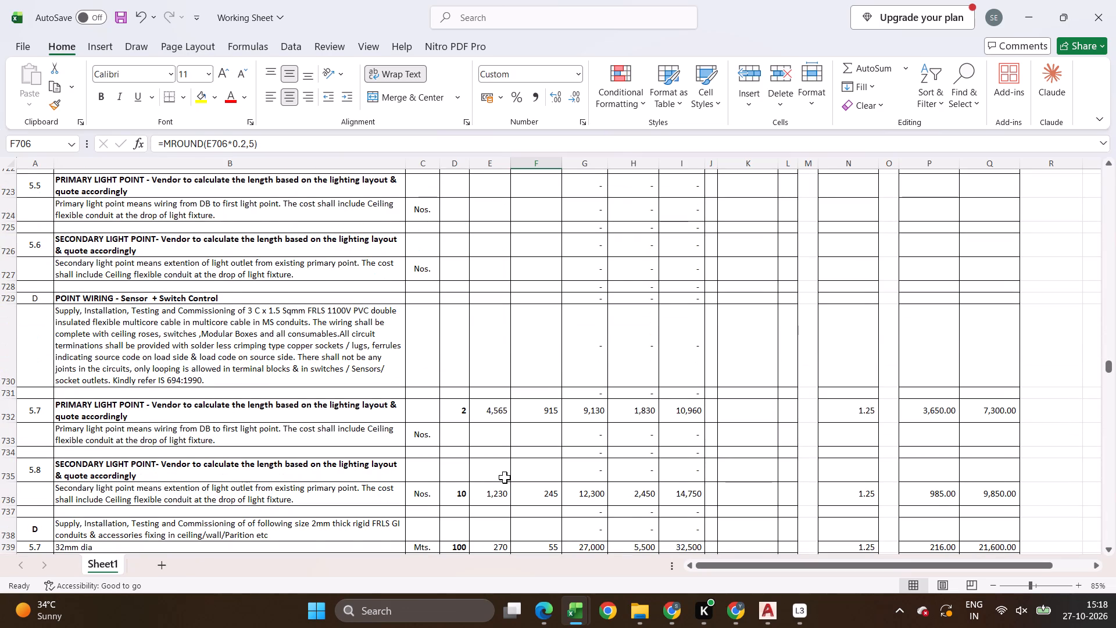
{"action": "scroll", "coordinate": [505, 477], "scroll_direction": "down", "scroll_amount": 15}
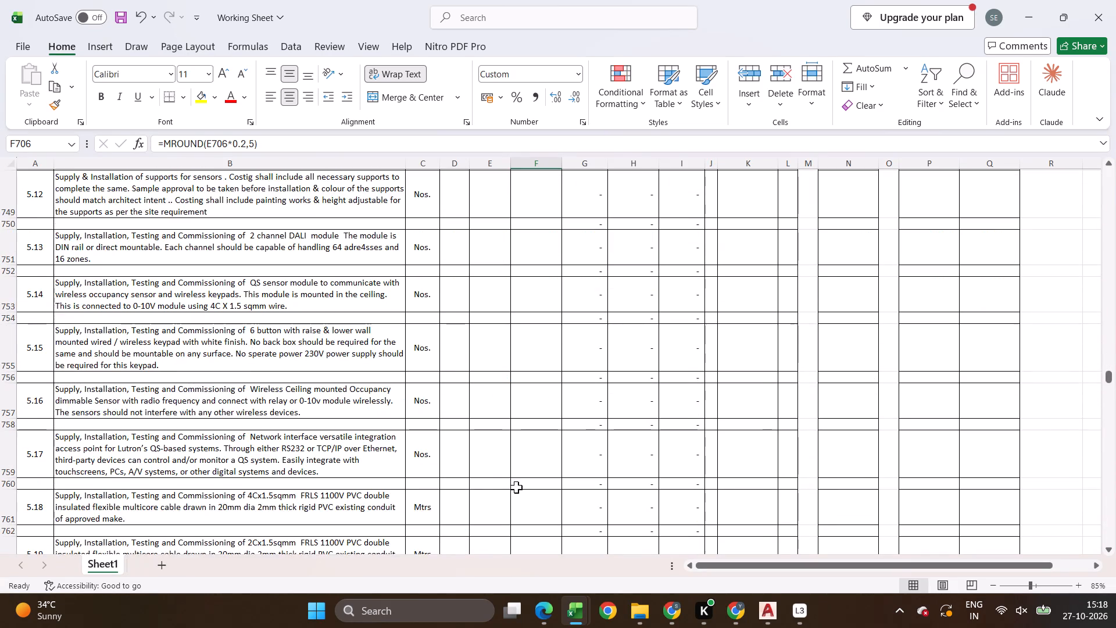
{"action": "scroll", "coordinate": [520, 482], "scroll_direction": "down", "scroll_amount": 20}
{"action": "scroll", "coordinate": [520, 482], "scroll_direction": "down", "scroll_amount": 4}
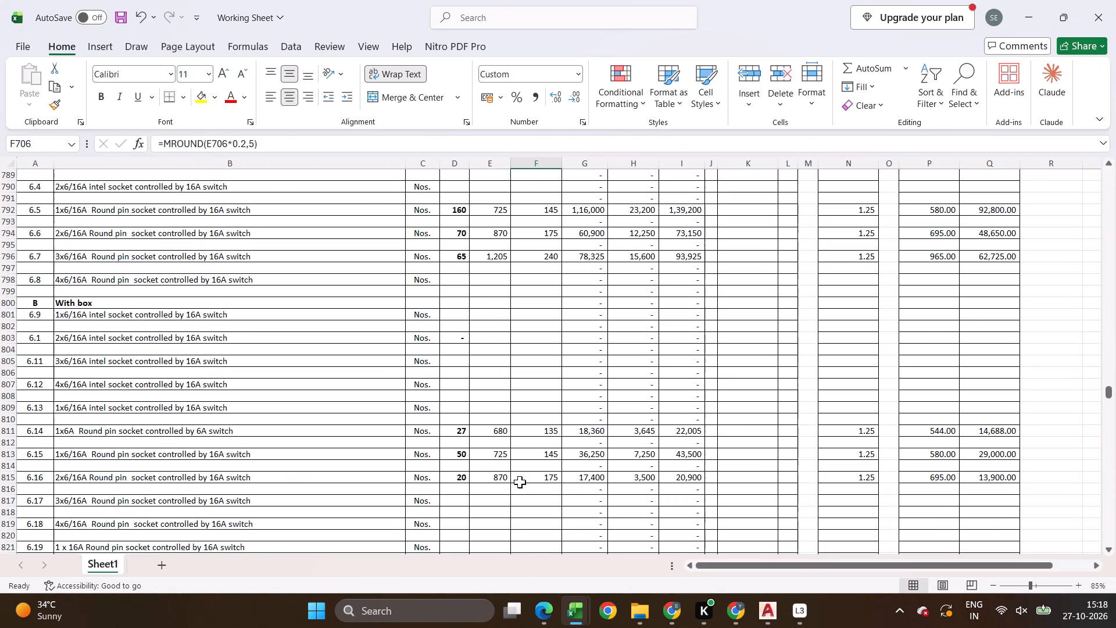
{"action": "scroll", "coordinate": [520, 482], "scroll_direction": "down", "scroll_amount": 11}
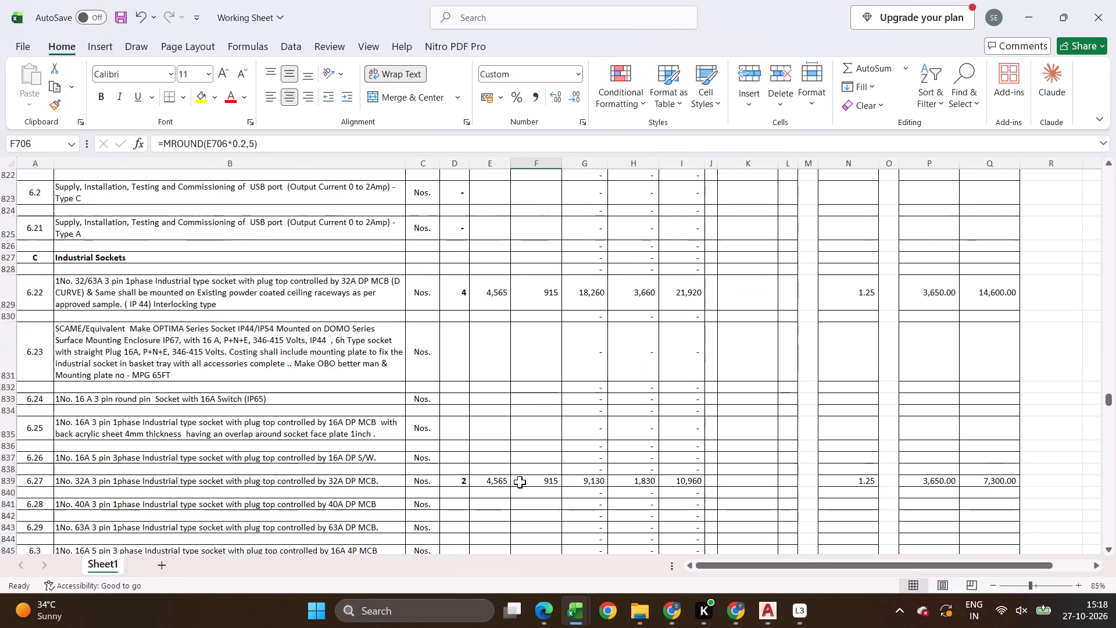
{"action": "scroll", "coordinate": [521, 481], "scroll_direction": "down", "scroll_amount": 12}
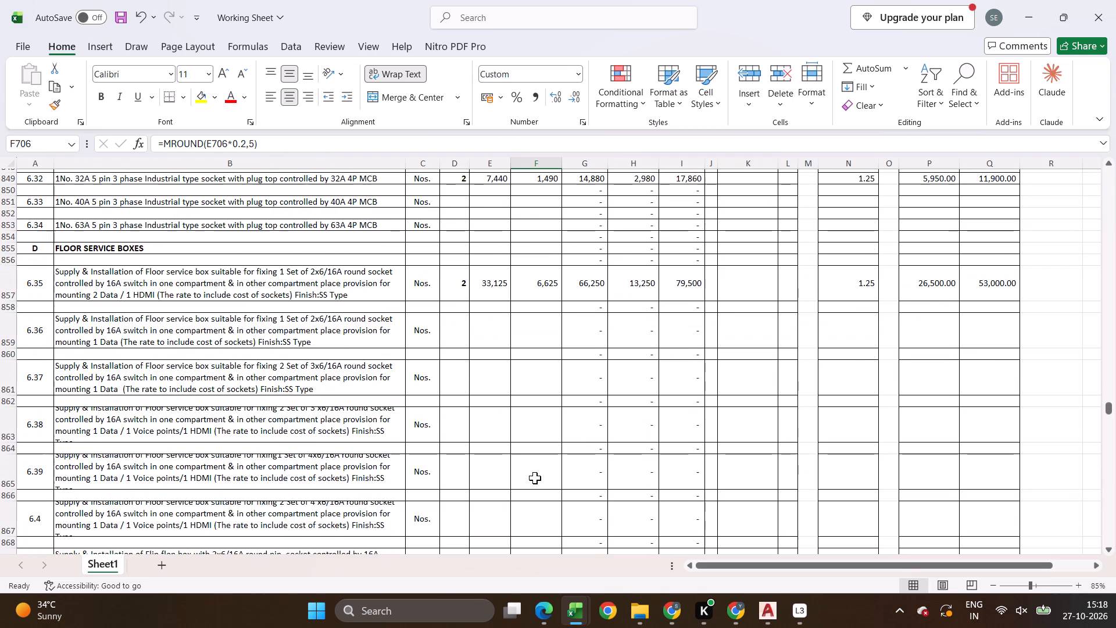
Change the multiplier in the item 6.35 floor service box's installation rate formula (F857) to 0.05.
{"action": "left_click", "coordinate": [537, 293]}
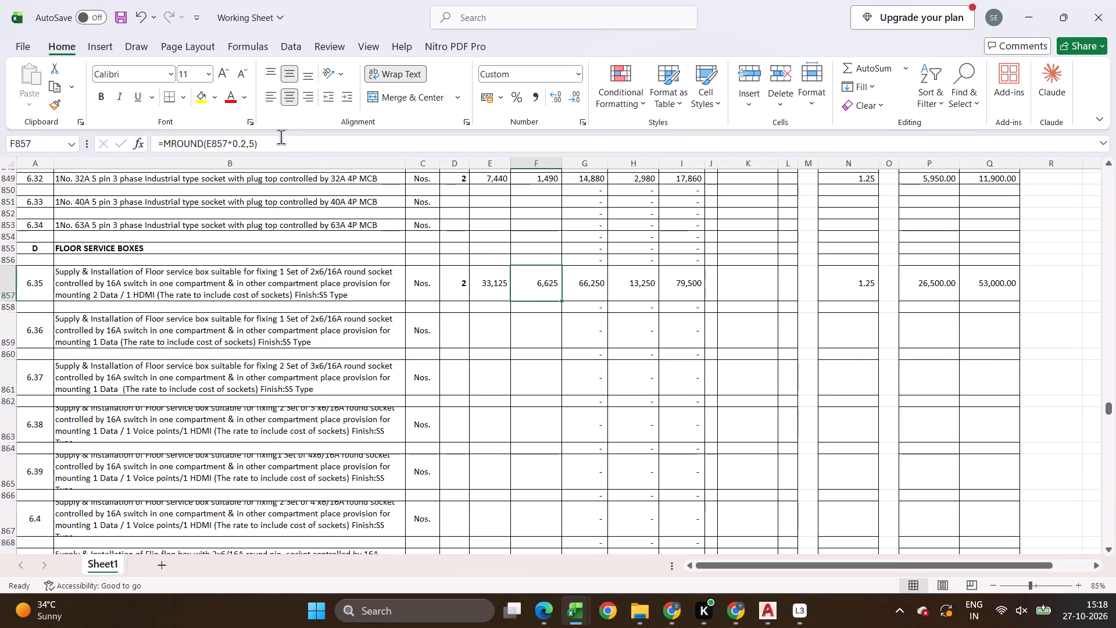
{"action": "left_click", "coordinate": [244, 135]}
{"action": "key", "text": "BackSpace"}
{"action": "type", "text": "05"}
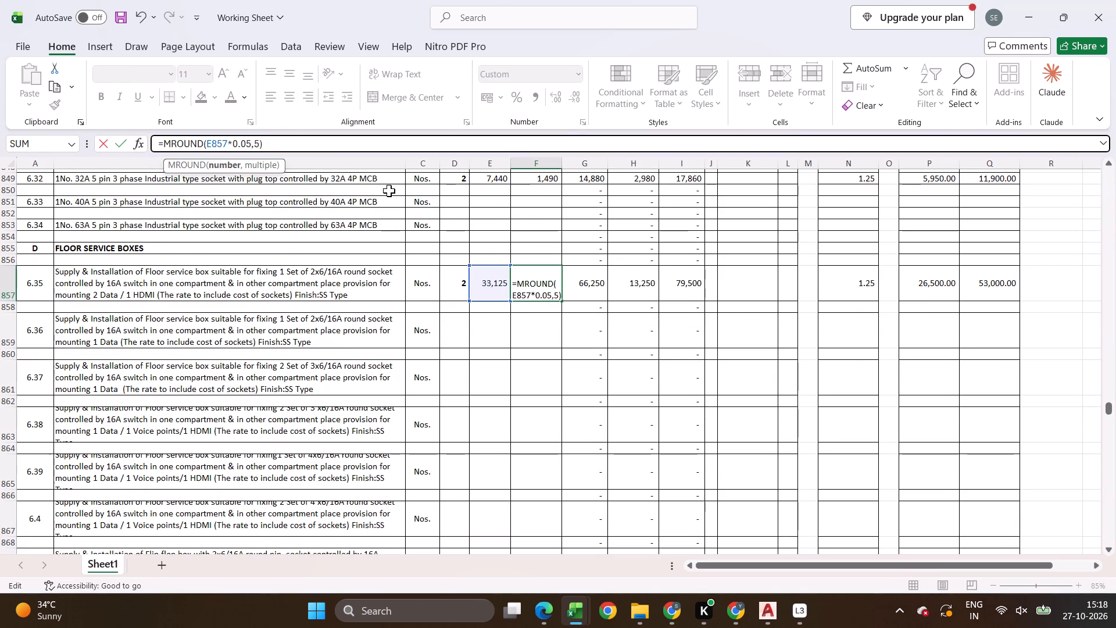
{"action": "key", "text": "Return"}
Review the installation rates for the cable trays, raceways, junction boxes and conduits down to the Earthing section.
{"action": "scroll", "coordinate": [521, 408], "scroll_direction": "down", "scroll_amount": 6}
{"action": "scroll", "coordinate": [528, 418], "scroll_direction": "down", "scroll_amount": 15}
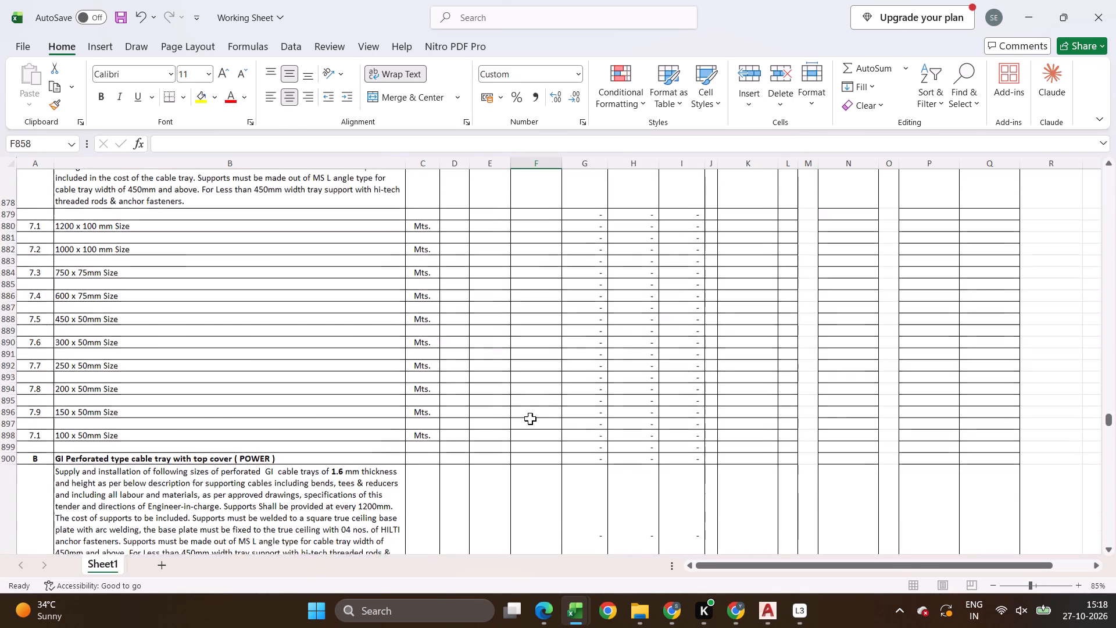
{"action": "scroll", "coordinate": [530, 419], "scroll_direction": "down", "scroll_amount": 8}
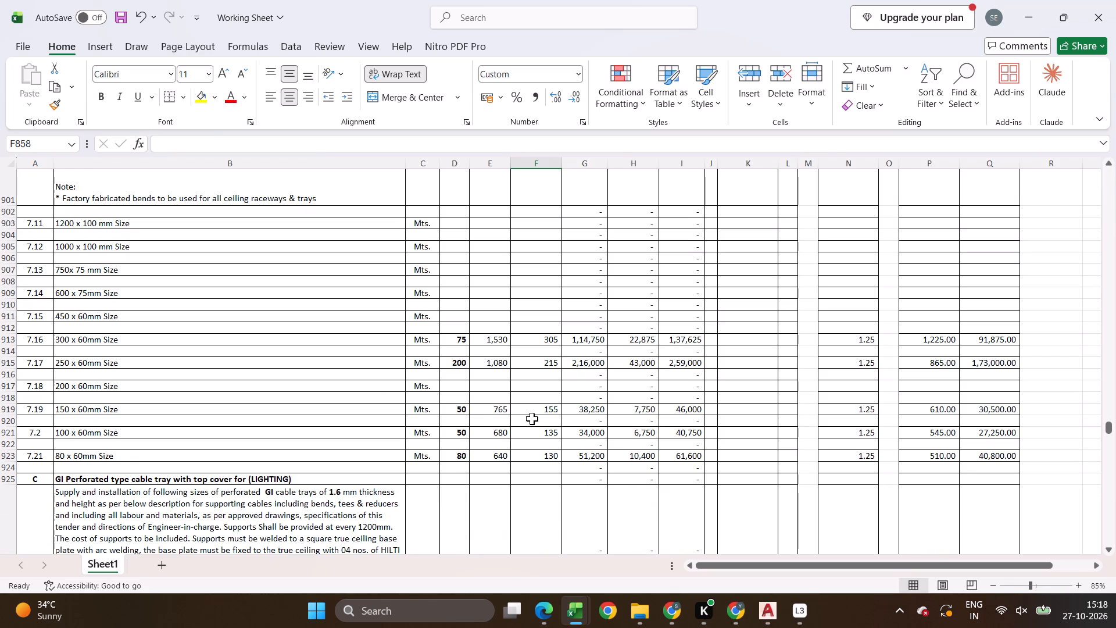
{"action": "scroll", "coordinate": [513, 432], "scroll_direction": "down", "scroll_amount": 2}
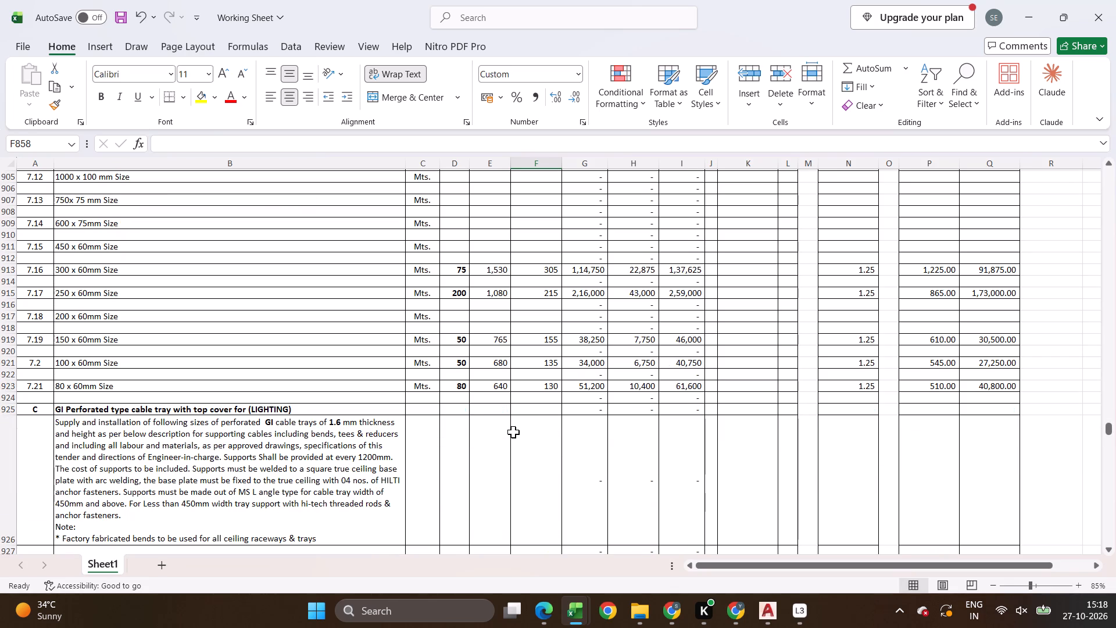
{"action": "scroll", "coordinate": [513, 432], "scroll_direction": "down", "scroll_amount": 5}
{"action": "scroll", "coordinate": [550, 523], "scroll_direction": "down", "scroll_amount": 4}
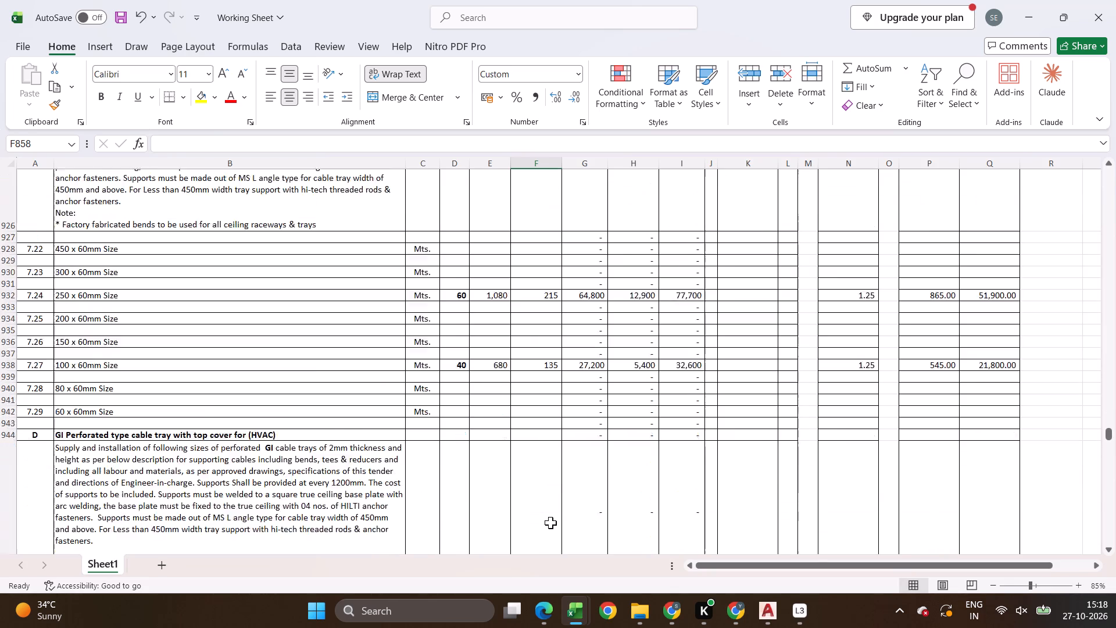
{"action": "scroll", "coordinate": [550, 523], "scroll_direction": "down", "scroll_amount": 10}
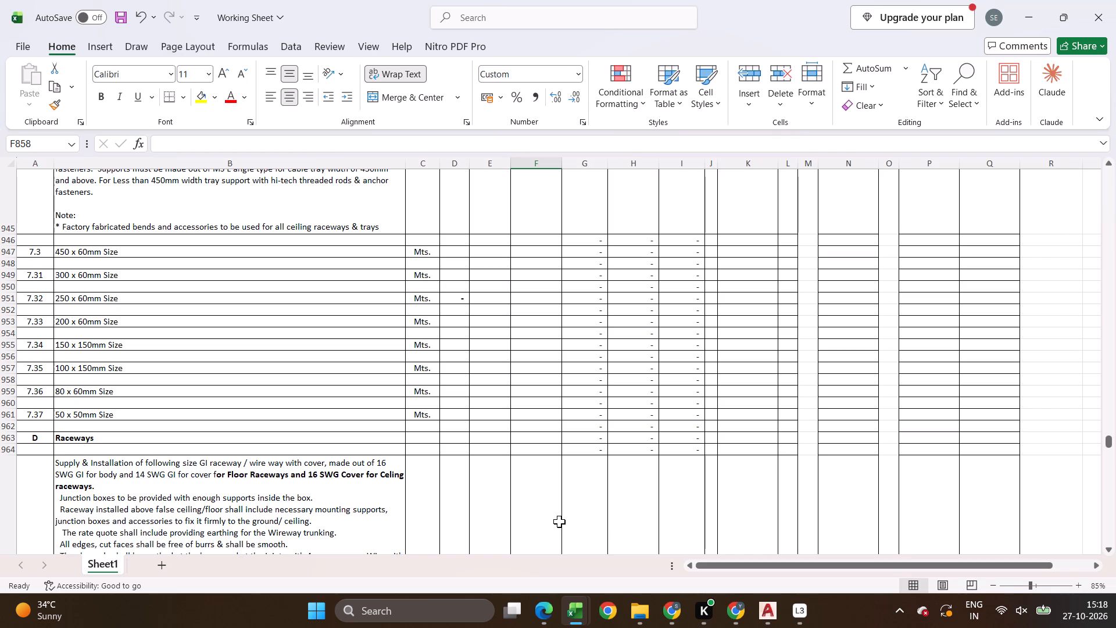
{"action": "scroll", "coordinate": [591, 477], "scroll_direction": "down", "scroll_amount": 7}
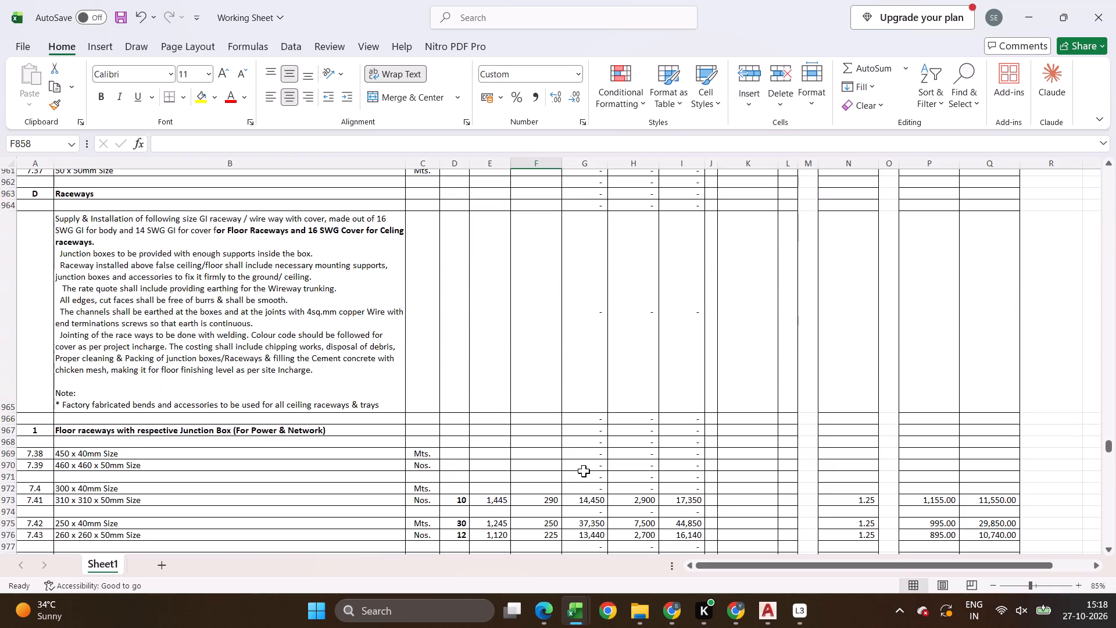
{"action": "scroll", "coordinate": [584, 471], "scroll_direction": "down", "scroll_amount": 7}
{"action": "scroll", "coordinate": [584, 471], "scroll_direction": "down", "scroll_amount": 19}
{"action": "scroll", "coordinate": [584, 471], "scroll_direction": "down", "scroll_amount": 5}
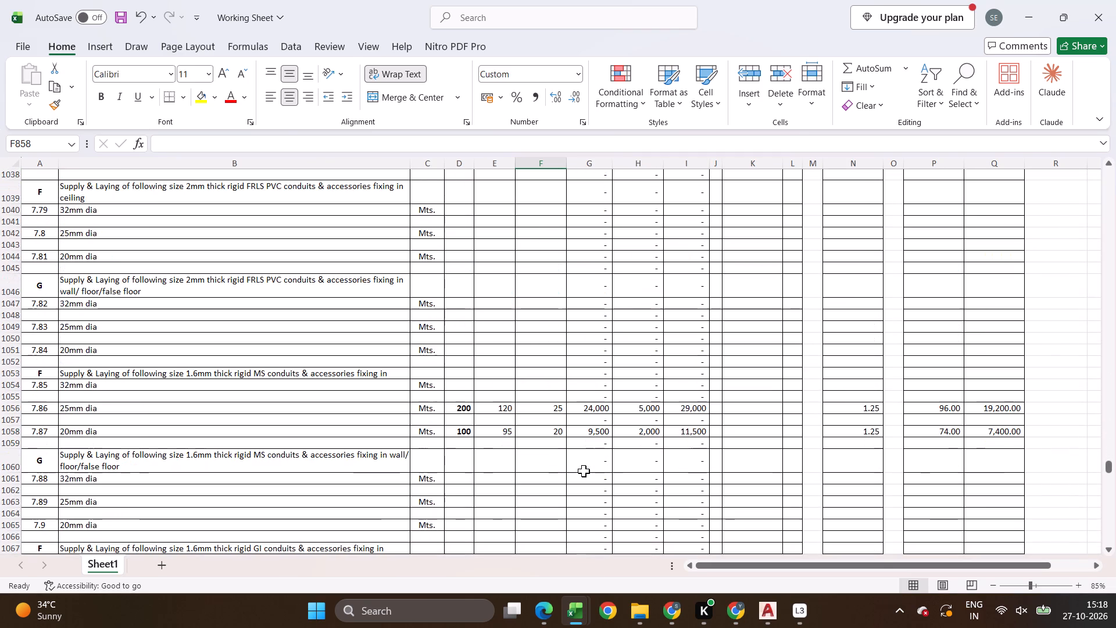
{"action": "scroll", "coordinate": [584, 471], "scroll_direction": "down", "scroll_amount": 12}
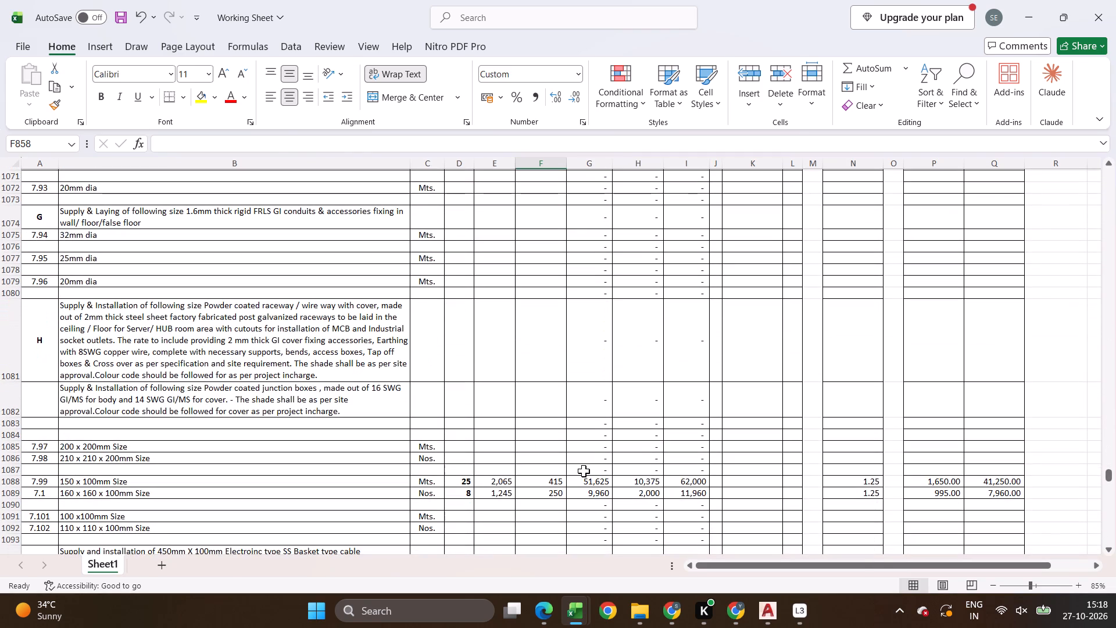
{"action": "scroll", "coordinate": [584, 471], "scroll_direction": "down", "scroll_amount": 5}
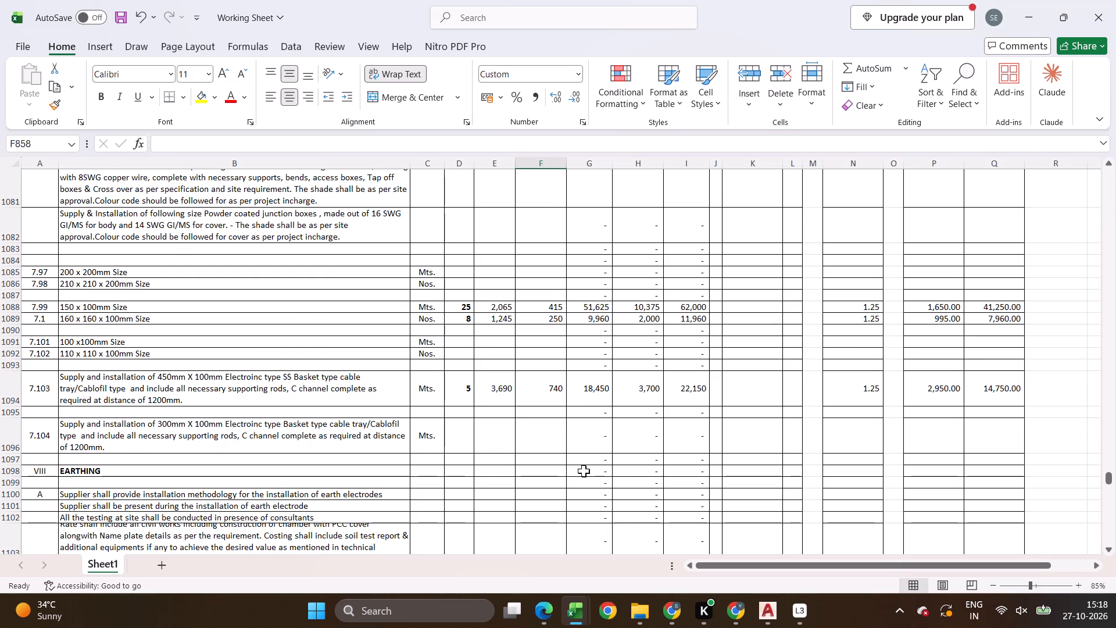
{"action": "scroll", "coordinate": [584, 471], "scroll_direction": "down", "scroll_amount": 6}
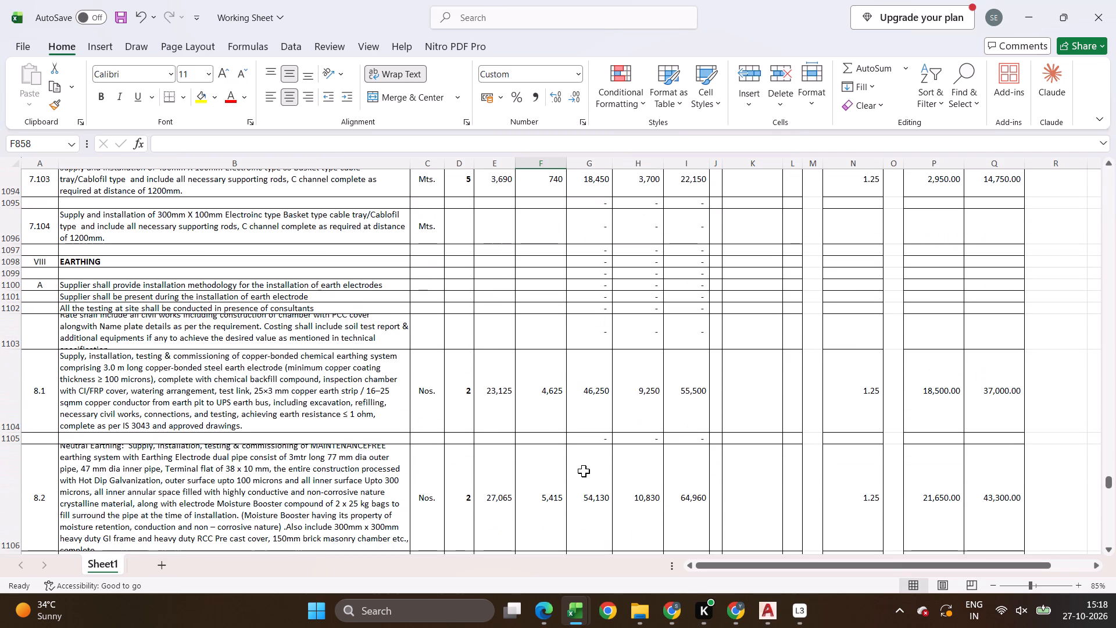
Change the multiplier in the copper-bonded chemical earthing system's installation rate formula (F1104) to 0.15.
{"action": "left_click", "coordinate": [555, 416]}
{"action": "left_click", "coordinate": [248, 147]}
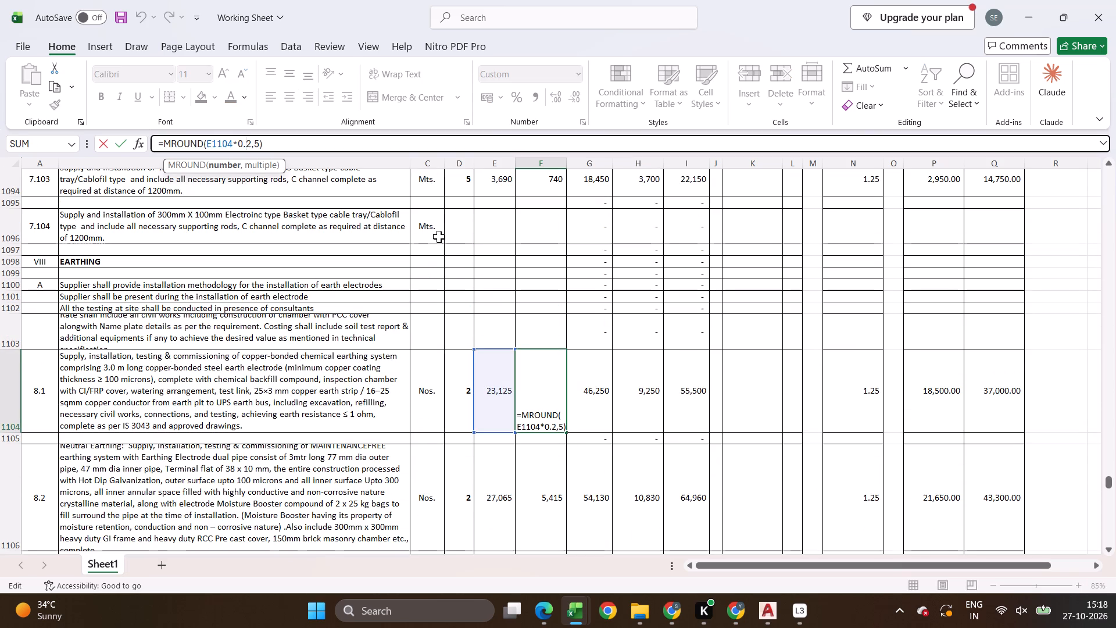
{"action": "key", "text": "Delete"}
{"action": "type", "text": "15"}
{"action": "key", "text": "Return"}
Copy the chemical earthing installation rate formula (F1104) to the Neutral Earthing item (F1106).
{"action": "key", "text": "Up"}
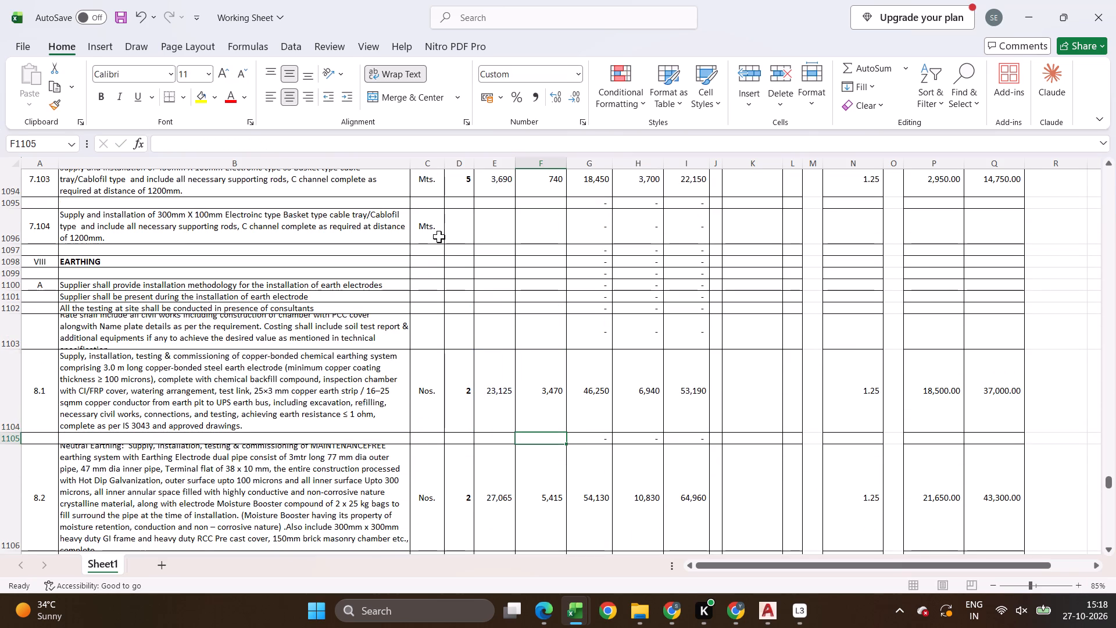
{"action": "key", "text": "ctrl+c"}
{"action": "key", "text": "ctrl+Down"}
{"action": "key", "text": "ctrl+v"}
Examine the installation rate formulas for the GI wire, GI earth flats and 50 x 6 mm busbar under Earth Strips.
{"action": "key", "text": "ctrl+Down"}
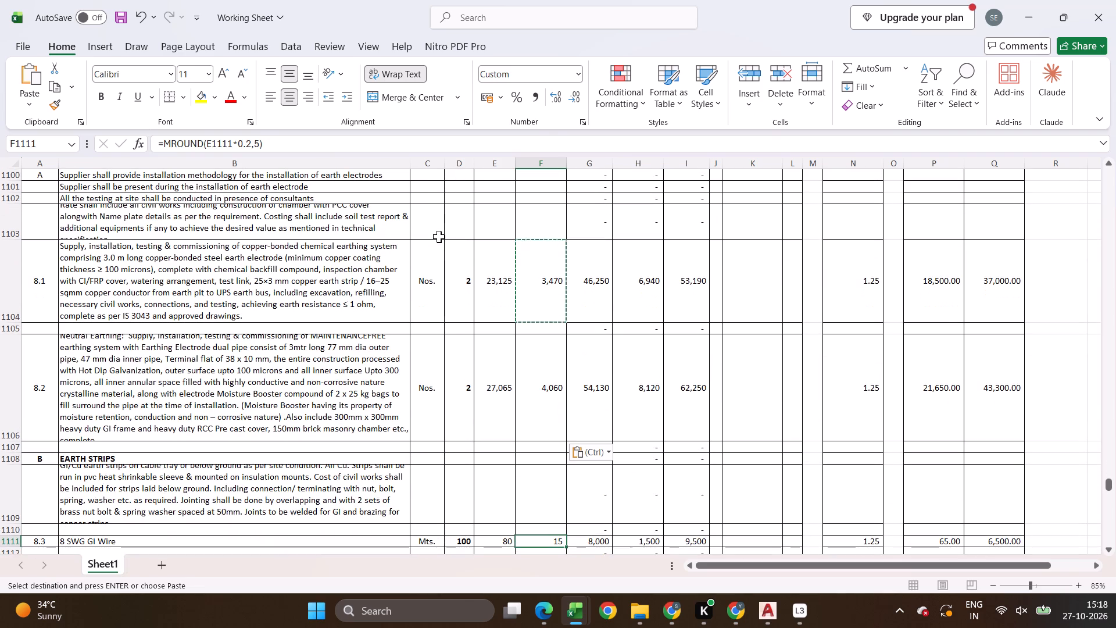
{"action": "scroll", "coordinate": [529, 391], "scroll_direction": "down", "scroll_amount": 4}
{"action": "scroll", "coordinate": [481, 427], "scroll_direction": "down", "scroll_amount": 4}
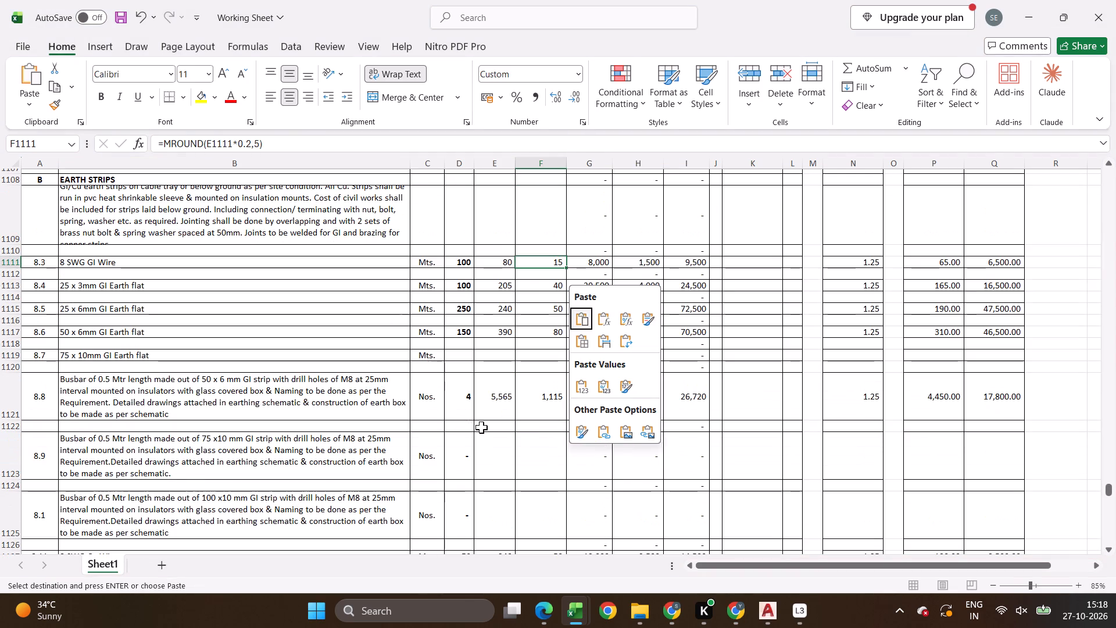
{"action": "left_click", "coordinate": [481, 427]}
{"action": "left_click", "coordinate": [539, 383]}
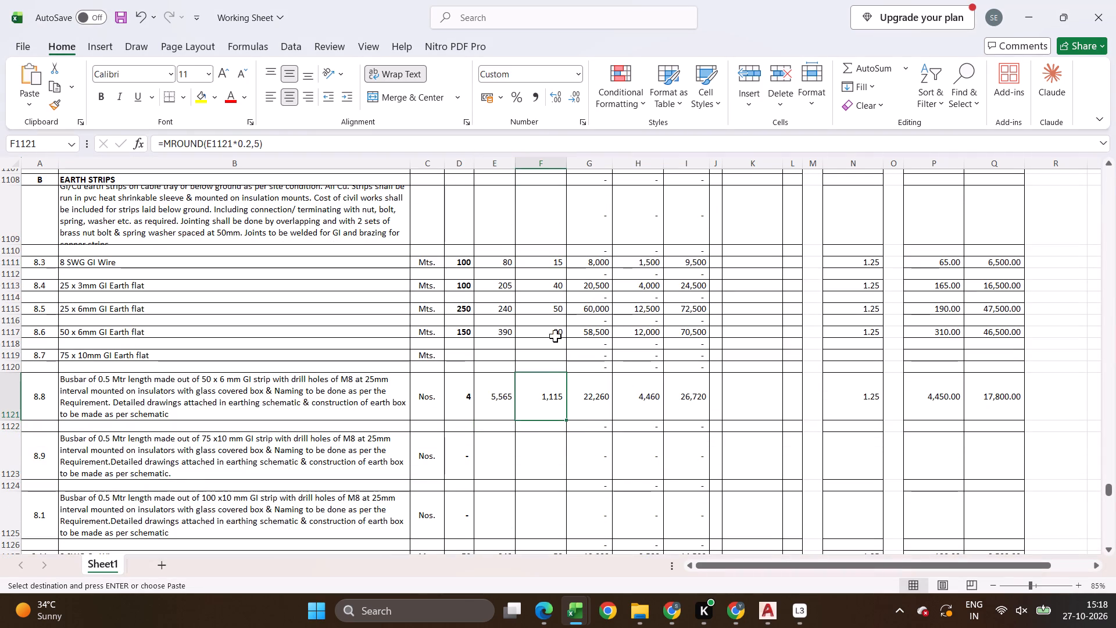
{"action": "left_click", "coordinate": [554, 335]}
Set the base rate of the endterminations for the 1 Core x 25 Sq. mm earthing cable (P1169) to 1250.
{"action": "scroll", "coordinate": [550, 415], "scroll_direction": "down", "scroll_amount": 4}
{"action": "scroll", "coordinate": [536, 511], "scroll_direction": "down", "scroll_amount": 6}
{"action": "scroll", "coordinate": [536, 511], "scroll_direction": "up", "scroll_amount": 1}
{"action": "scroll", "coordinate": [536, 511], "scroll_direction": "down", "scroll_amount": 12}
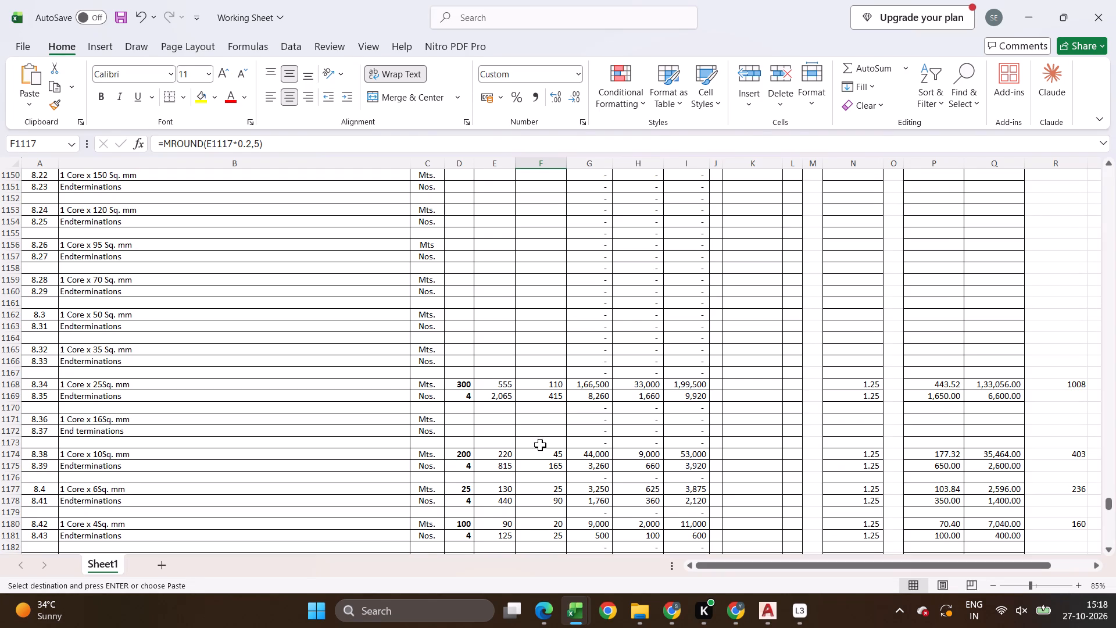
{"action": "scroll", "coordinate": [540, 429], "scroll_direction": "down", "scroll_amount": 3}
{"action": "scroll", "coordinate": [540, 429], "scroll_direction": "up", "scroll_amount": 1}
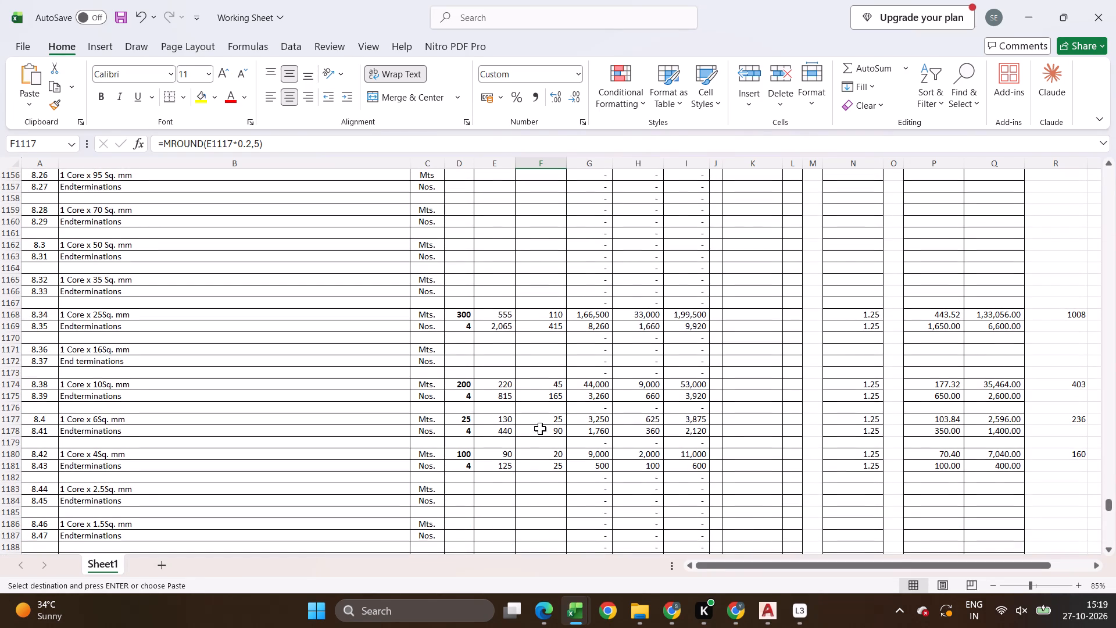
{"action": "left_click", "coordinate": [953, 326]}
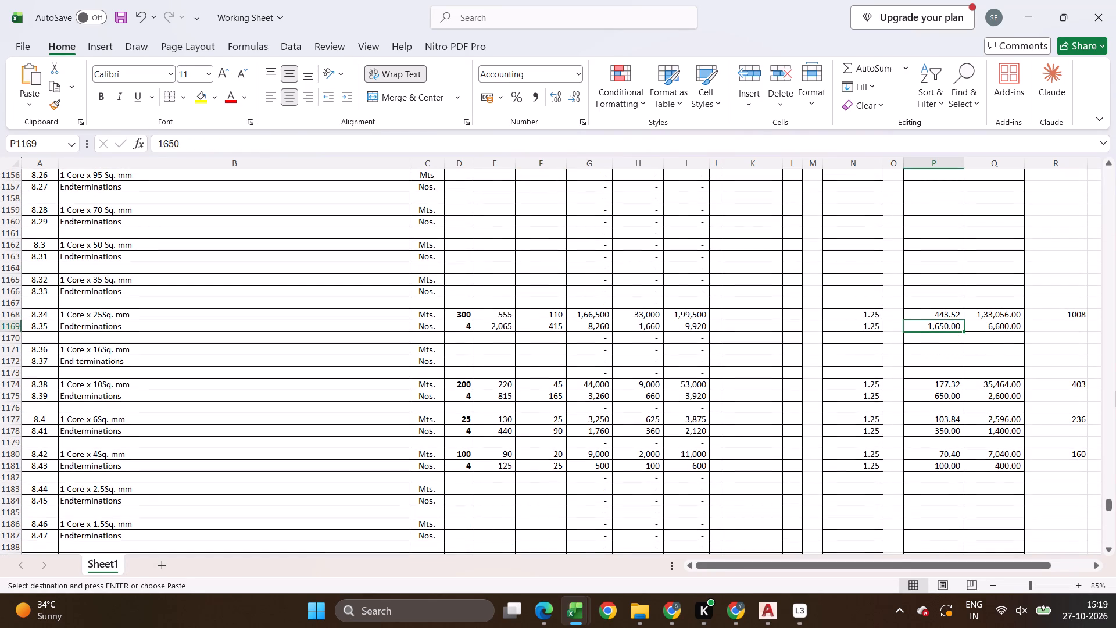
{"action": "type", "text": "1250"}
{"action": "key", "text": "Return"}
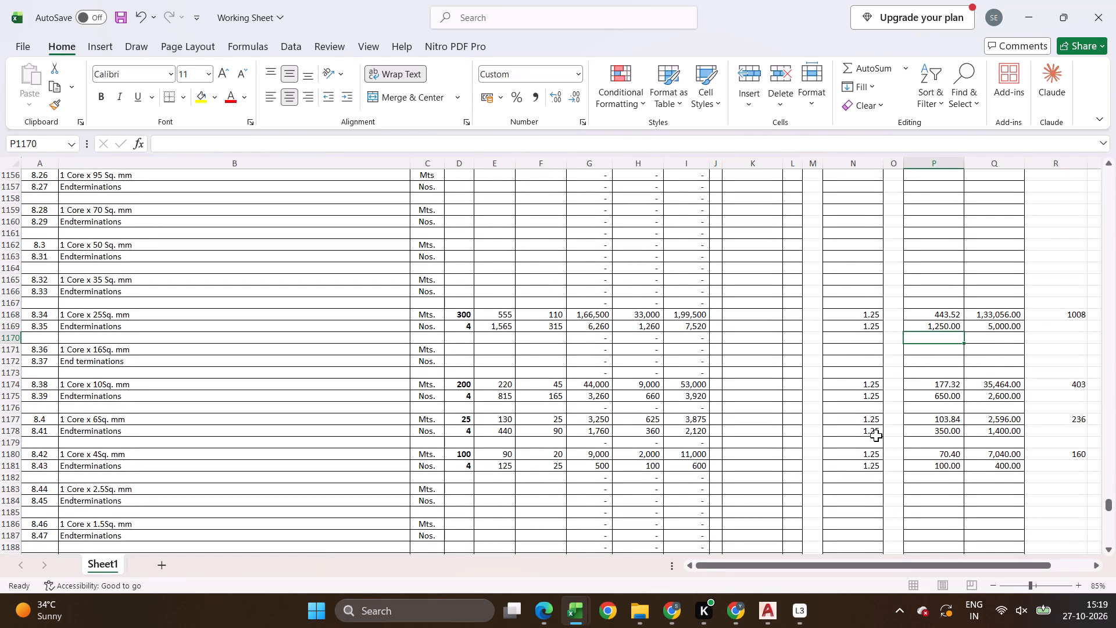
Review the rates from the remaining earthing cables through the section 10 safety items to the as built drawings and temporary lighting.
{"action": "scroll", "coordinate": [876, 436], "scroll_direction": "down", "scroll_amount": 8}
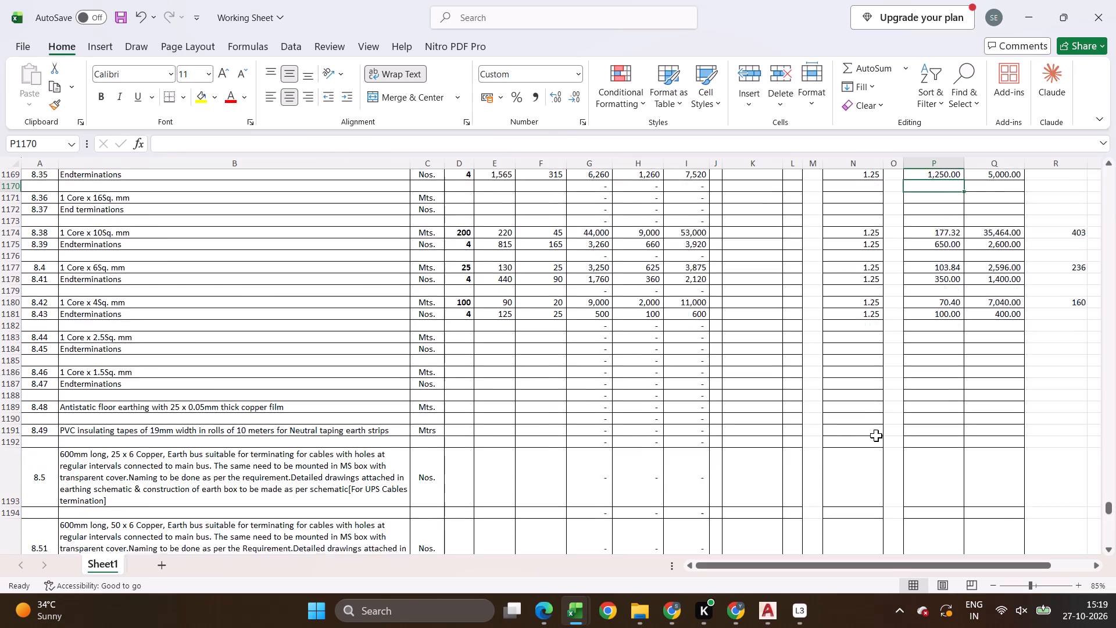
{"action": "scroll", "coordinate": [876, 436], "scroll_direction": "down", "scroll_amount": 11}
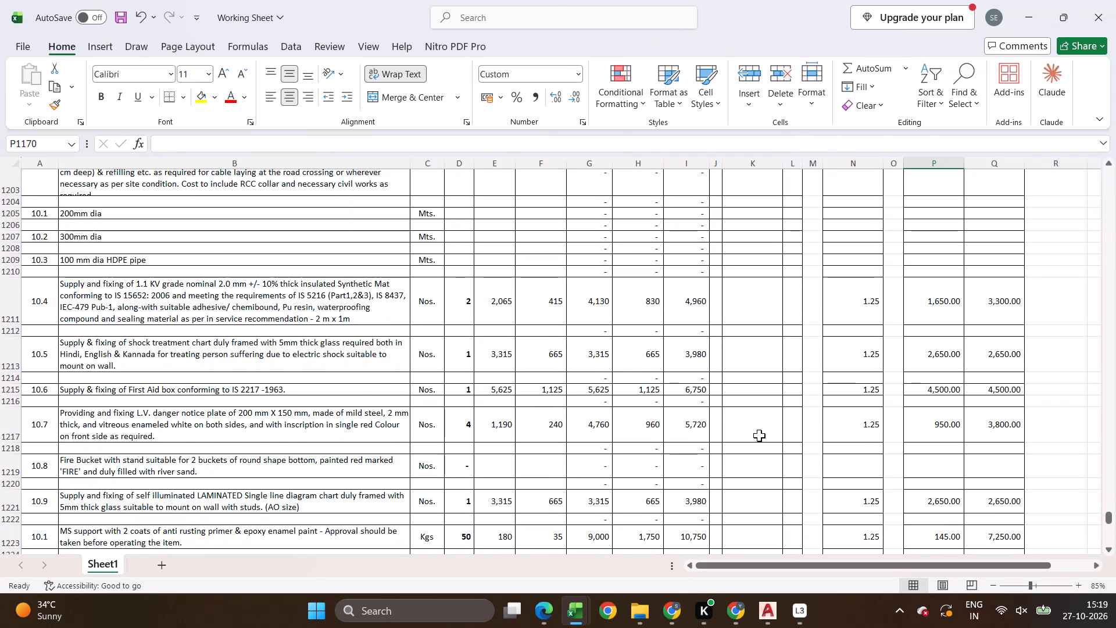
{"action": "scroll", "coordinate": [673, 454], "scroll_direction": "down", "scroll_amount": 3}
{"action": "scroll", "coordinate": [598, 472], "scroll_direction": "down", "scroll_amount": 2}
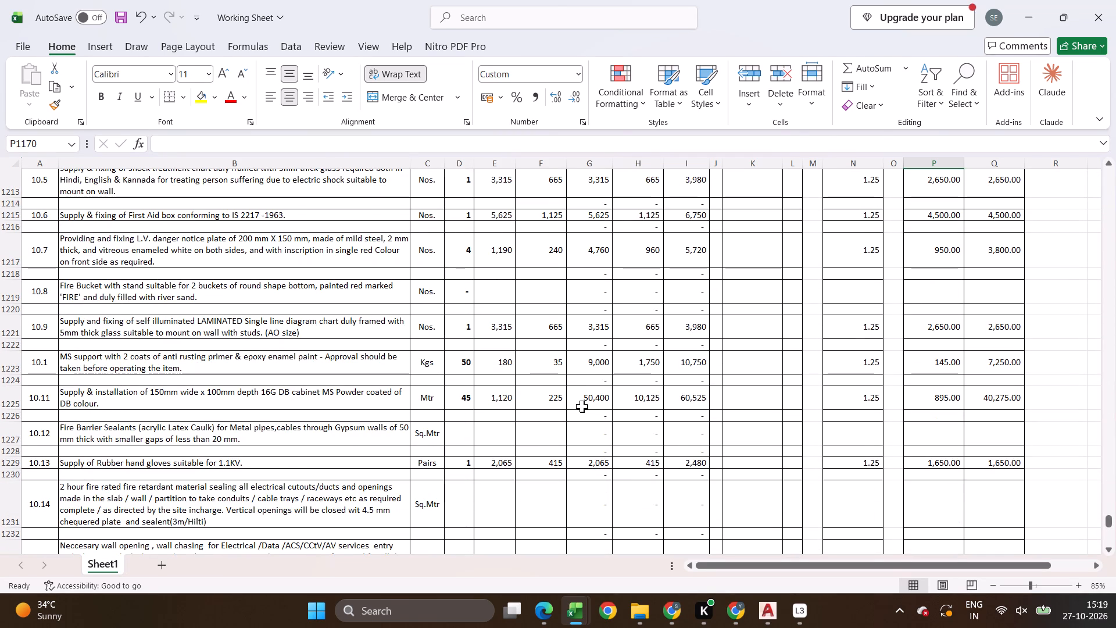
{"action": "scroll", "coordinate": [582, 406], "scroll_direction": "down", "scroll_amount": 4}
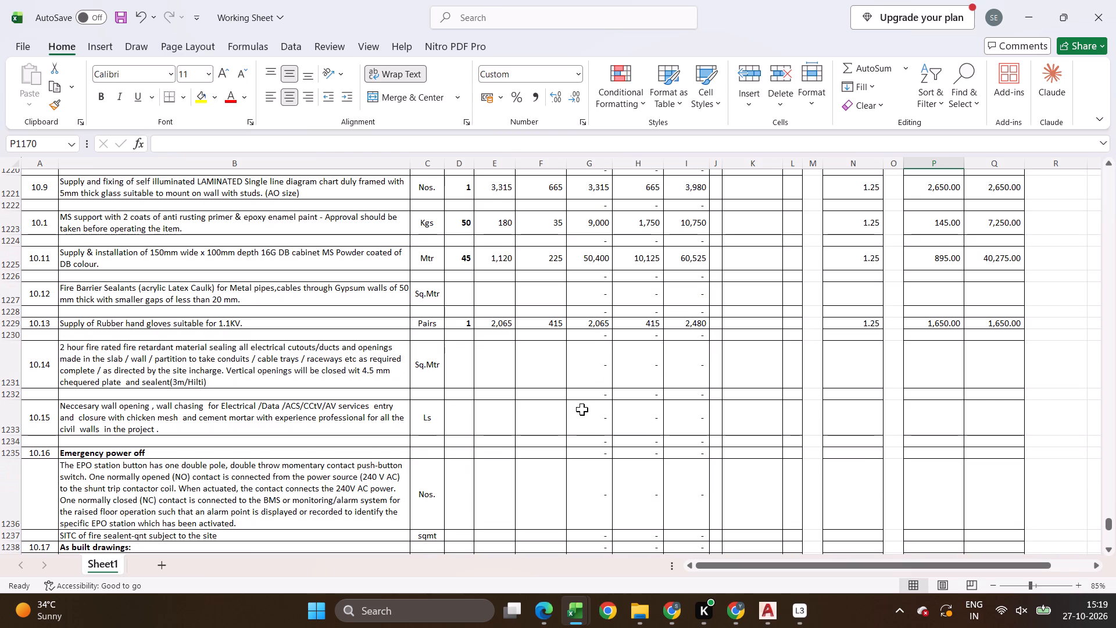
{"action": "scroll", "coordinate": [582, 409], "scroll_direction": "down", "scroll_amount": 4}
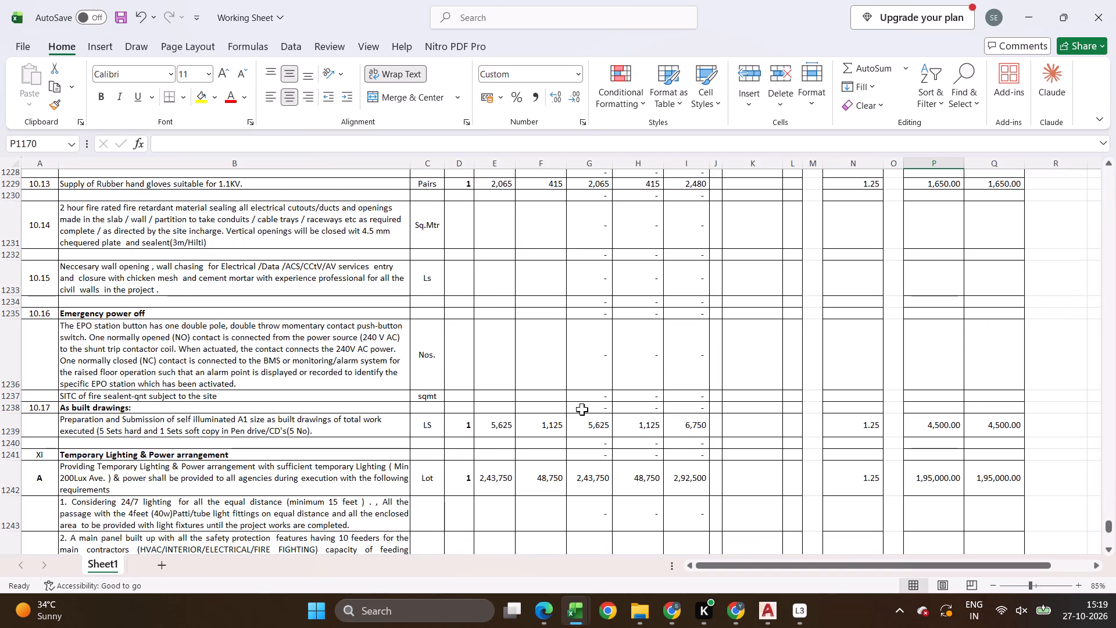
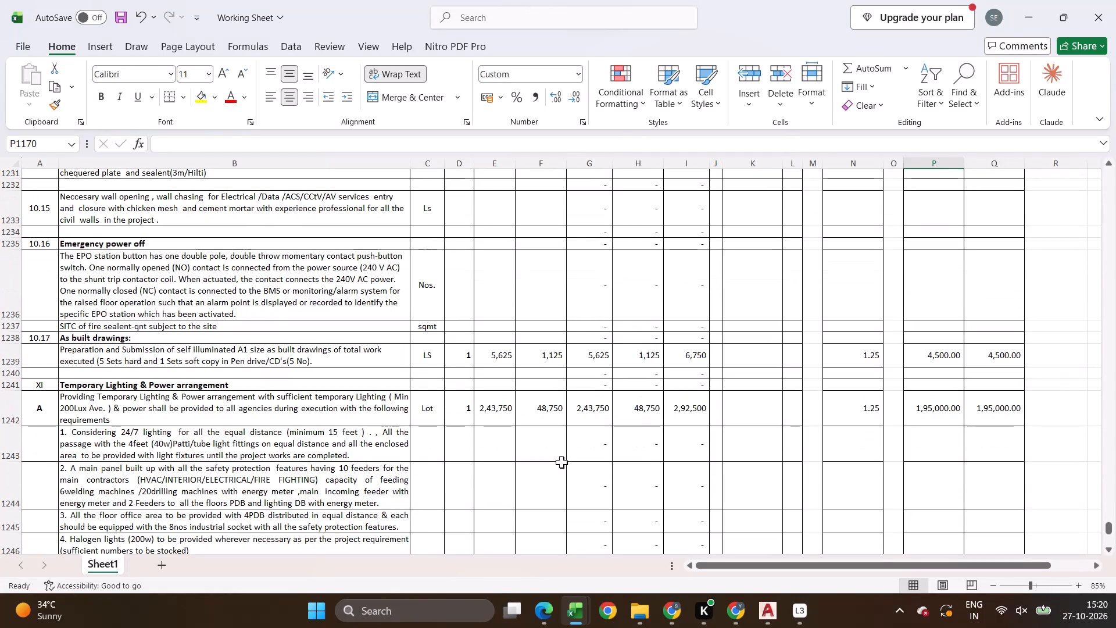
Clear the supply rate of the Professional Charges item (E1263) and set its installation rate (F1263) to 165000.
{"action": "left_click", "coordinate": [548, 402]}
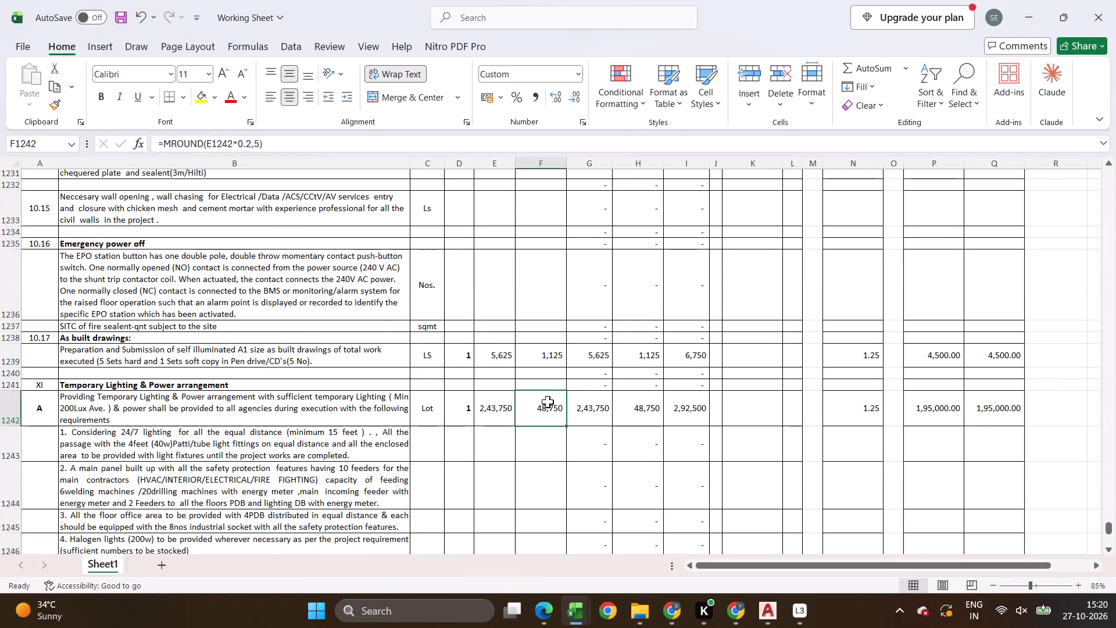
{"action": "scroll", "coordinate": [548, 402], "scroll_direction": "down", "scroll_amount": 17}
{"action": "left_click", "coordinate": [544, 324]}
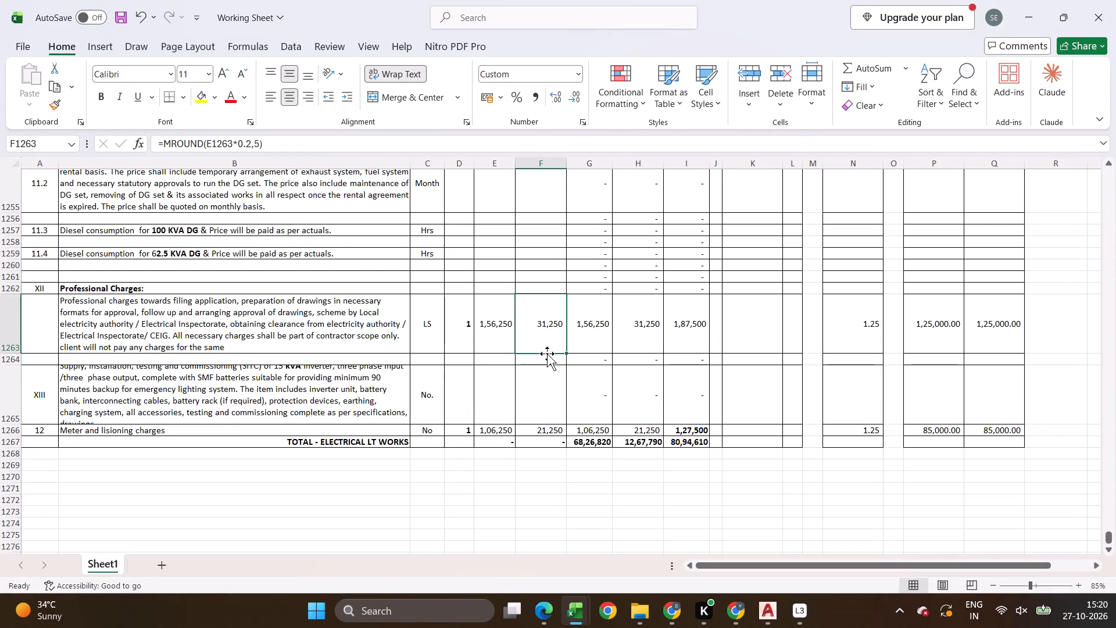
{"action": "left_click", "coordinate": [485, 331]}
{"action": "key", "text": "Delete"}
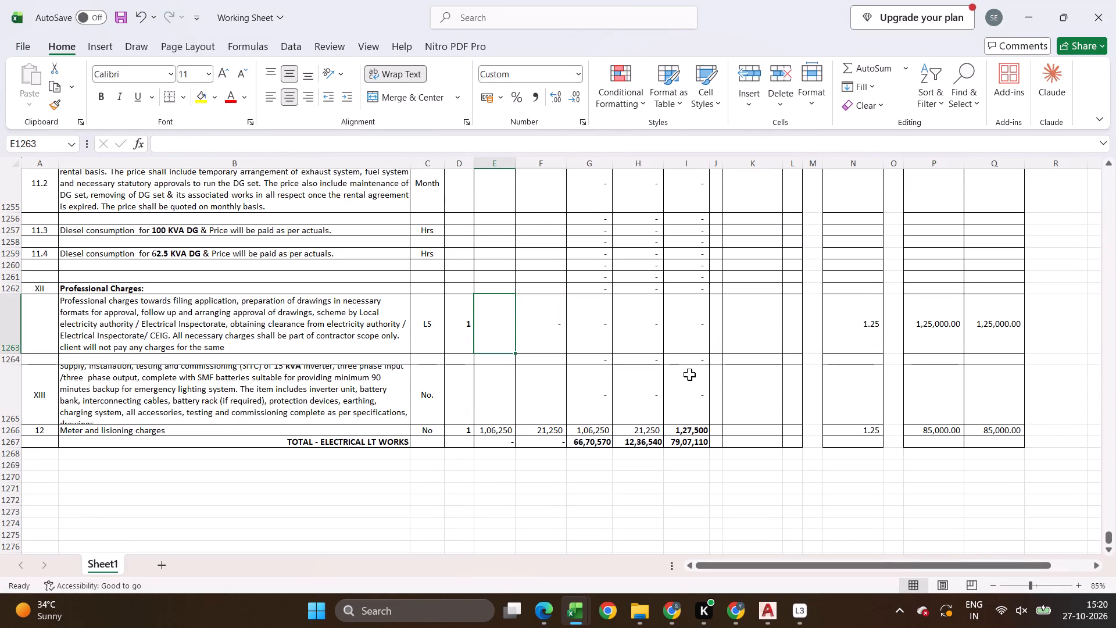
{"action": "key", "text": "Right"}
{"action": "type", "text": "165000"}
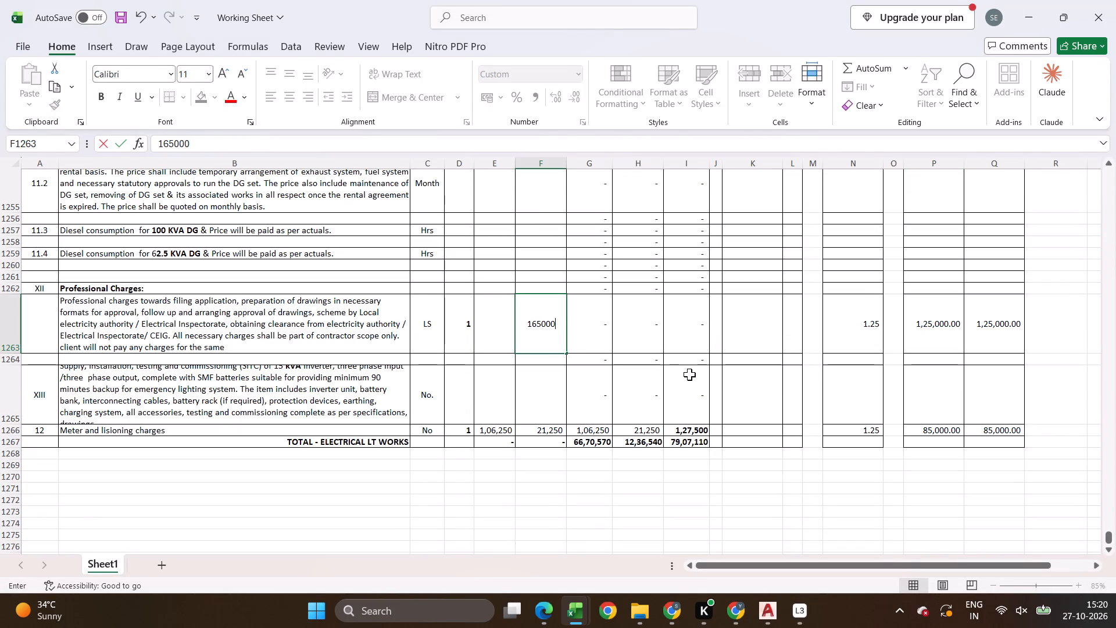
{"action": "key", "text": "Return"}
Clear the supply and installation rates of the meter and liaison charges in row 1266 and set the installation rate to 125000.
{"action": "left_click_drag", "start_coordinate": [497, 434], "coordinate": [528, 433]}
{"action": "key", "text": "Delete"}
{"action": "key", "text": "Right"}
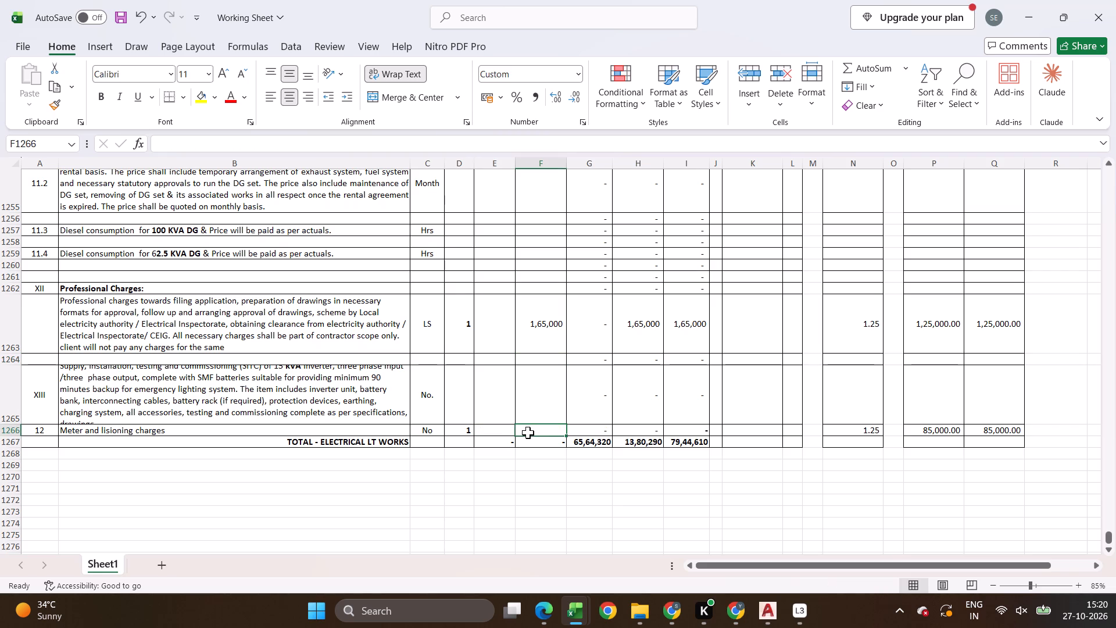
{"action": "type", "text": "12500"}
{"action": "key", "text": "Return"}
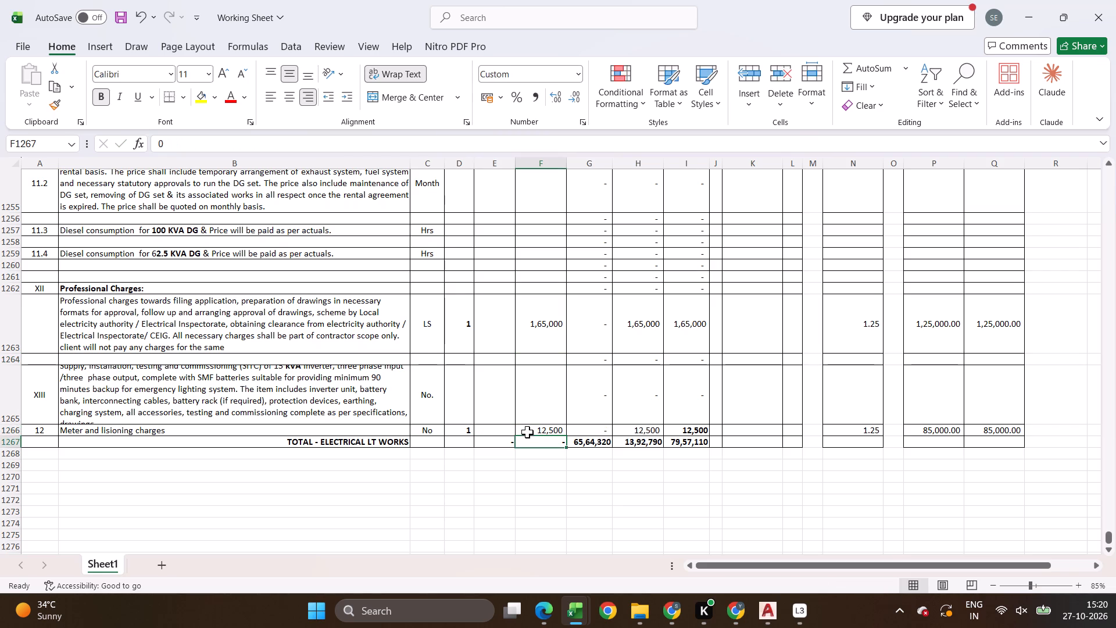
{"action": "key", "text": "Up"}
{"action": "key", "text": "F2"}
{"action": "key", "text": "0"}
{"action": "key", "text": "Return"}
Save the Working Sheet workbook.
{"action": "key", "text": "ctrl+s"}
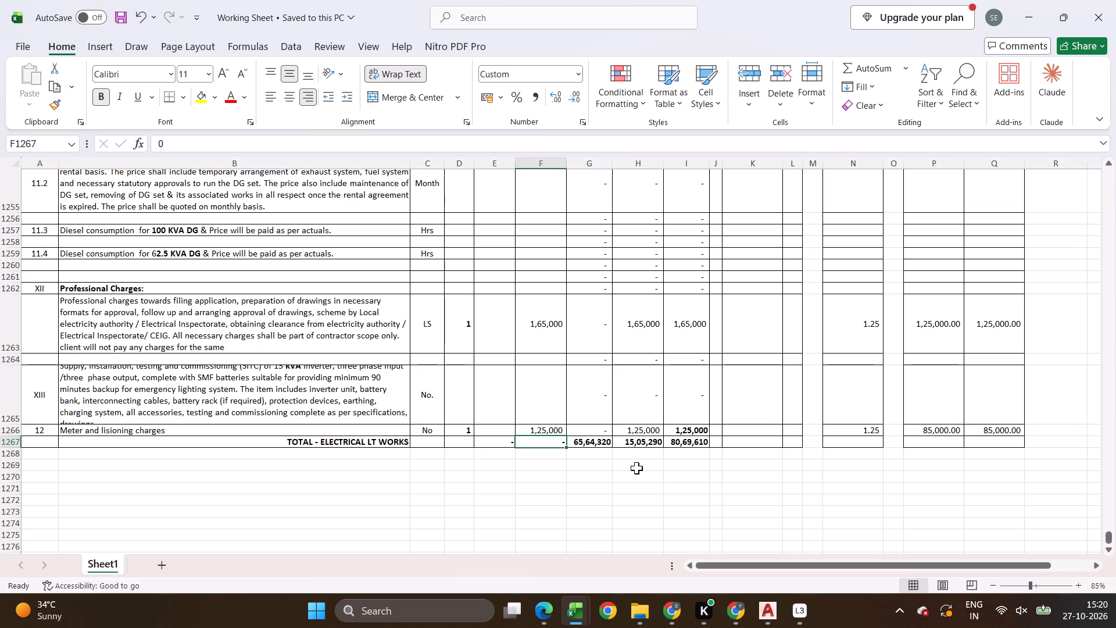
Select the Supply and Installation rate columns (E:F) from the meter charges in row 1266 up to just below the header rows.
{"action": "key", "text": "Up"}
{"action": "key", "text": "shift+Left"}
{"action": "key", "text": "ctrl+shift+Up"}
{"action": "key", "text": "ctrl+shift+Up"}
{"action": "key", "text": "ctrl+shift+Up"}
{"action": "key", "text": "ctrl+shift+Up"}
{"action": "key", "text": "ctrl+shift+Up"}
{"action": "key", "text": "ctrl+shift+Up"}
{"action": "key", "text": "ctrl+shift+Up"}
{"action": "key", "text": "ctrl+shift+Up"}
{"action": "key", "text": "ctrl+shift+Up"}
{"action": "key", "text": "ctrl+shift+Up"}
{"action": "key", "text": "ctrl+shift+Up"}
{"action": "key", "text": "ctrl+shift+Up"}
{"action": "key", "text": "ctrl+shift+Up"}
{"action": "key", "text": "ctrl+shift+Up"}
{"action": "key", "text": "ctrl+shift+Up"}
{"action": "key", "text": "ctrl+shift+Up"}
{"action": "key", "text": "ctrl+shift+Up"}
{"action": "key", "text": "ctrl+shift+Up"}
{"action": "key", "text": "ctrl+shift+Up"}
{"action": "key", "text": "ctrl+shift+Up"}
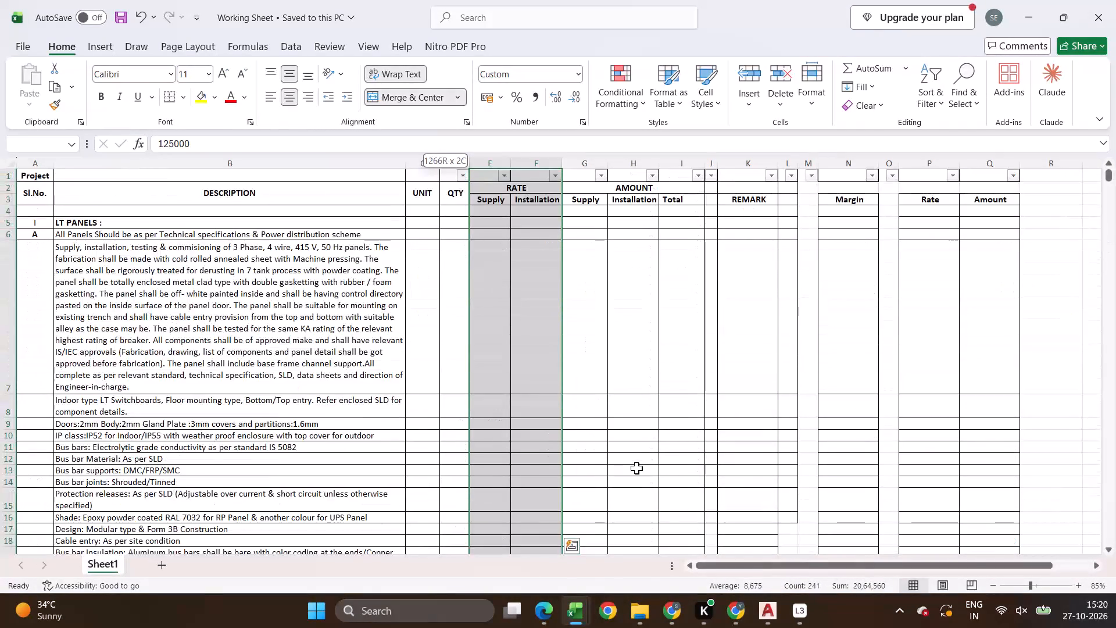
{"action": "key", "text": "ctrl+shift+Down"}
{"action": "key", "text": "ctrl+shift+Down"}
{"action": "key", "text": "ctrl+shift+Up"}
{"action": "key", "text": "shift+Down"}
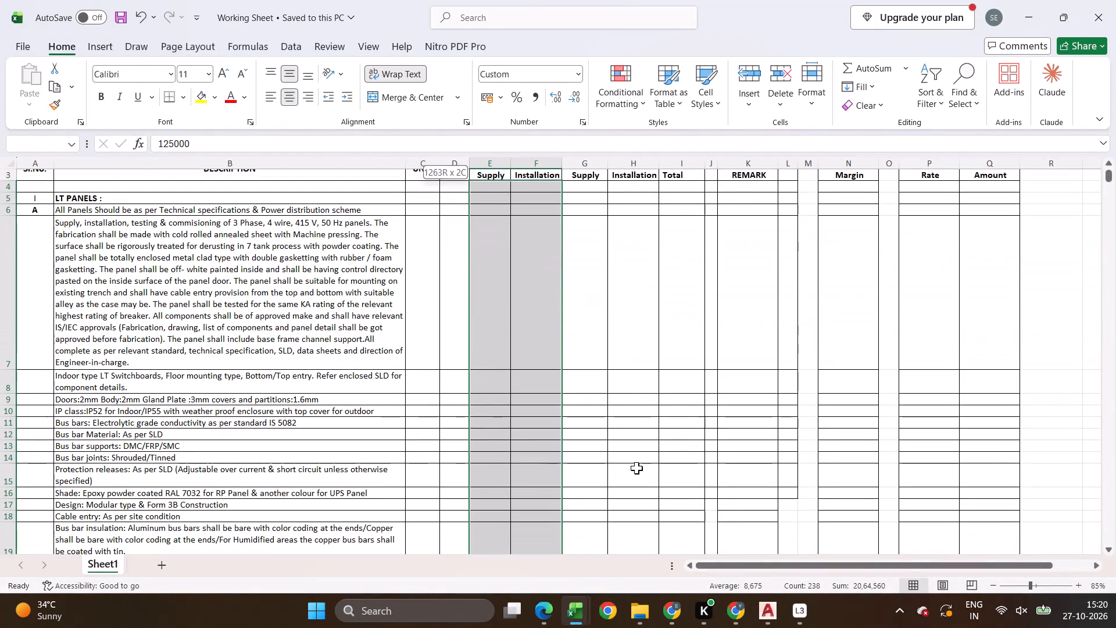
Copy the selected supply and installation rates from the Working Sheet and paste them as values into the tender workbook's ELE BOQ from E4.
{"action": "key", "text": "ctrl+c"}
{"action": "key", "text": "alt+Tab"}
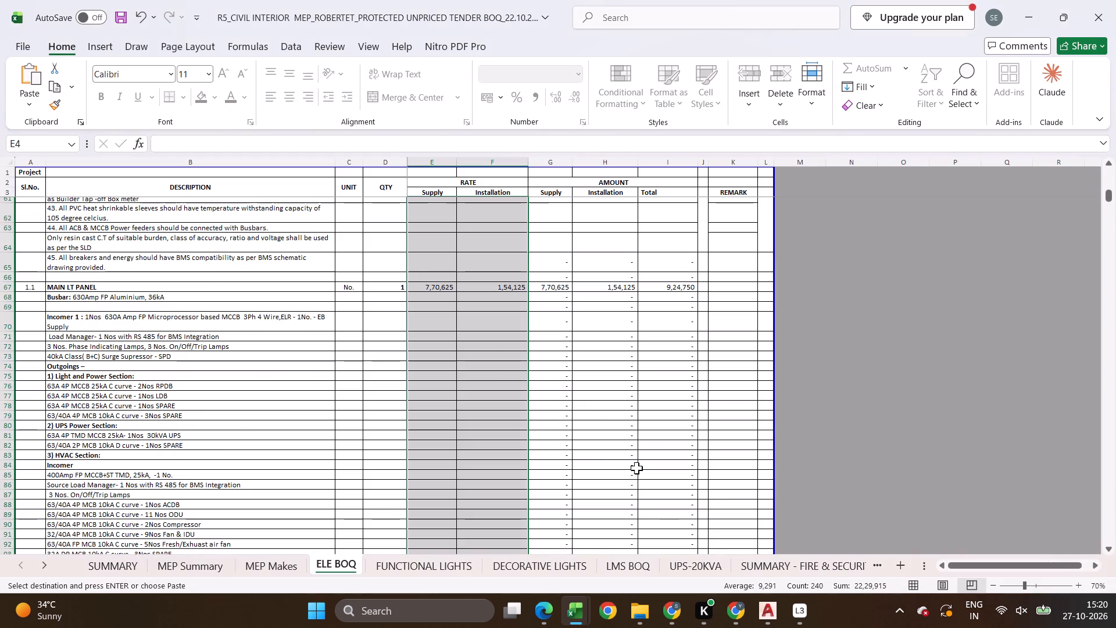
{"action": "scroll", "coordinate": [489, 374], "scroll_direction": "up", "scroll_amount": 7}
{"action": "key", "text": "alt+Tab"}
{"action": "middle_click_drag", "start_coordinate": [487, 415], "coordinate": [468, 267]}
{"action": "scroll", "coordinate": [468, 267], "scroll_direction": "up", "scroll_amount": 1}
{"action": "key", "text": "alt+Tab"}
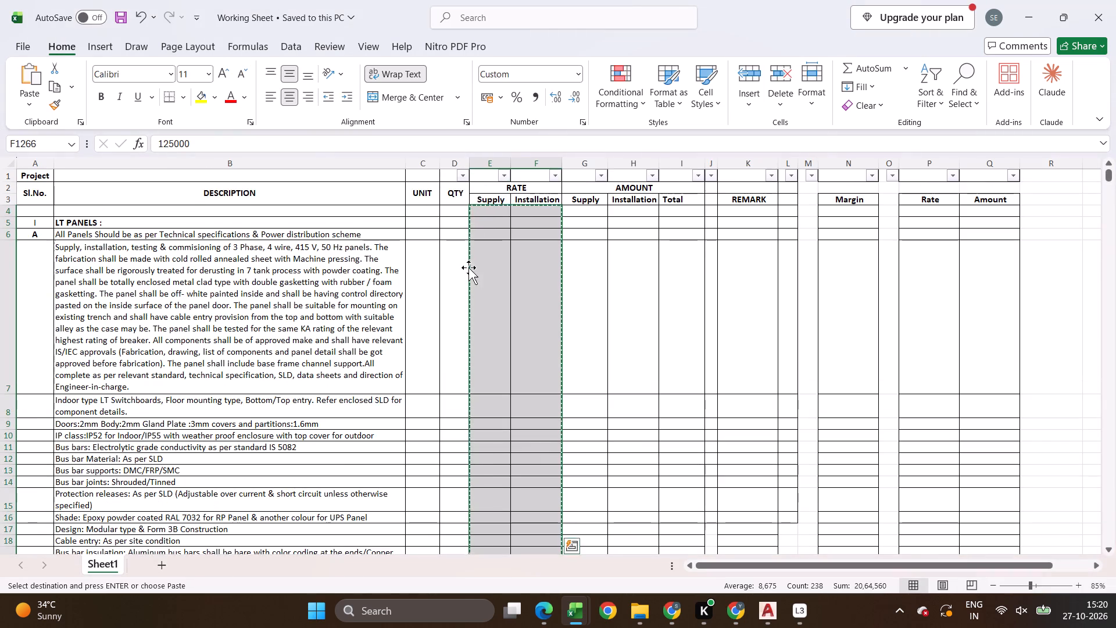
{"action": "scroll", "coordinate": [459, 340], "scroll_direction": "up", "scroll_amount": 9}
{"action": "key", "text": "Right"}
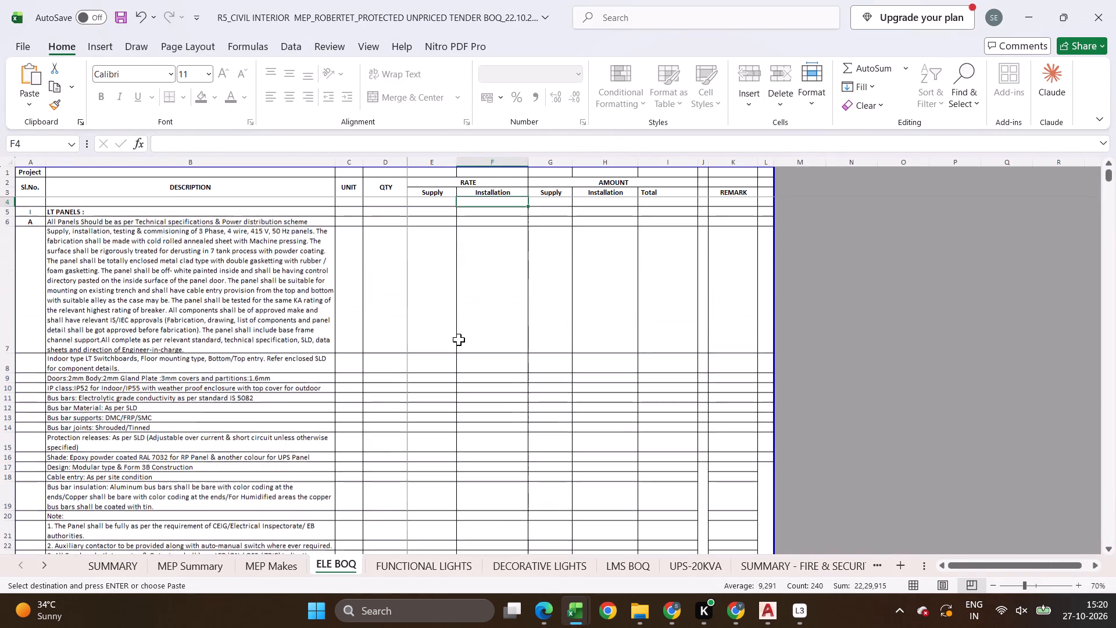
{"action": "key", "text": "Left"}
{"action": "key", "text": "Up"}
{"action": "key", "text": "Down"}
{"action": "key", "text": "ctrl+shift+v"}
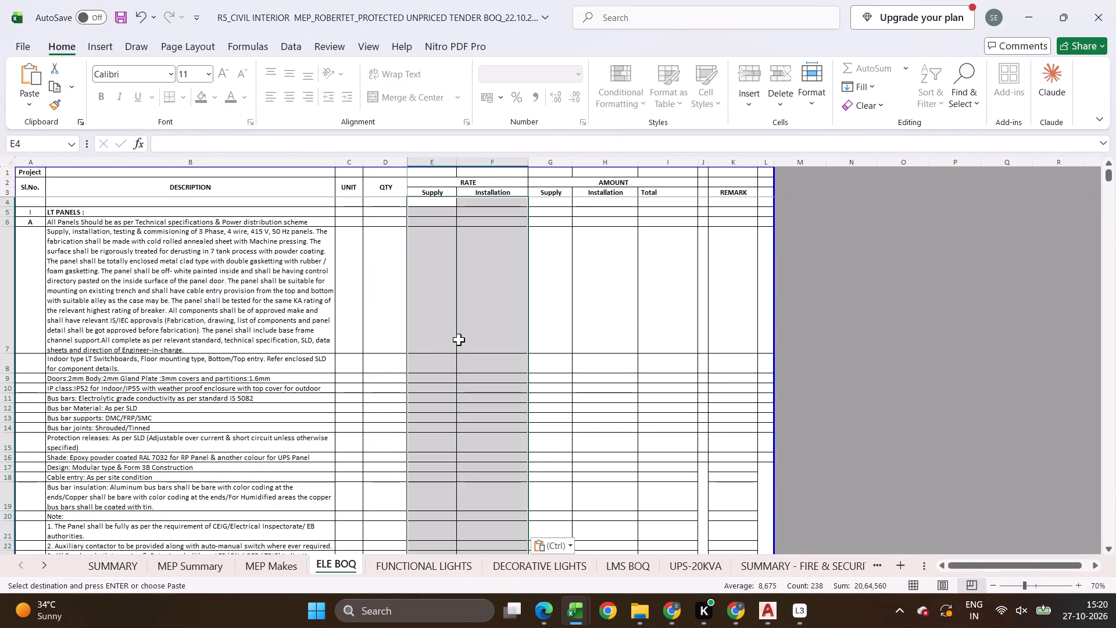
Check the pasted main LT panel rates in ELE BOQ and the electrical works amounts in the MEP Summary sheet.
{"action": "scroll", "coordinate": [421, 355], "scroll_direction": "down", "scroll_amount": 20}
{"action": "scroll", "coordinate": [399, 450], "scroll_direction": "down", "scroll_amount": 10}
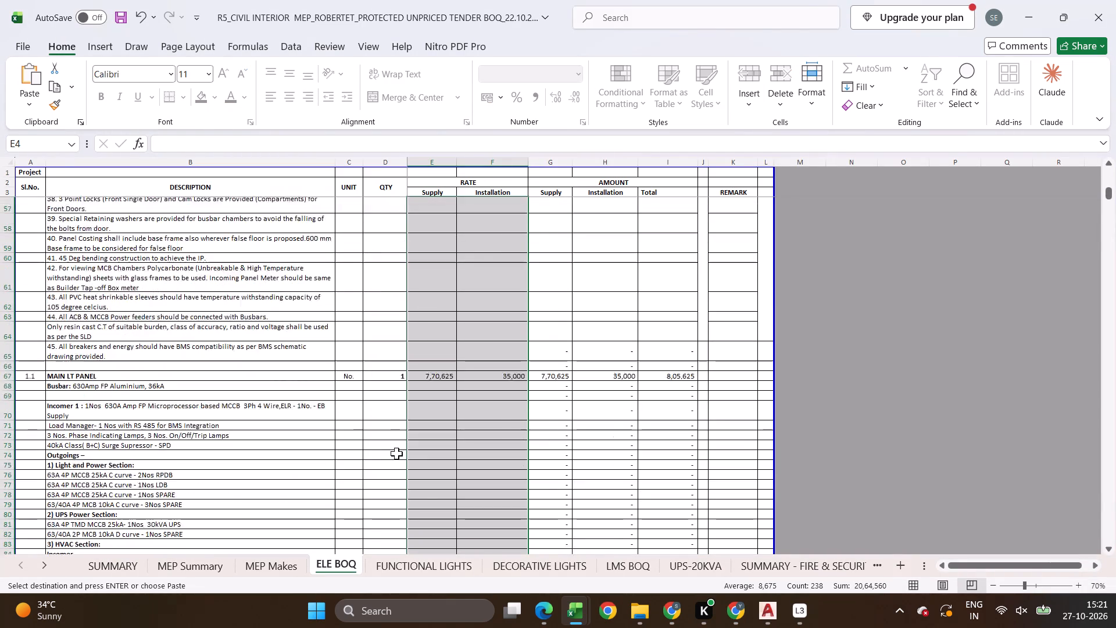
{"action": "left_click", "coordinate": [252, 568]}
{"action": "left_click", "coordinate": [205, 572]}
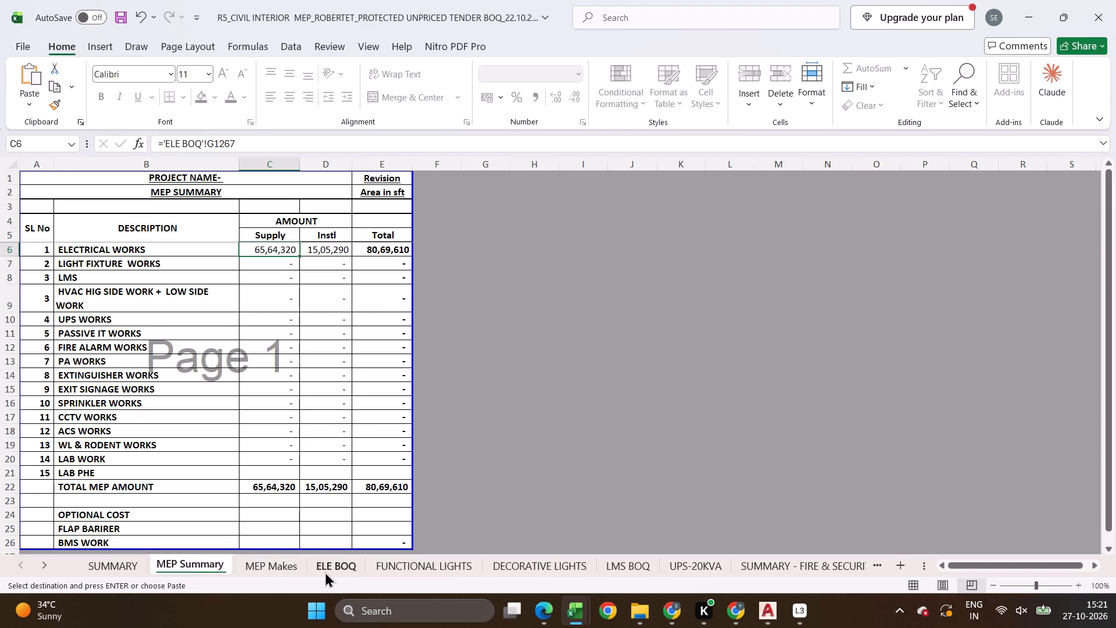
{"action": "scroll", "coordinate": [352, 551], "scroll_direction": "up", "scroll_amount": 2}
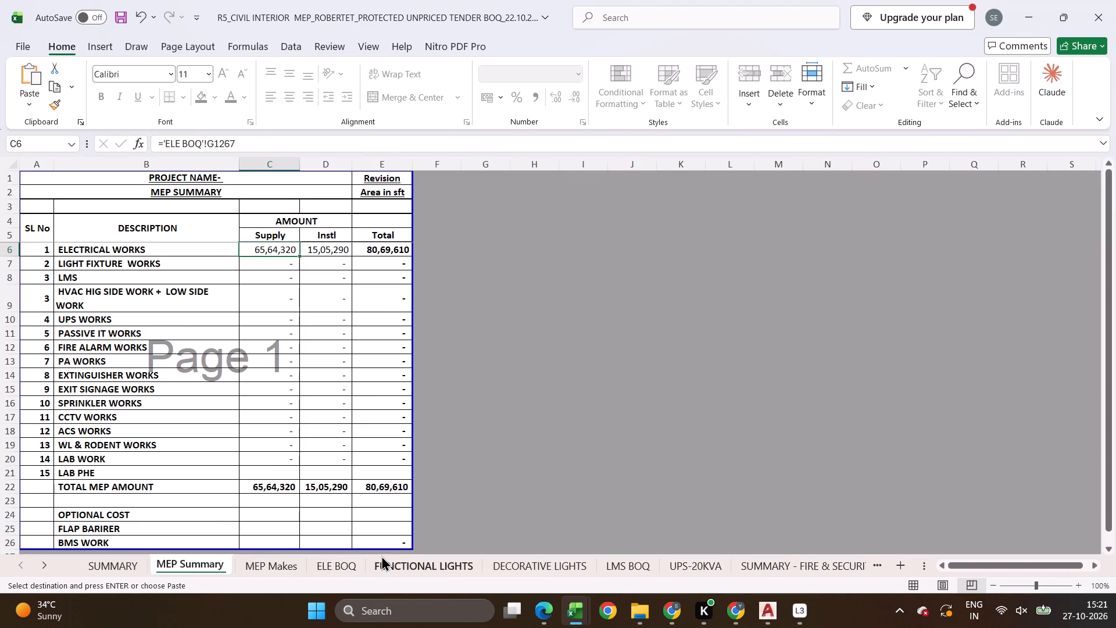
Go to the FUNCTIONAL LIGHTS sheet and select the supply rate cell of light fixture 11.1 (G36).
{"action": "left_click", "coordinate": [381, 555]}
{"action": "scroll", "coordinate": [425, 483], "scroll_direction": "up", "scroll_amount": 5}
{"action": "middle_click_drag", "start_coordinate": [454, 490], "coordinate": [479, 275]}
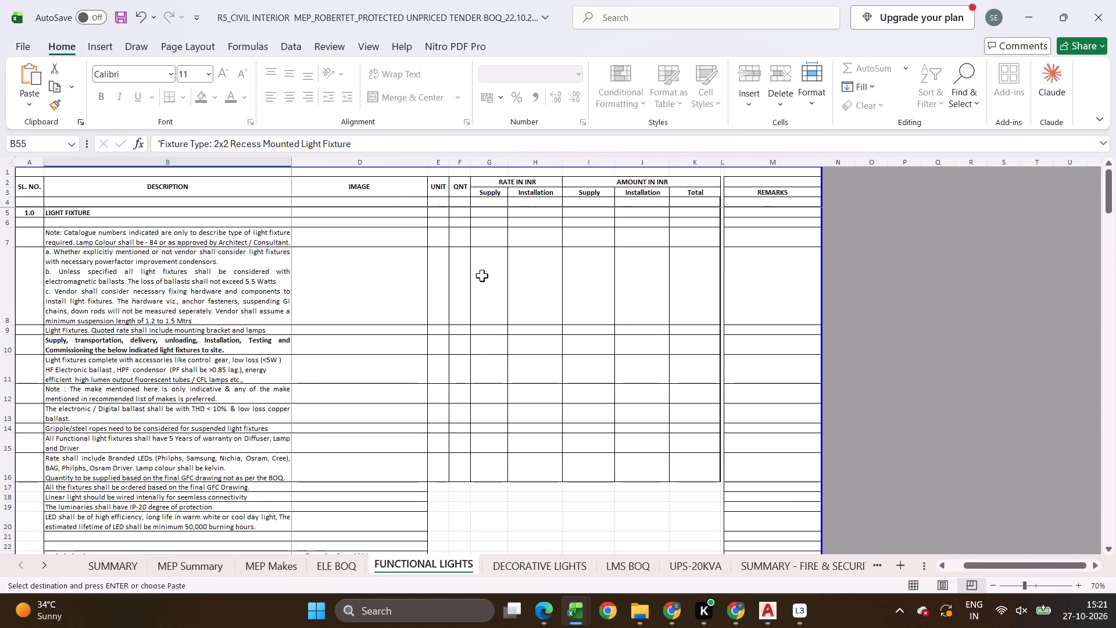
{"action": "scroll", "coordinate": [515, 299], "scroll_direction": "down", "scroll_amount": 13}
{"action": "left_click", "coordinate": [495, 337]}
{"action": "key", "text": "alt+Tab"}
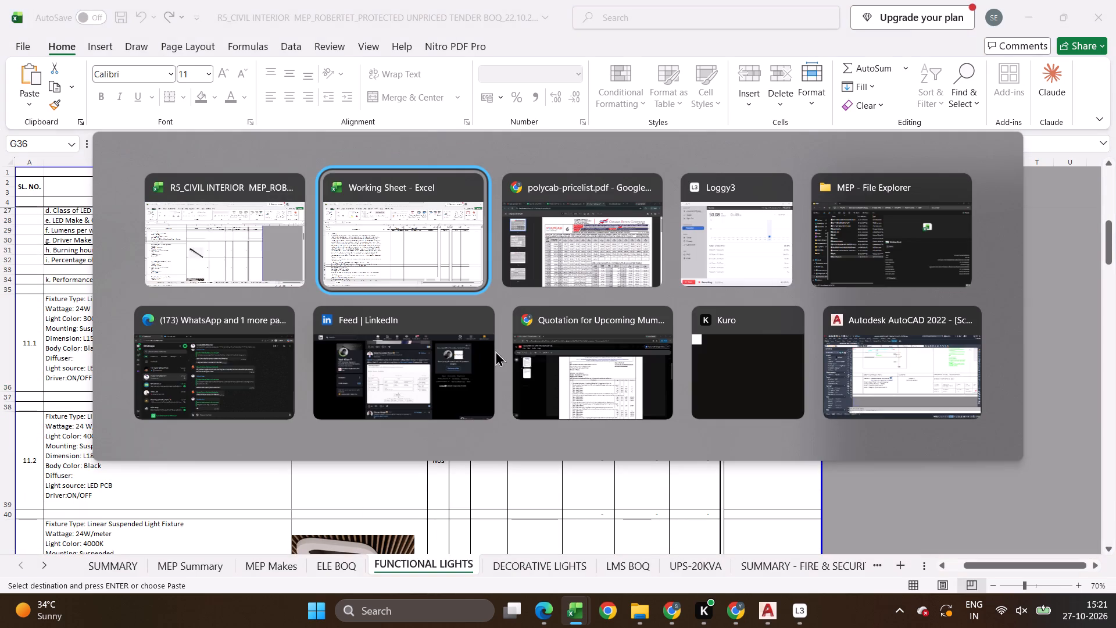
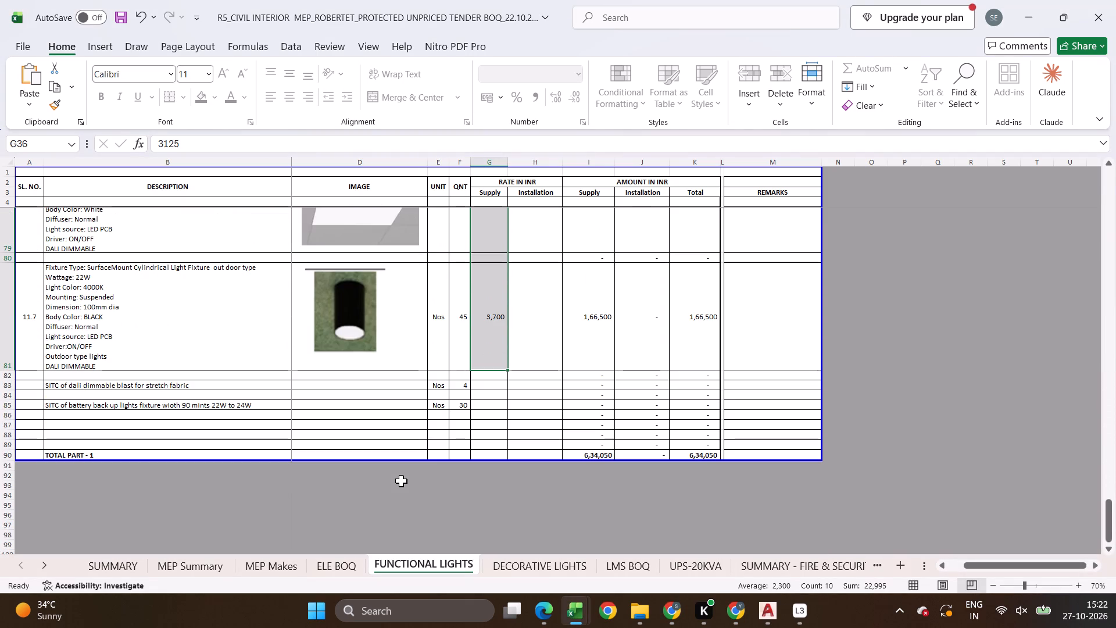
Set the supply rate of the linear suspended light fixture, item 11.1 in FUNCTIONAL LIGHTS (G36), to 3950.
{"action": "middle_click_drag", "start_coordinate": [430, 480], "coordinate": [410, 255]}
{"action": "scroll", "coordinate": [410, 255], "scroll_direction": "up", "scroll_amount": 1}
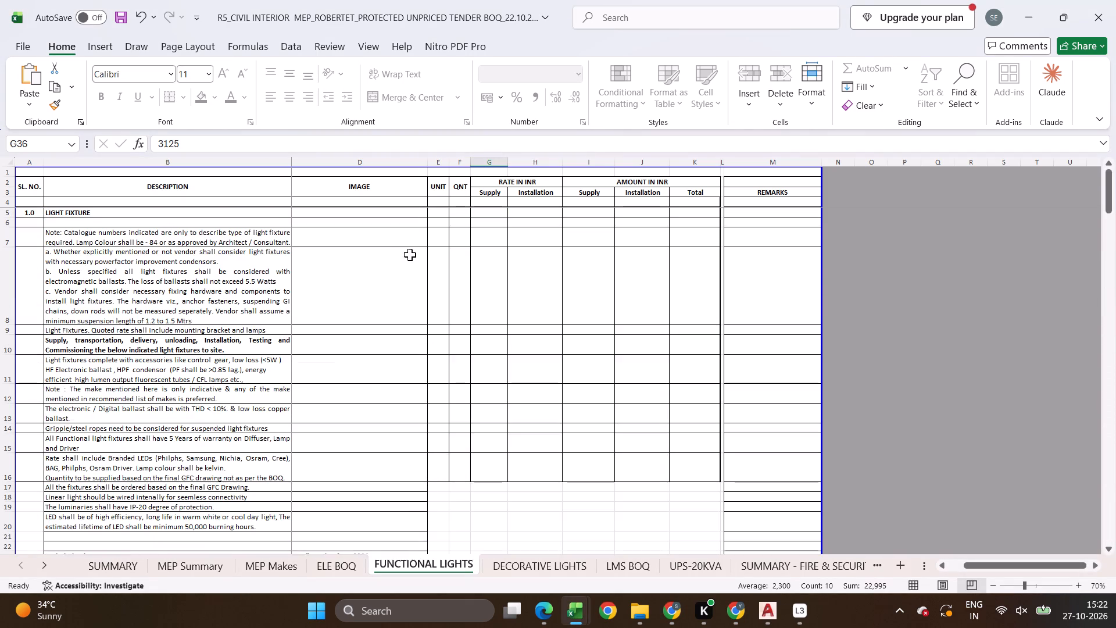
{"action": "scroll", "coordinate": [474, 427], "scroll_direction": "down", "scroll_amount": 14}
{"action": "left_click", "coordinate": [509, 337]}
{"action": "left_click", "coordinate": [499, 332]}
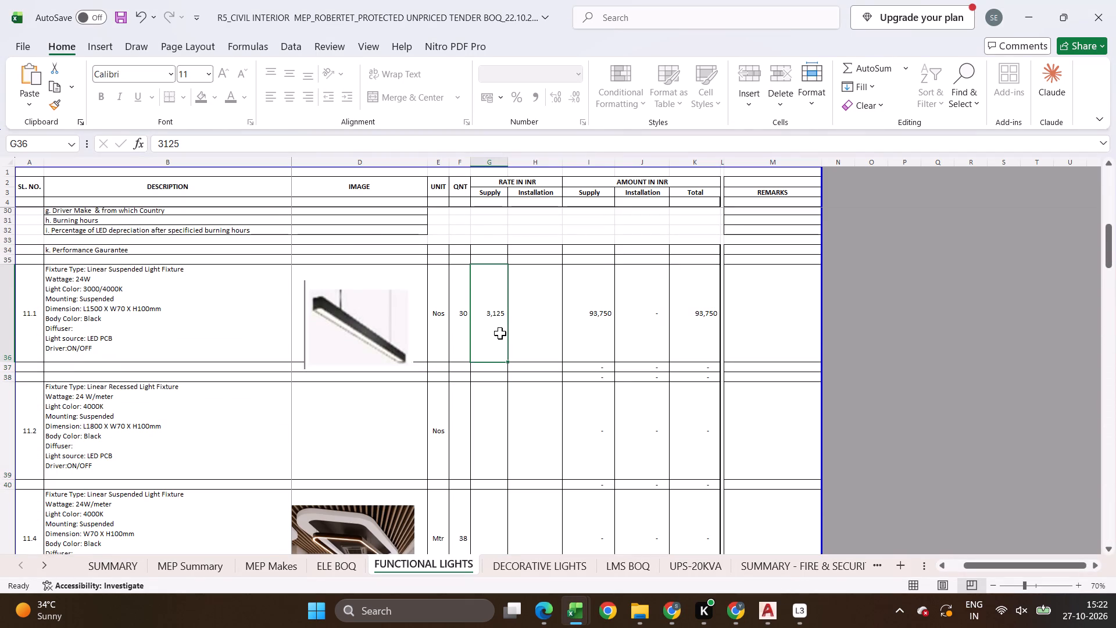
{"action": "type", "text": "3950"}
{"action": "key", "text": "Return"}
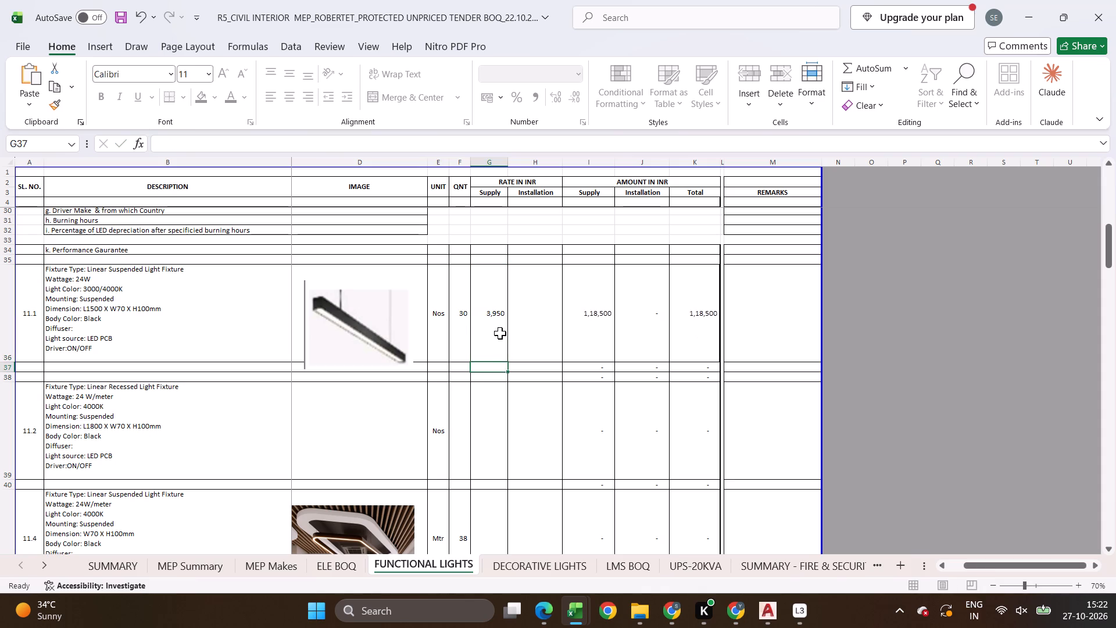
Enter a supply rate of 8950 for the per-metre linear suspended light fixture, item 11.4 (G41).
{"action": "key", "text": "Up"}
{"action": "key", "text": "Left"}
{"action": "key", "text": "ctrl+Down"}
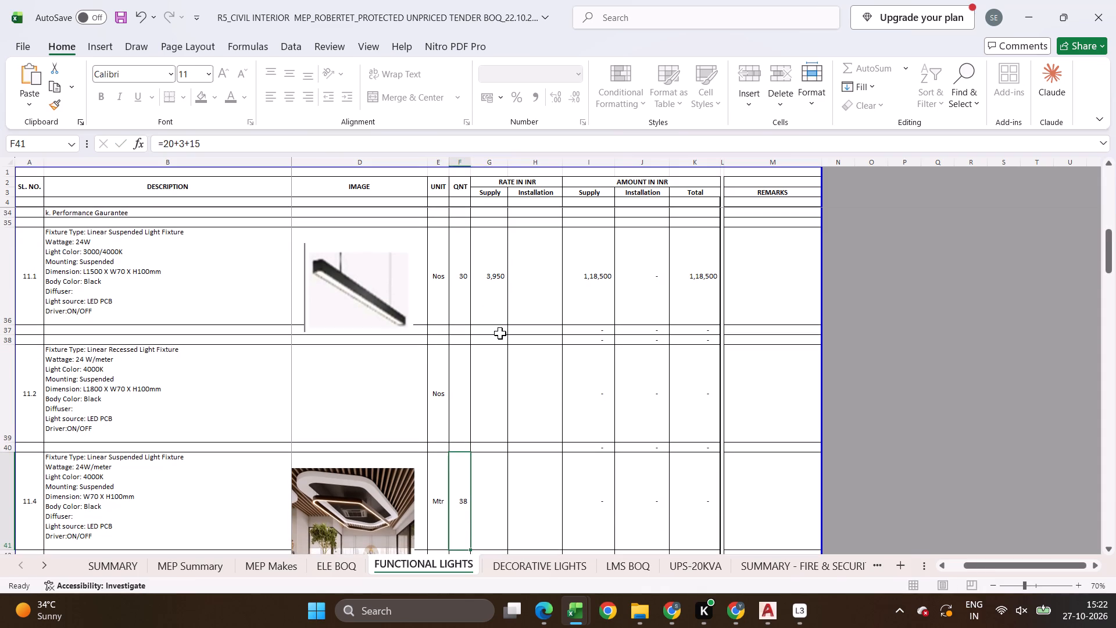
{"action": "key", "text": "Right"}
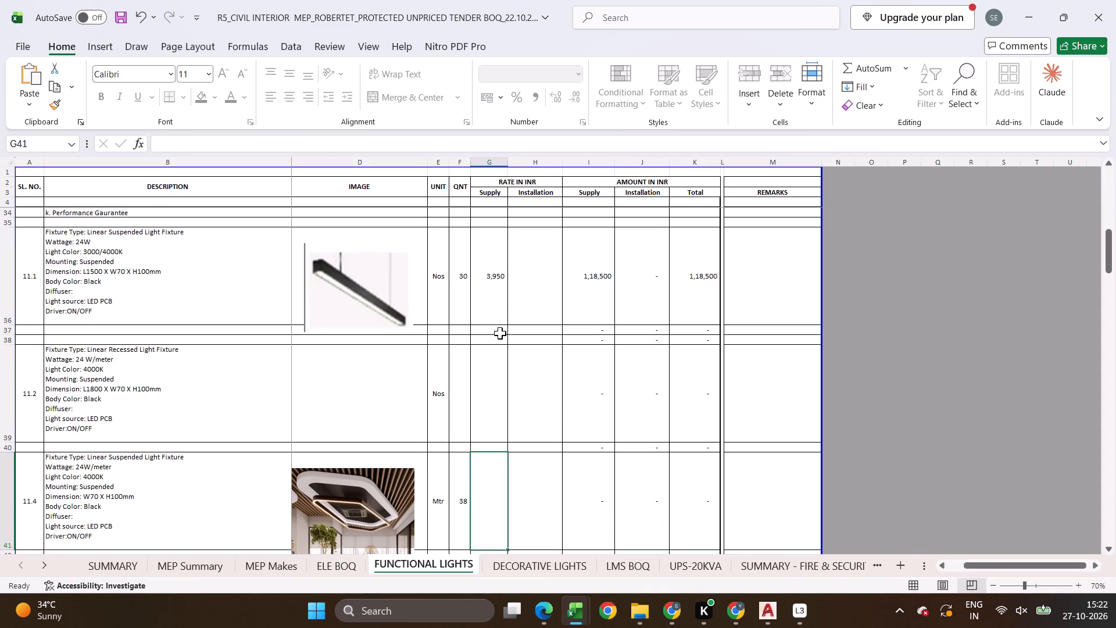
{"action": "type", "text": "8950"}
{"action": "key", "text": "Return"}
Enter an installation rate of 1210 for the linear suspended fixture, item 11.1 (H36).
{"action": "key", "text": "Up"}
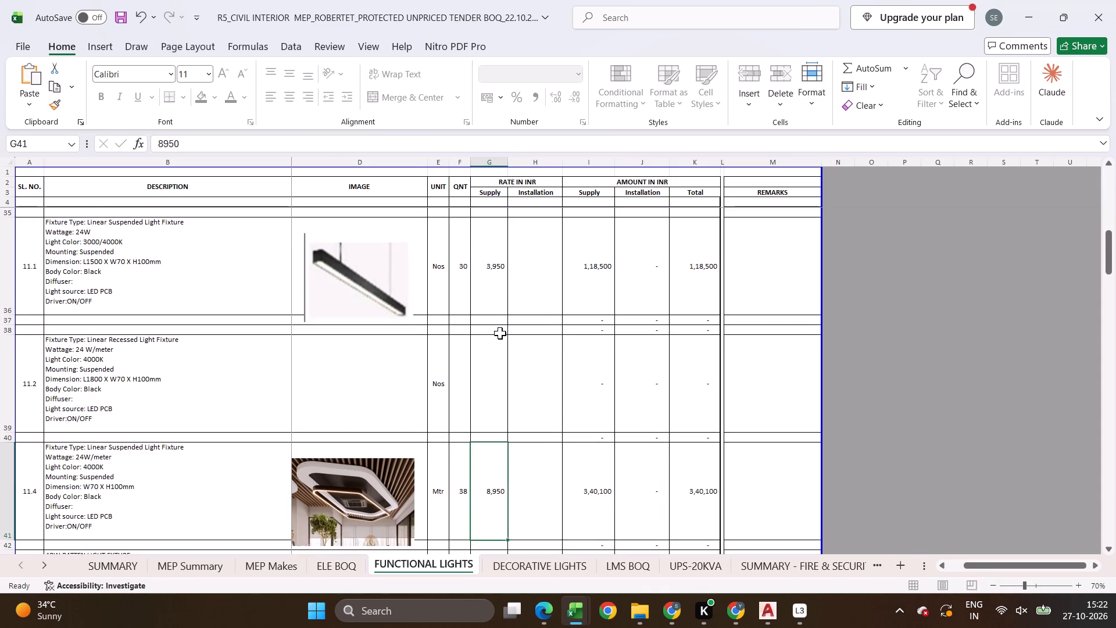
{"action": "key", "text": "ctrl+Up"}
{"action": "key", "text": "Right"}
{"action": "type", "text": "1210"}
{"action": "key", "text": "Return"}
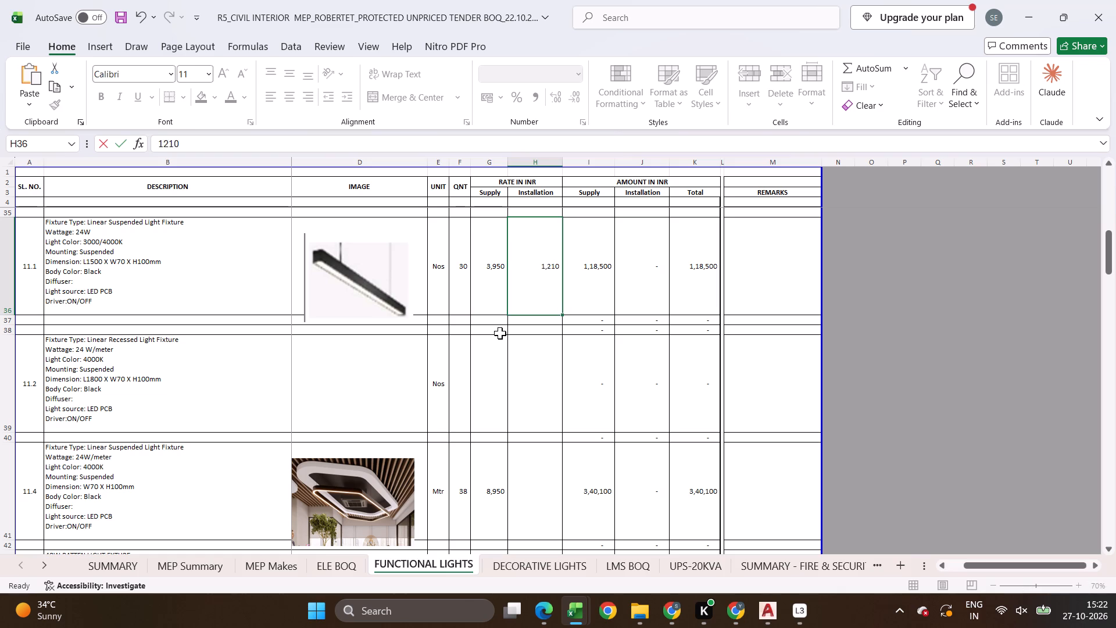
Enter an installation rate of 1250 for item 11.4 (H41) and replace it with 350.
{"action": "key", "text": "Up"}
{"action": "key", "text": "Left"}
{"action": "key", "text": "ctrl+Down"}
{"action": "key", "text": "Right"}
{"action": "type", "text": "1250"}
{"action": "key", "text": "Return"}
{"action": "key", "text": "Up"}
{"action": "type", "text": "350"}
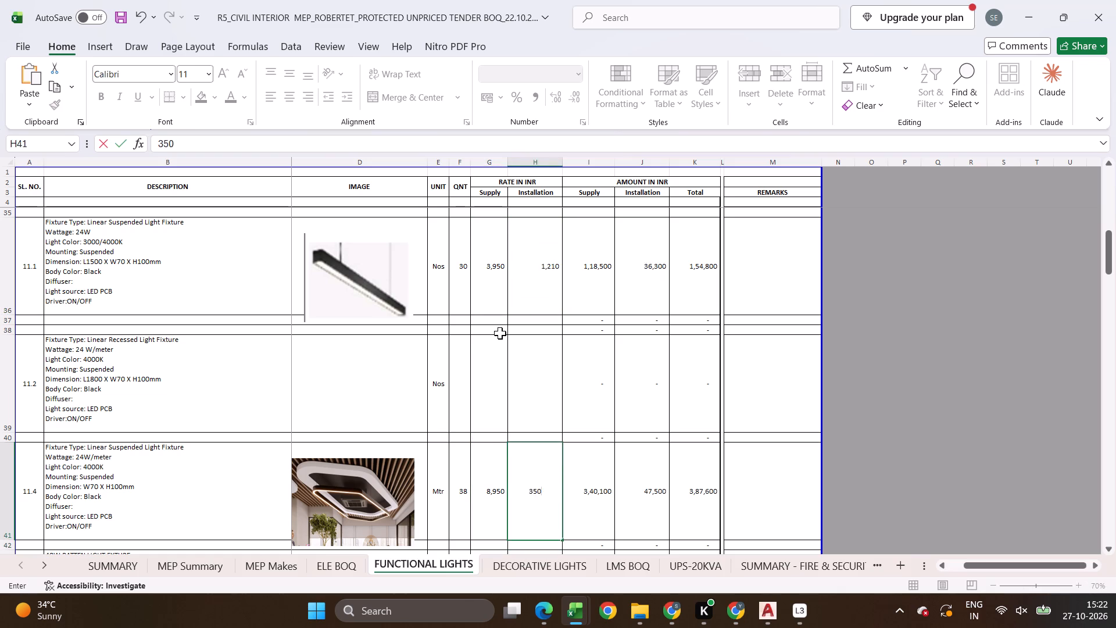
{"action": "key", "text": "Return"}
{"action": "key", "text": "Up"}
Set the installation rate to 1250 for item 11.4 (H41) and to 350 for item 11.1 (H36).
{"action": "key", "text": "ctrl+Up"}
{"action": "key", "text": "ctrl+Down"}
{"action": "type", "text": "1250"}
{"action": "key", "text": "Up"}
{"action": "key", "text": "Down"}
{"action": "key", "text": "ctrl+Up"}
{"action": "type", "text": "350"}
{"action": "key", "text": "Return"}
Set the circular suspended cylindrical fixture, item 11.8 in row 51, to a supply rate of 2450 and an installation rate of 350.
{"action": "key", "text": "Down"}
{"action": "key", "text": "ctrl+Down"}
{"action": "key", "text": "Left"}
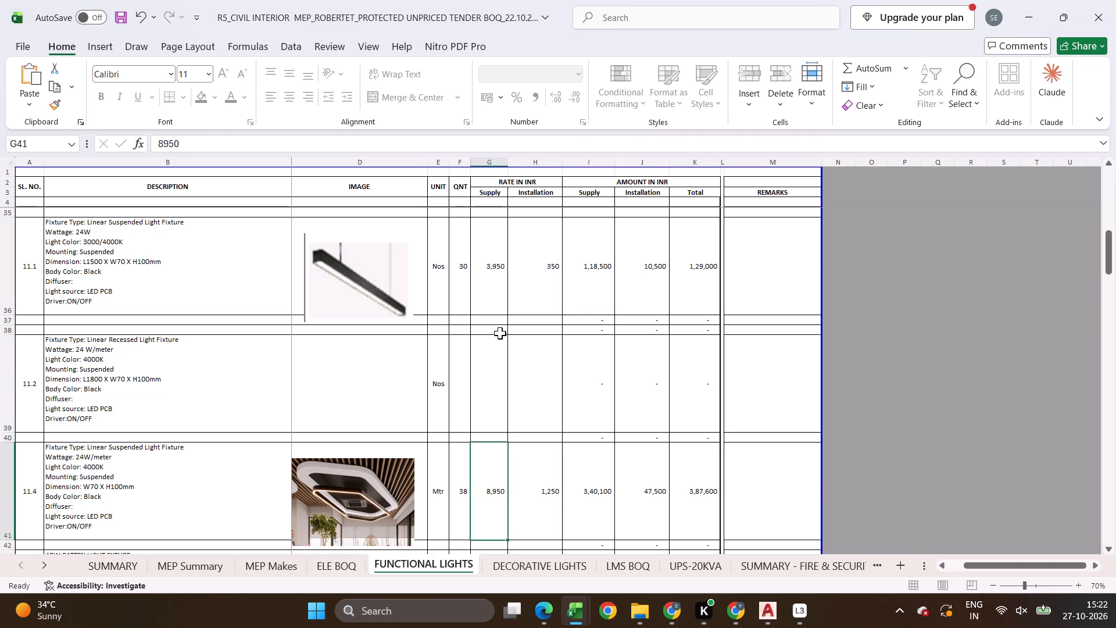
{"action": "key", "text": "ctrl+Down"}
{"action": "type", "text": "1950"}
{"action": "key", "text": "Right"}
{"action": "type", "text": "350"}
{"action": "key", "text": "Return"}
{"action": "key", "text": "Left"}
{"action": "key", "text": "Up"}
{"action": "type", "text": "2450"}
{"action": "key", "text": "Return"}
Set the 2x2 recess mounted light fixture, item 11.9 in row 55, to a supply rate of 1950 and an installation rate of 350.
{"action": "key", "text": "Up"}
{"action": "key", "text": "ctrl+Down"}
{"action": "key", "text": "Right"}
{"action": "key", "text": "Left"}
{"action": "type", "text": "1950"}
{"action": "key", "text": "Right"}
{"action": "type", "text": "350"}
{"action": "key", "text": "Return"}
{"action": "key", "text": "Left"}
Set the 22 W recessed downlight, item 11.13 in row 61, to a supply rate of 1250 and an installation rate of 350.
{"action": "key", "text": "ctrl+Down"}
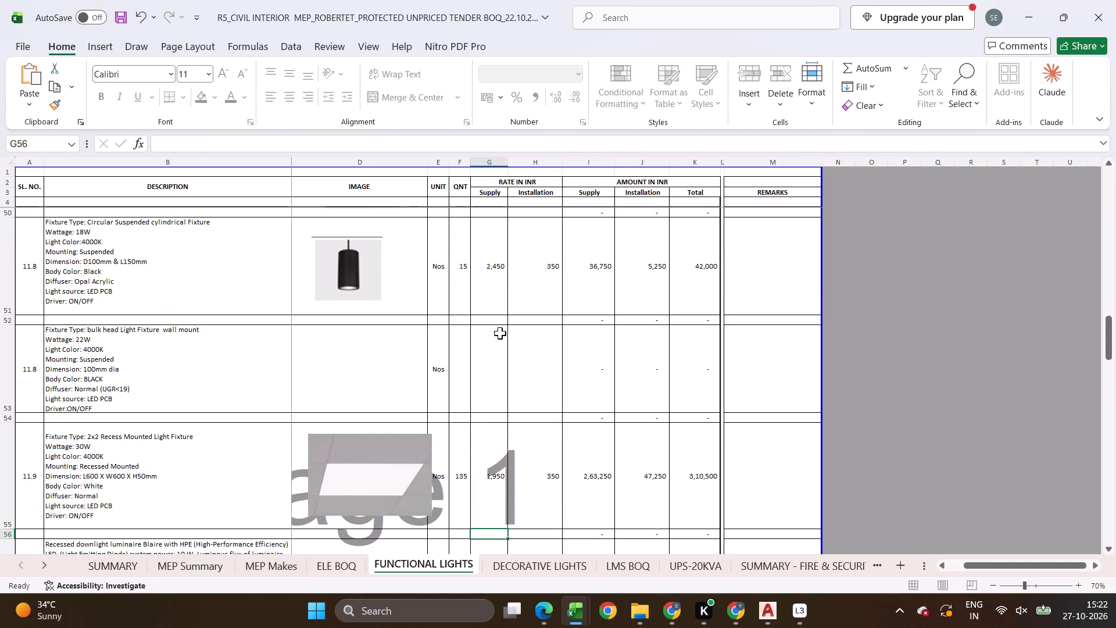
{"action": "type", "text": "1250"}
{"action": "key", "text": "Right"}
{"action": "key", "text": "2"}
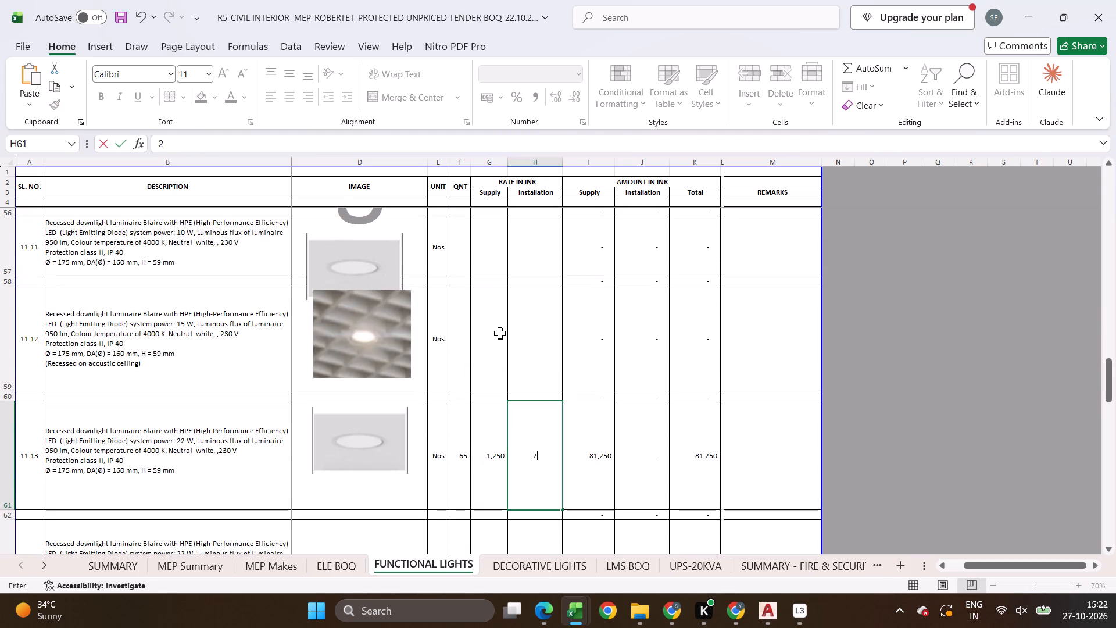
{"action": "key", "text": "Escape"}
{"action": "type", "text": "350"}
{"action": "key", "text": "Return"}
{"action": "key", "text": "Left"}
Set the non-dimmable cove light, item 11.14 in row 67, to a supply rate of 1150 and an installation rate of 110.
{"action": "key", "text": "ctrl+Down"}
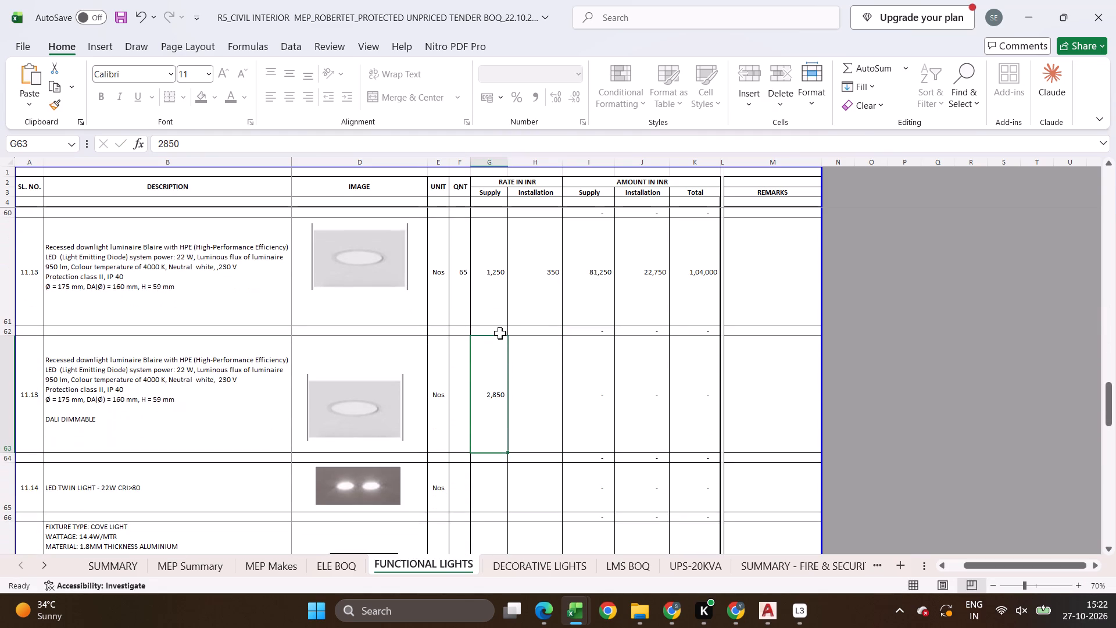
{"action": "key", "text": "ctrl+Down"}
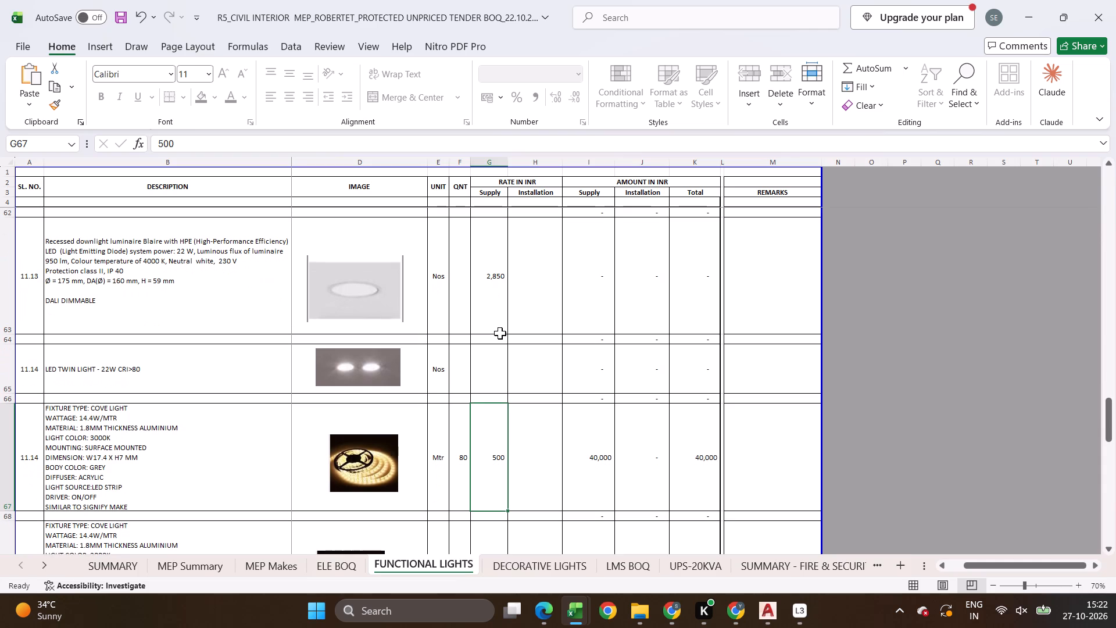
{"action": "type", "text": "895"}
{"action": "key", "text": "Right"}
{"action": "type", "text": "110"}
{"action": "key", "text": "Return"}
{"action": "key", "text": "Left"}
{"action": "key", "text": "Up"}
{"action": "type", "text": "1150"}
{"action": "key", "text": "Return"}
Set the DALI dimmable recessed downlight, item 11.14 in row 77, to a supply rate of 3650 and an installation rate of 350.
{"action": "key", "text": "Up"}
{"action": "key", "text": "ctrl+Down"}
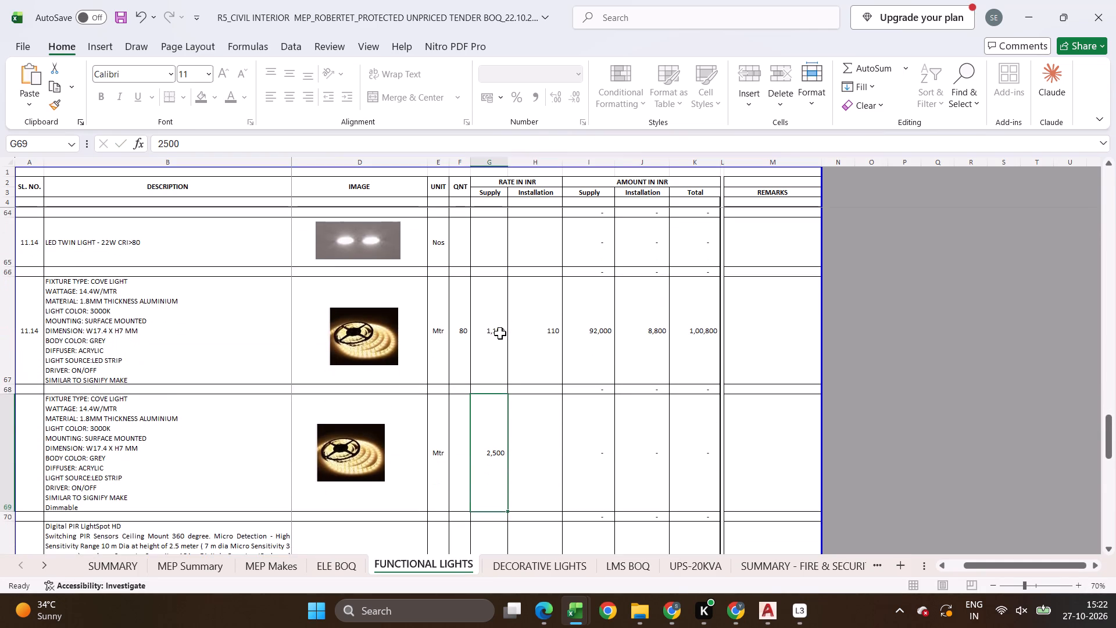
{"action": "key", "text": "ctrl+Down"}
{"action": "type", "text": "3650"}
{"action": "key", "text": "Right"}
{"action": "key", "text": "8"}
{"action": "key", "text": "Escape"}
{"action": "type", "text": "350"}
{"action": "key", "text": "Return"}
{"action": "key", "text": "Left"}
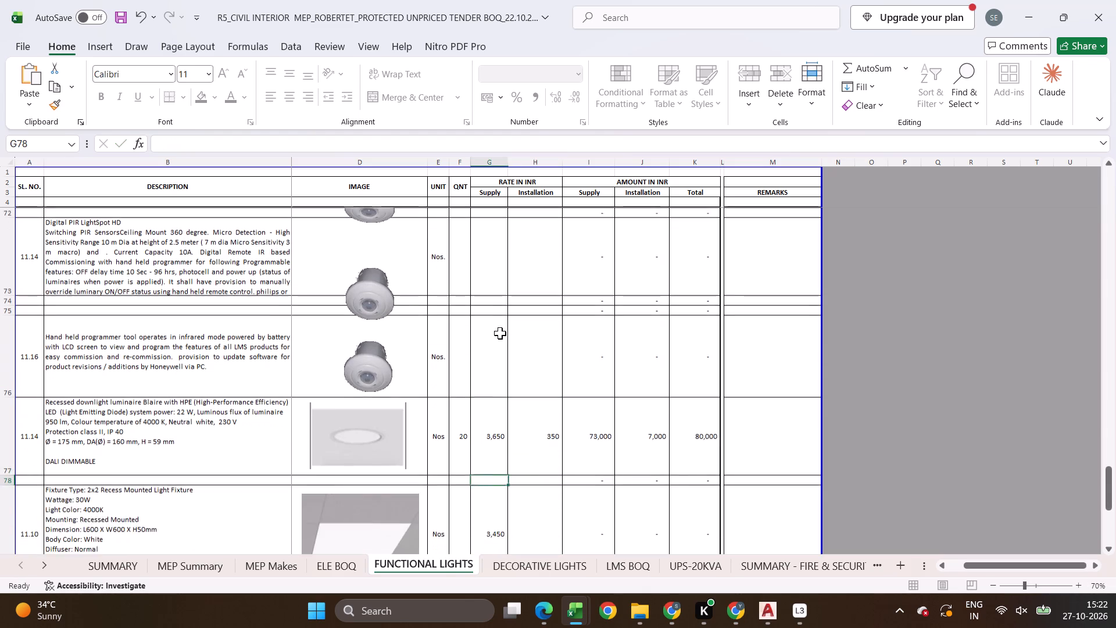
Set the outdoor surface-mount cylindrical fixture, item 11.7 in row 81, to an installation rate of 350 and a supply rate of 4450.
{"action": "key", "text": "ctrl+Down"}
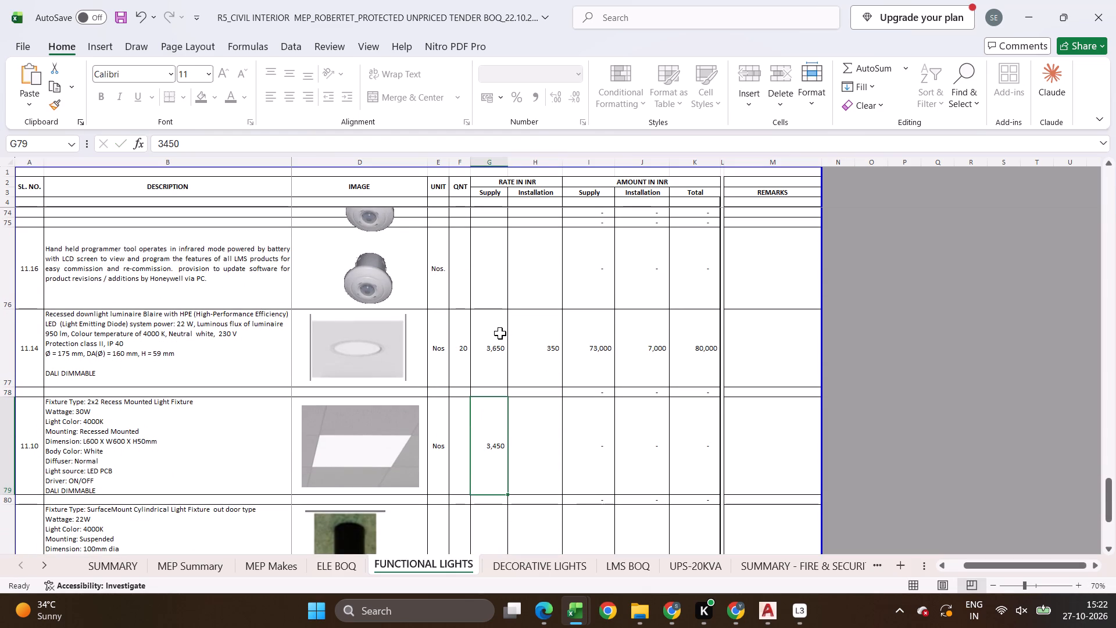
{"action": "key", "text": "ctrl+Down"}
{"action": "key", "text": "Right"}
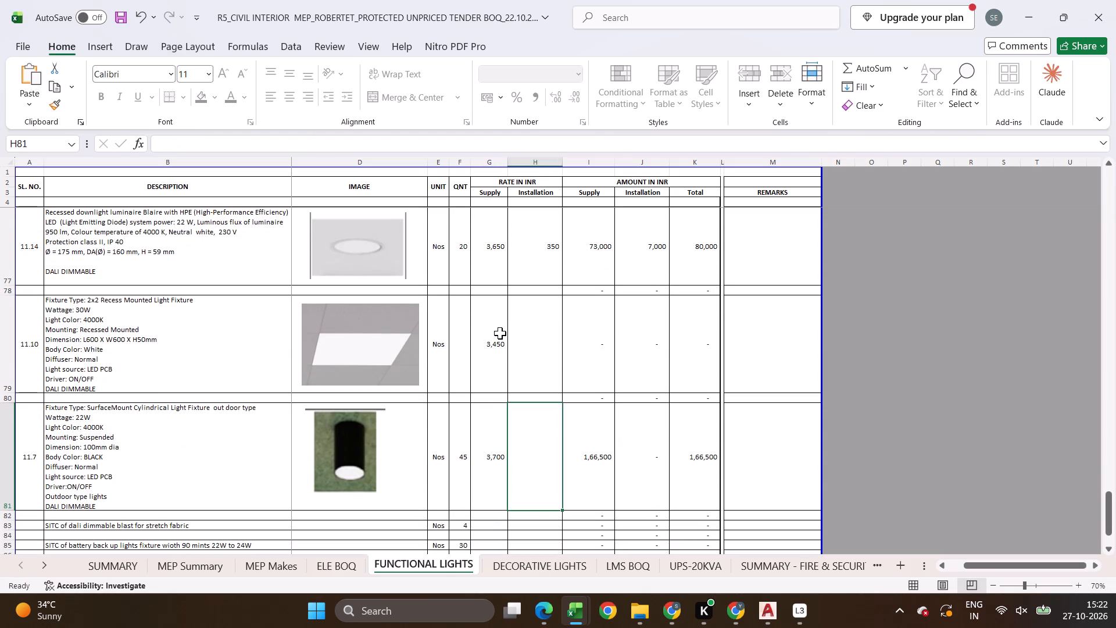
{"action": "type", "text": "350"}
{"action": "key", "text": "Left"}
{"action": "type", "text": "4450"}
{"action": "key", "text": "Return"}
Save the tender BOQ workbook.
{"action": "scroll", "coordinate": [477, 366], "scroll_direction": "down", "scroll_amount": 3}
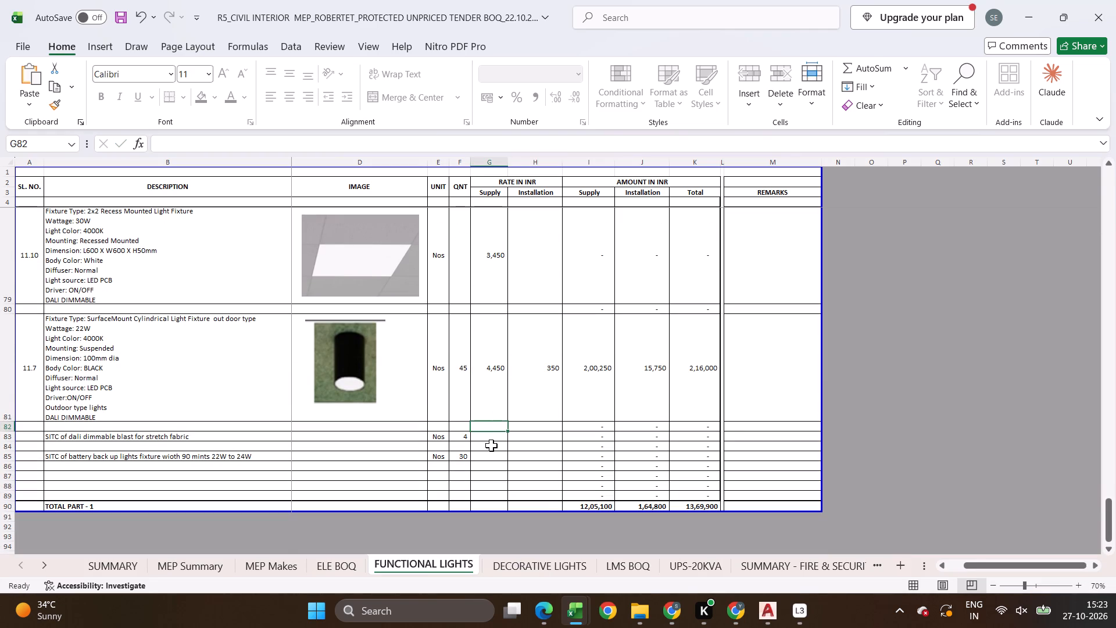
{"action": "key", "text": "ctrl+s"}
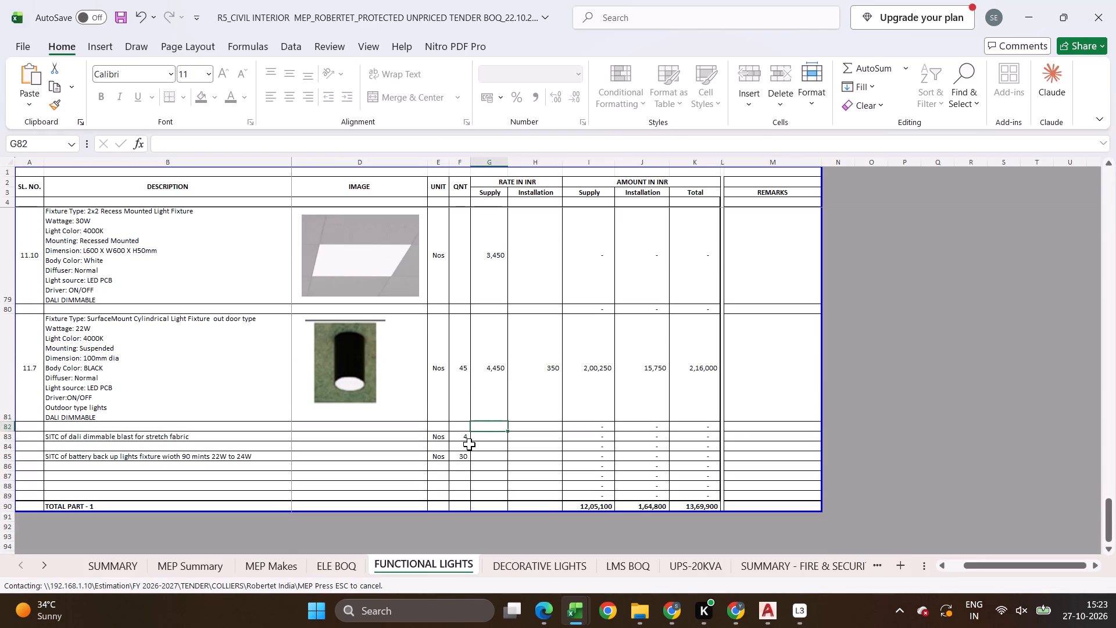
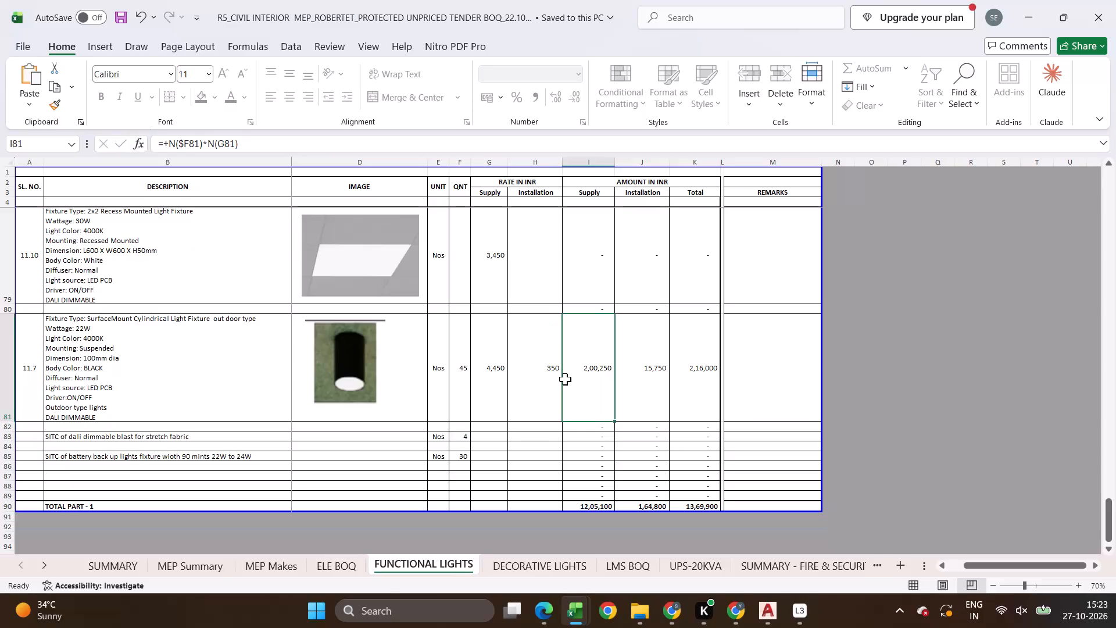
Save the tender BOQ workbook, retrying the save if needed.
{"action": "key", "text": "ctrl+a"}
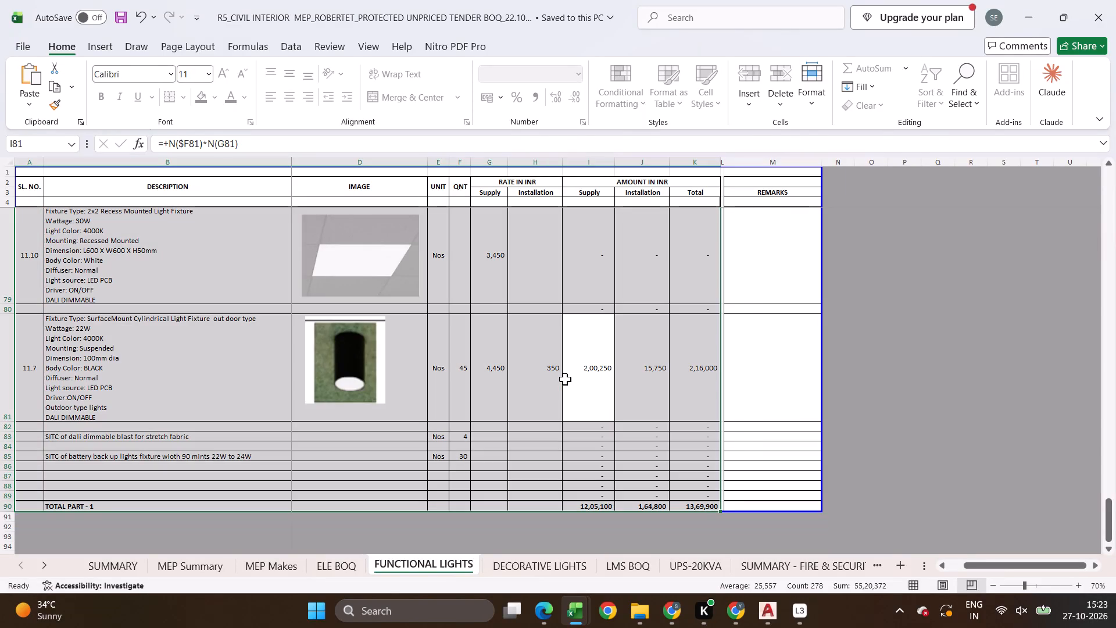
{"action": "left_click", "coordinate": [564, 379]}
{"action": "key", "text": "ctrl+s"}
{"action": "left_click", "coordinate": [485, 277]}
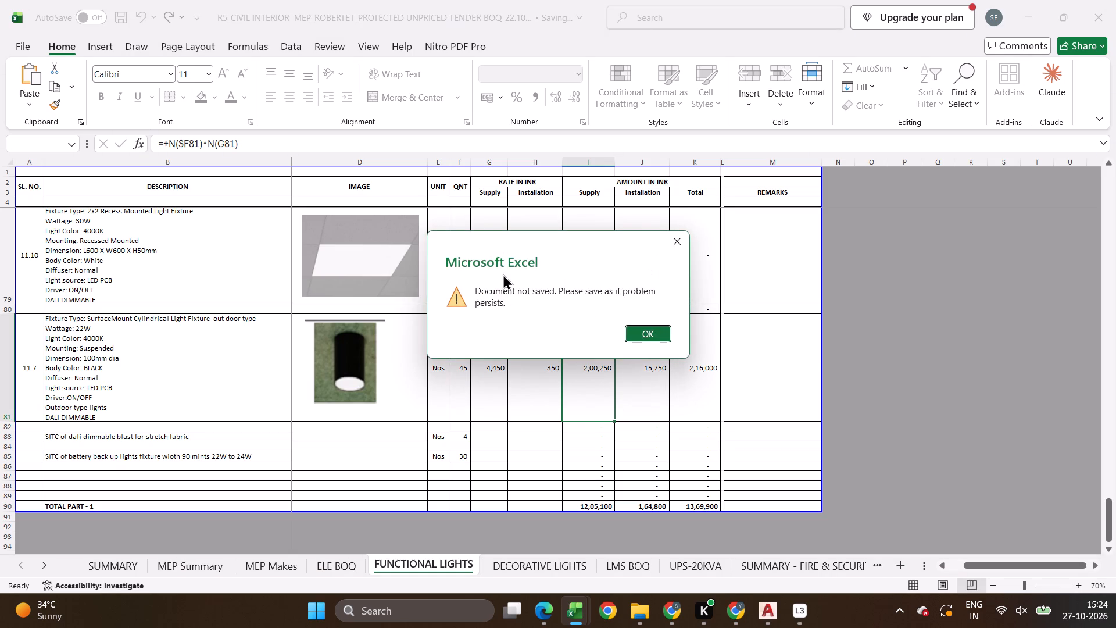
{"action": "left_click", "coordinate": [645, 334]}
{"action": "left_click", "coordinate": [552, 379]}
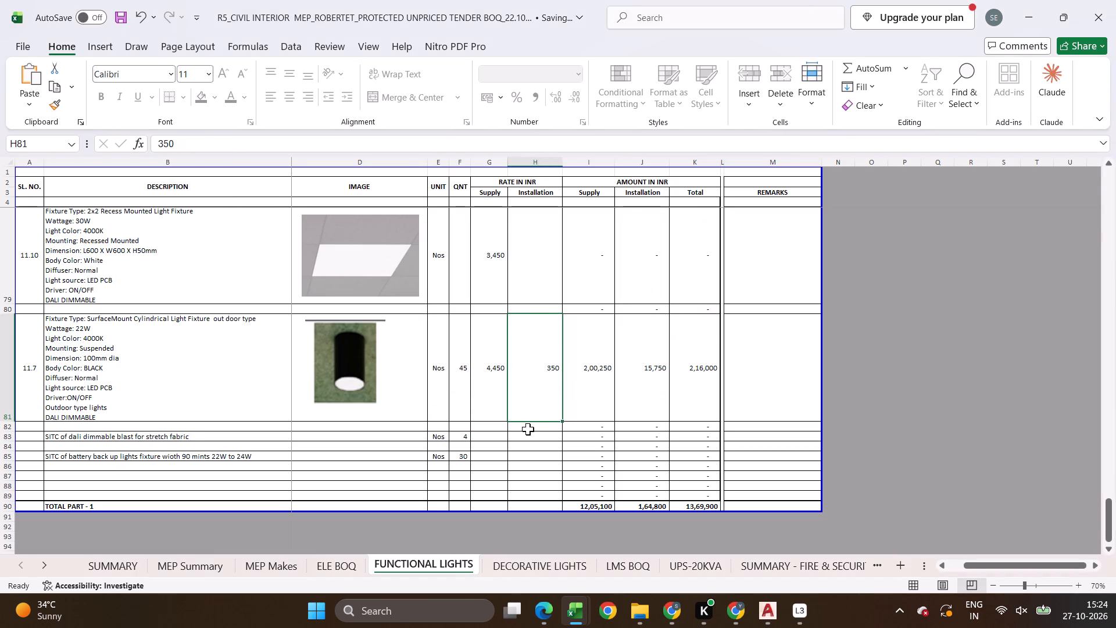
{"action": "key", "text": "ctrl+s"}
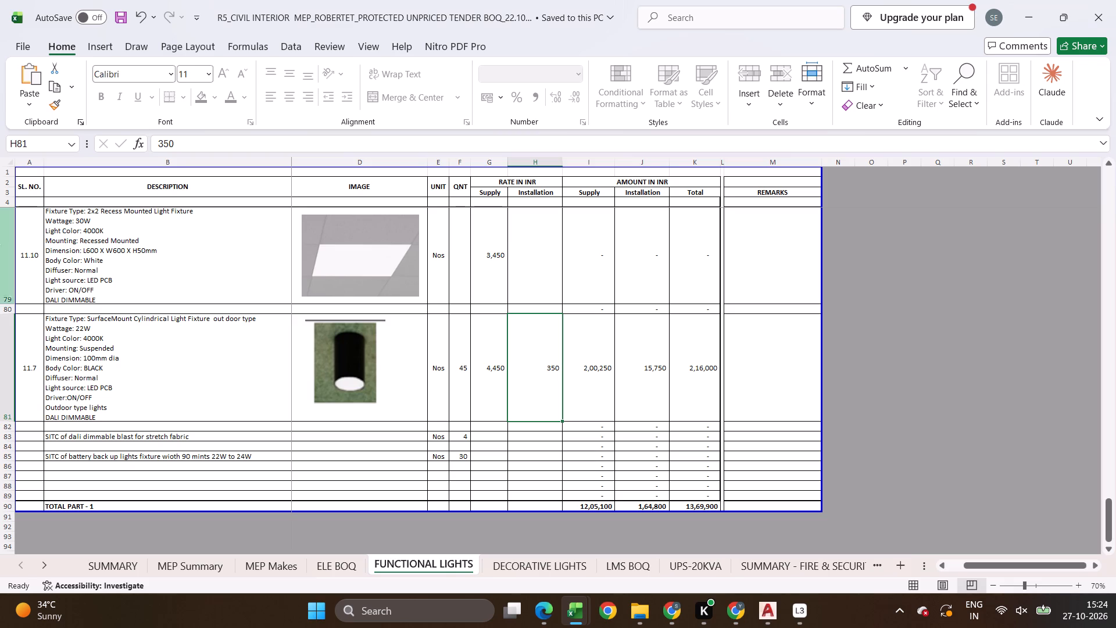
Set the battery back-up lights fixture in row 85 to a supply rate of 3650 and an installation rate of 550.
{"action": "left_click", "coordinate": [497, 455]}
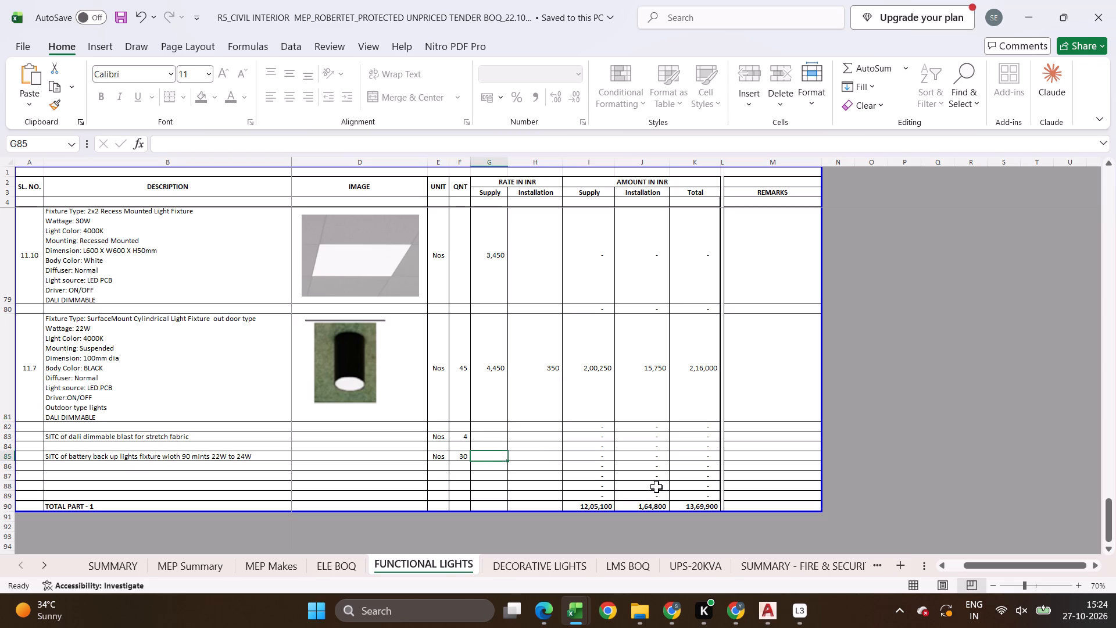
{"action": "type", "text": "3650"}
{"action": "key", "text": "Right"}
{"action": "type", "text": "550"}
{"action": "key", "text": "Return"}
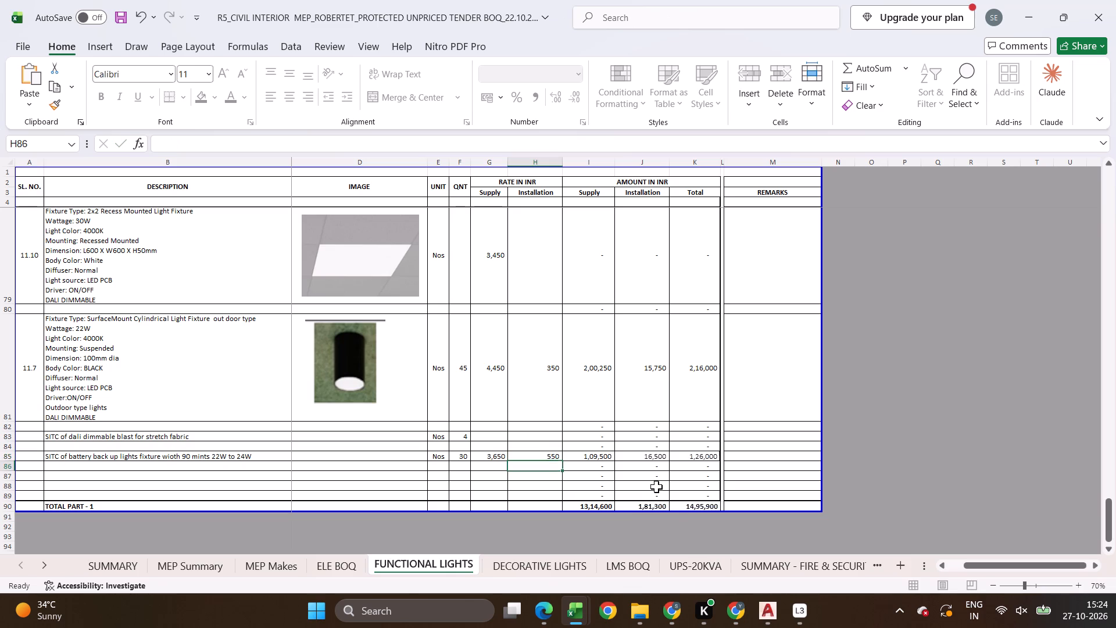
Set the DALI dimmable ballast for stretch fabric in row 83 to a supply rate of 2650 and an installation rate of 550.
{"action": "key", "text": "Down"}
{"action": "key", "text": "Up"}
{"action": "key", "text": "Left"}
{"action": "key", "text": "Up"}
{"action": "key", "text": "Up"}
{"action": "key", "text": "Up"}
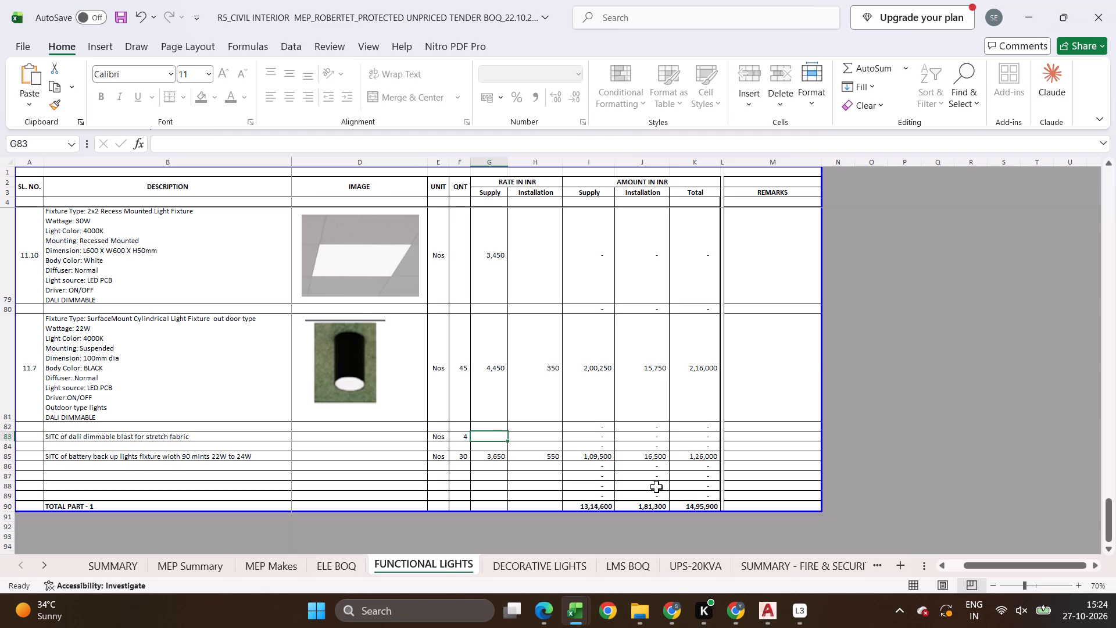
{"action": "type", "text": "2650"}
{"action": "key", "text": "Right"}
{"action": "type", "text": "550"}
{"action": "key", "text": "Return"}
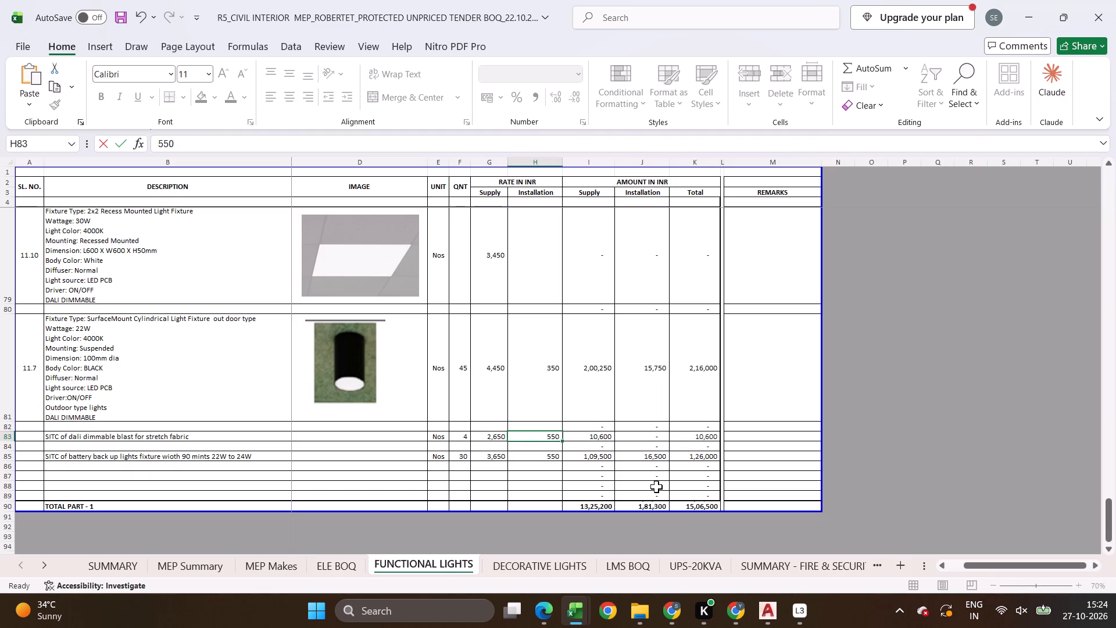
Look over the fixture items and technical notes in the DECORATIVE LIGHTS sheet, and open the LMS BOQ sheet.
{"action": "left_click", "coordinate": [559, 573]}
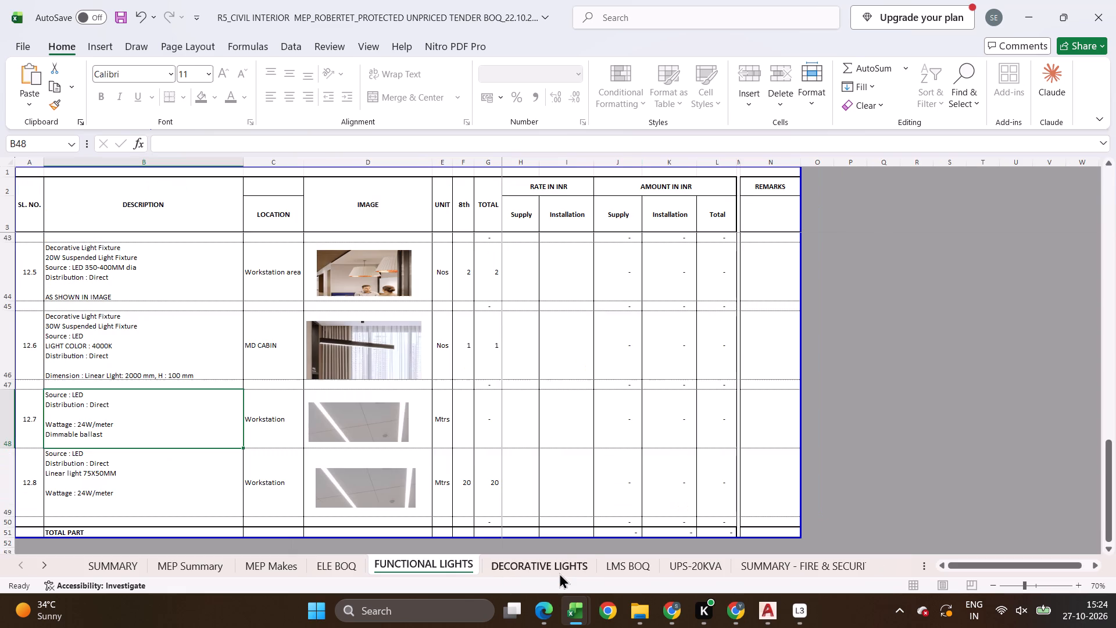
{"action": "scroll", "coordinate": [600, 517], "scroll_direction": "up", "scroll_amount": 15}
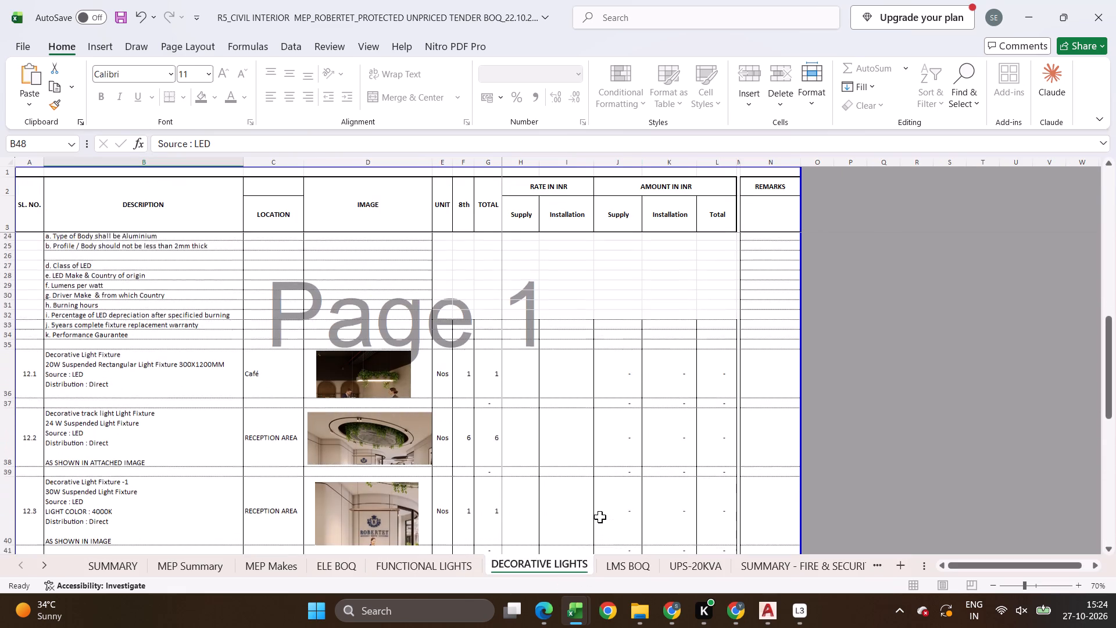
{"action": "scroll", "coordinate": [600, 517], "scroll_direction": "up", "scroll_amount": 2}
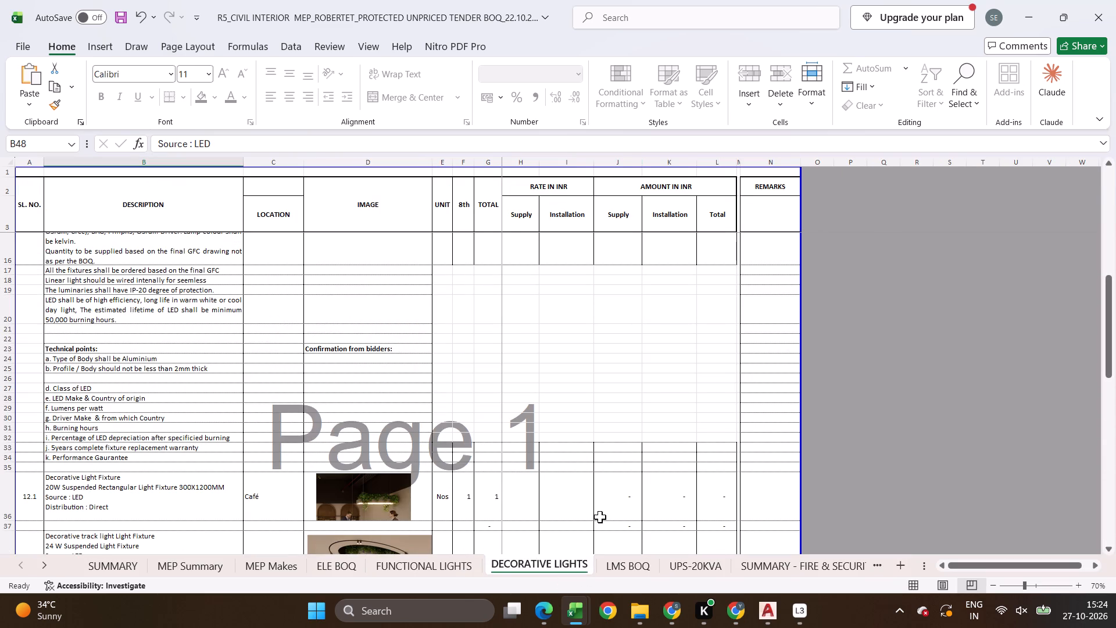
{"action": "left_click", "coordinate": [620, 562]}
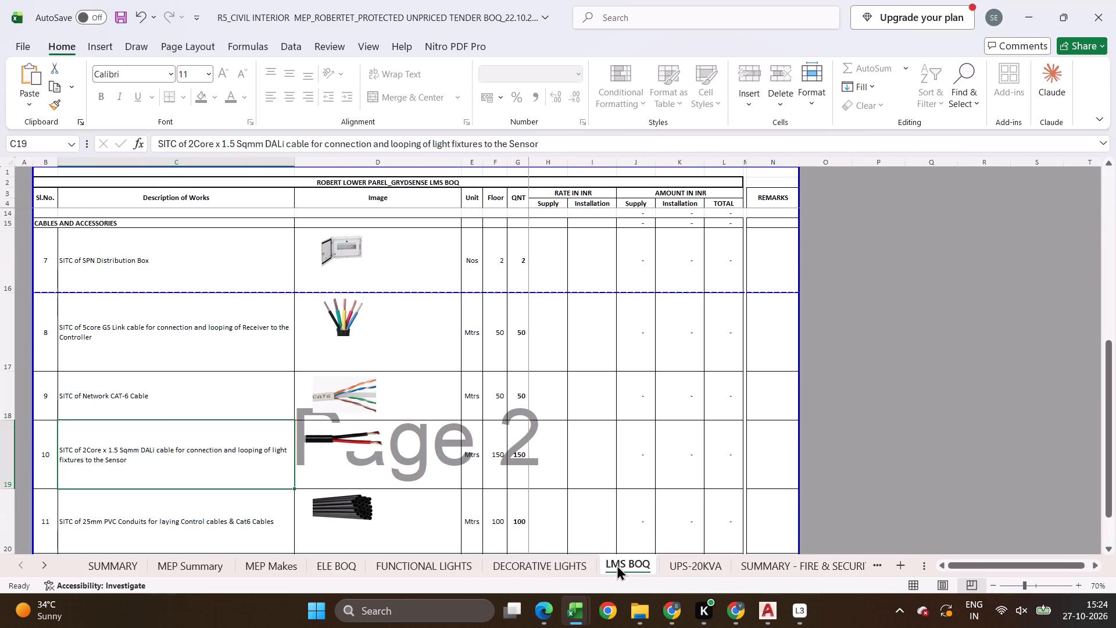
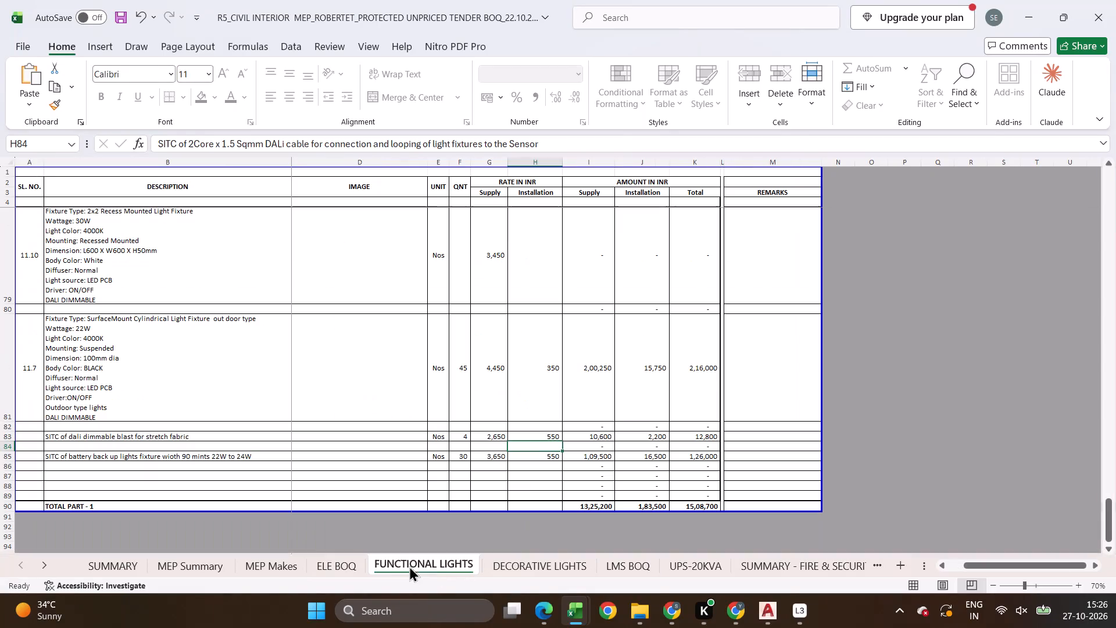
Clear the supply rate of the 2x2 recess mounted 30W light fixture, item 11.10, in the FUNCTIONAL LIGHTS sheet.
{"action": "left_click", "coordinate": [328, 565]}
{"action": "left_click", "coordinate": [416, 558]}
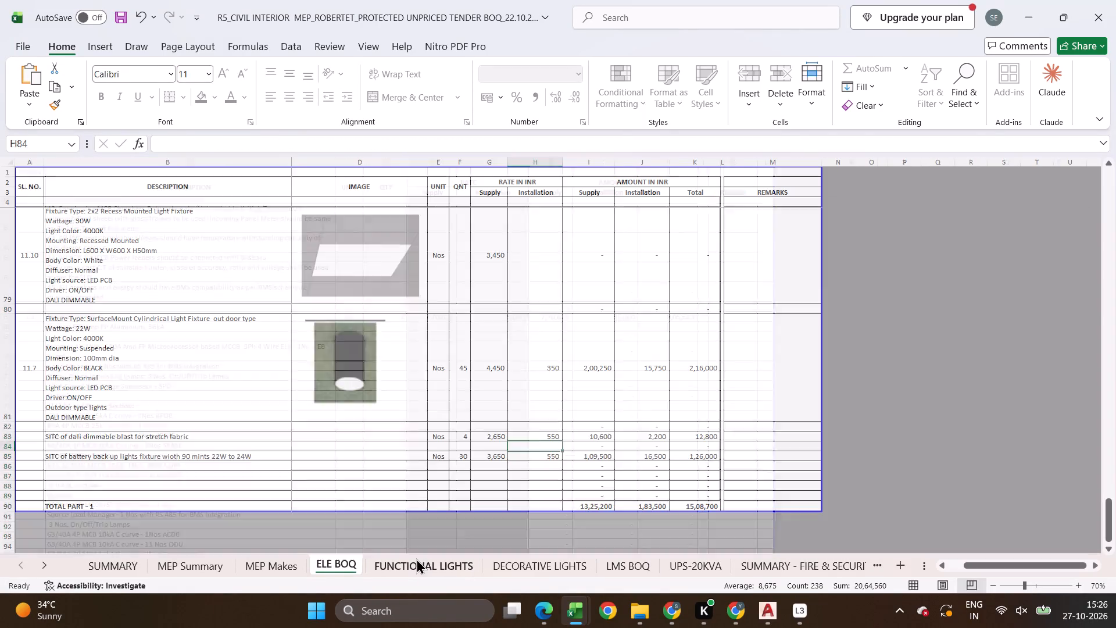
{"action": "scroll", "coordinate": [645, 227], "scroll_direction": "up", "scroll_amount": 5}
{"action": "left_click", "coordinate": [497, 372]}
{"action": "key", "text": "Delete"}
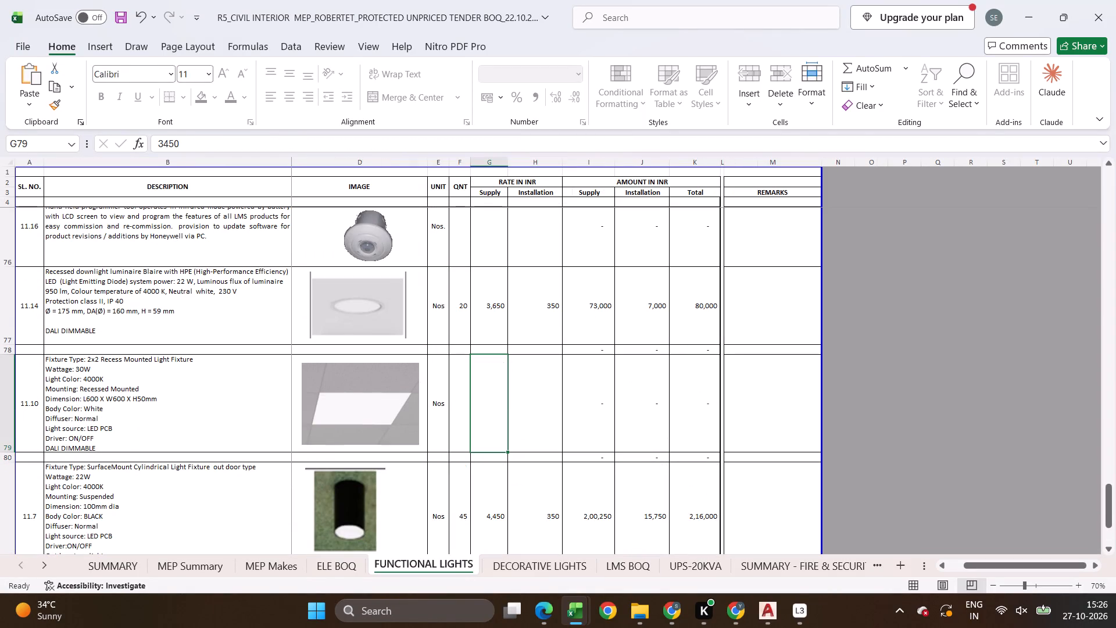
Open the MEP Summary sheet to check the electrical and light fixture amounts.
{"action": "left_click", "coordinate": [188, 566]}
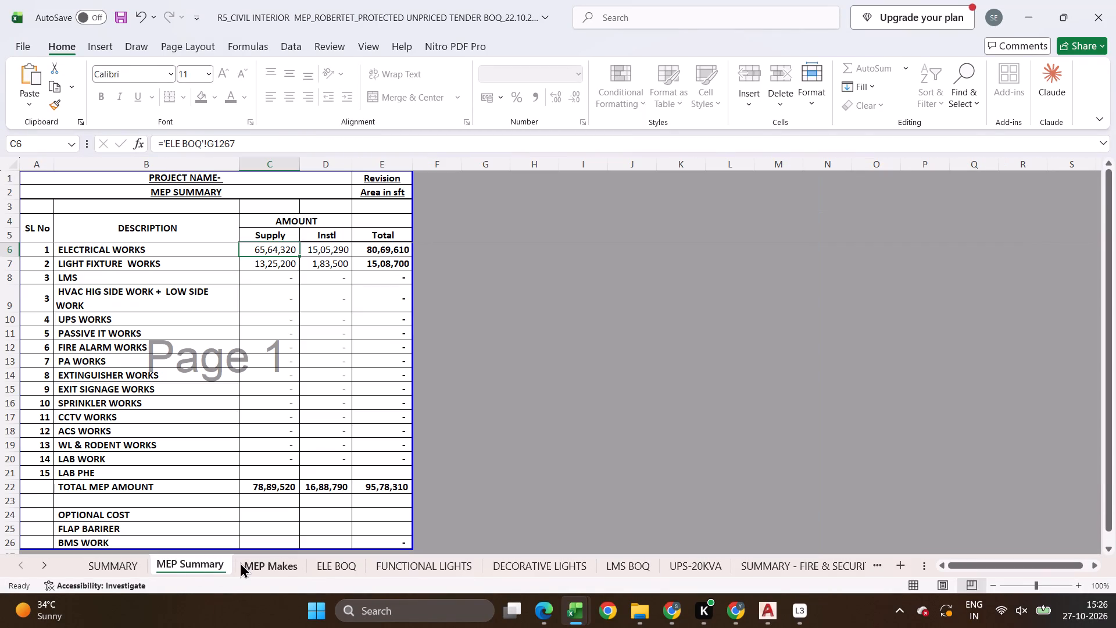
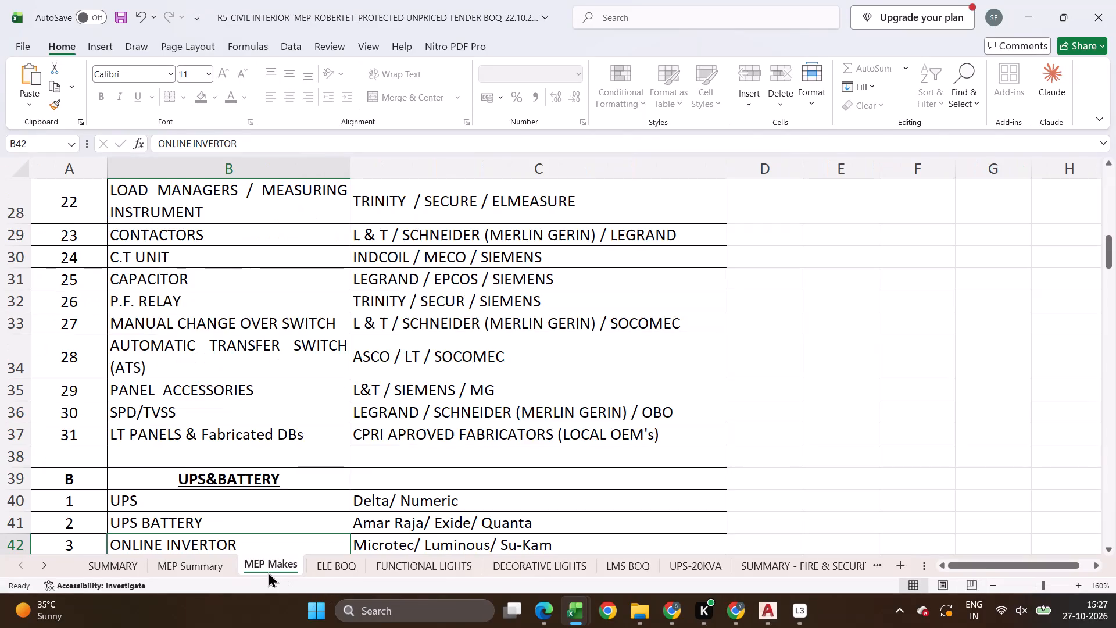
Review the approved makes in MEP Makes and the LT panel items in ELE BOQ, and return to the FUNCTIONAL LIGHTS sheet.
{"action": "scroll", "coordinate": [379, 468], "scroll_direction": "down", "scroll_amount": 1}
{"action": "scroll", "coordinate": [379, 490], "scroll_direction": "up", "scroll_amount": 1}
{"action": "left_click", "coordinate": [345, 571]}
{"action": "left_click", "coordinate": [460, 464]}
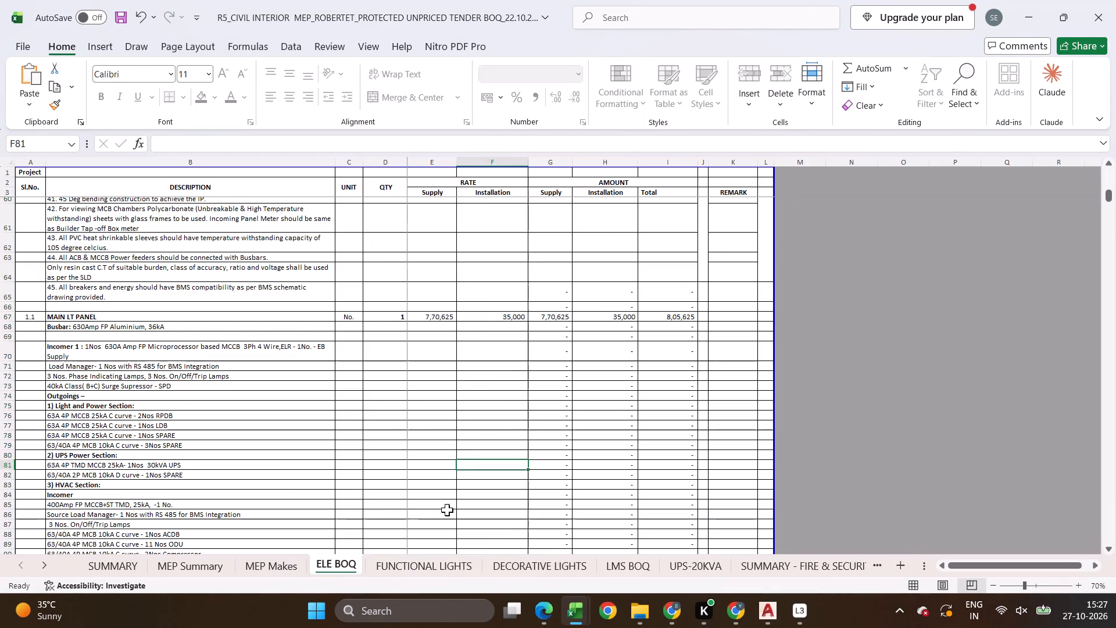
{"action": "scroll", "coordinate": [442, 518], "scroll_direction": "down", "scroll_amount": 5}
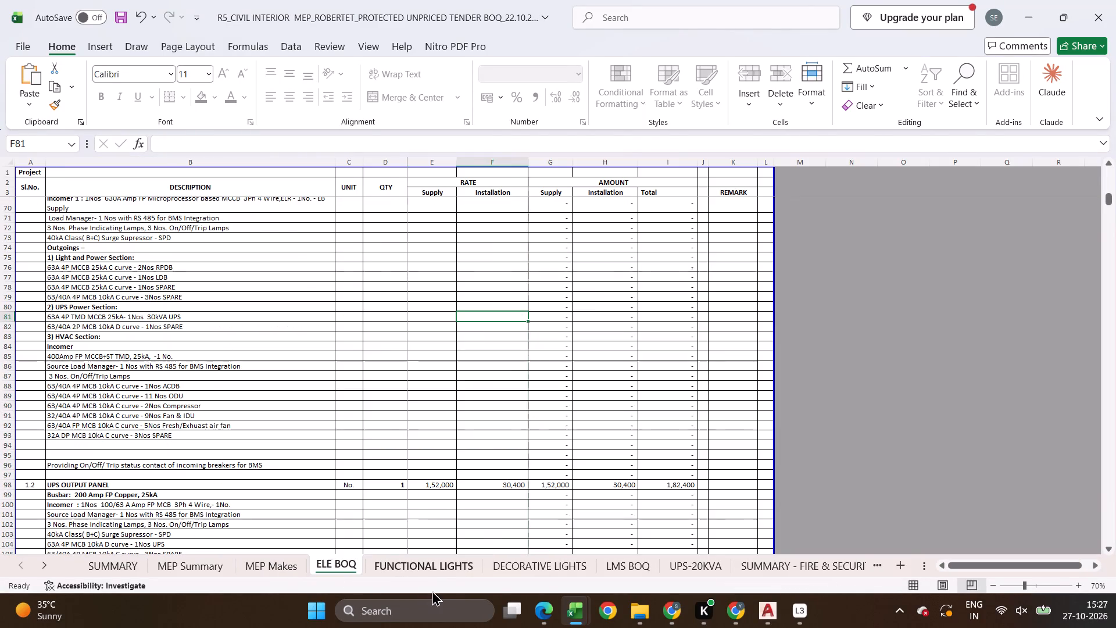
{"action": "left_click", "coordinate": [430, 558]}
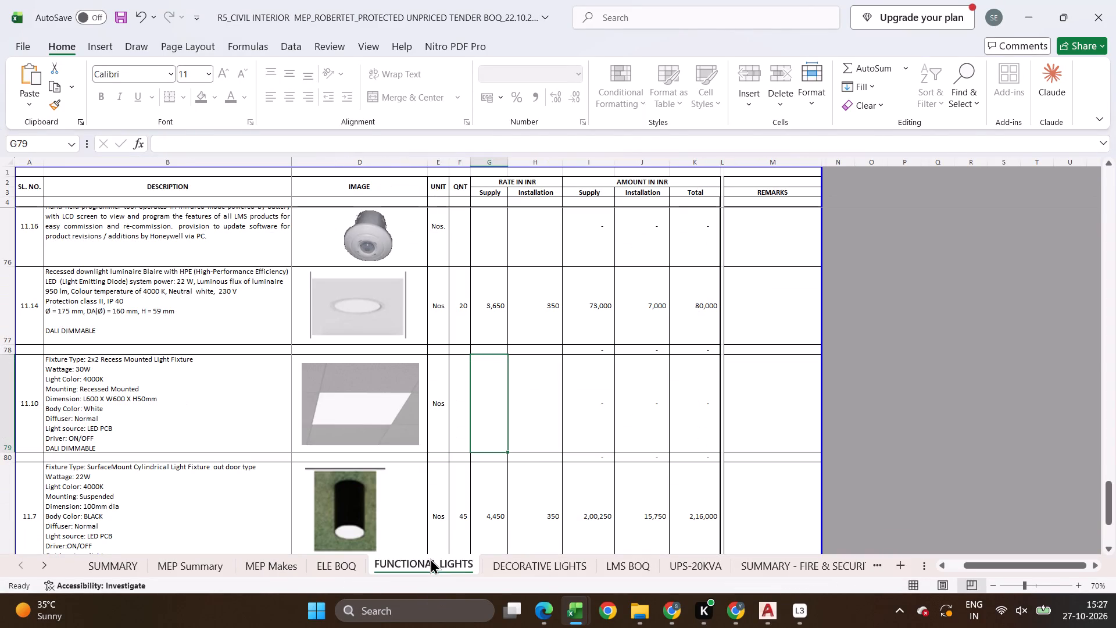
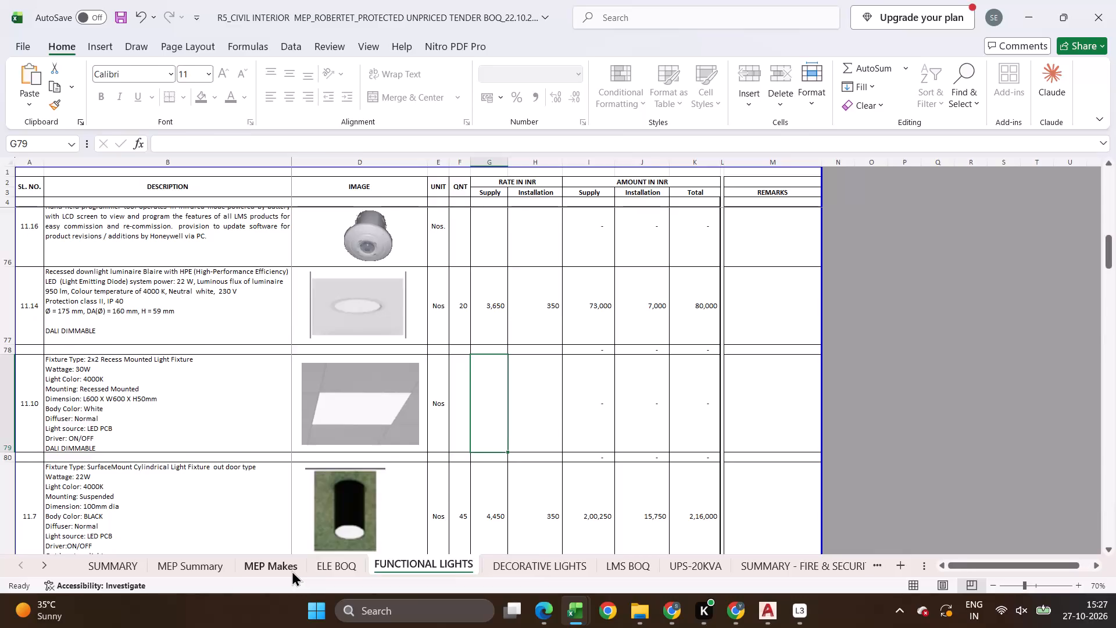
Return to the MEP Summary sheet, save the tender BOQ workbook and close it.
{"action": "left_click", "coordinate": [224, 570]}
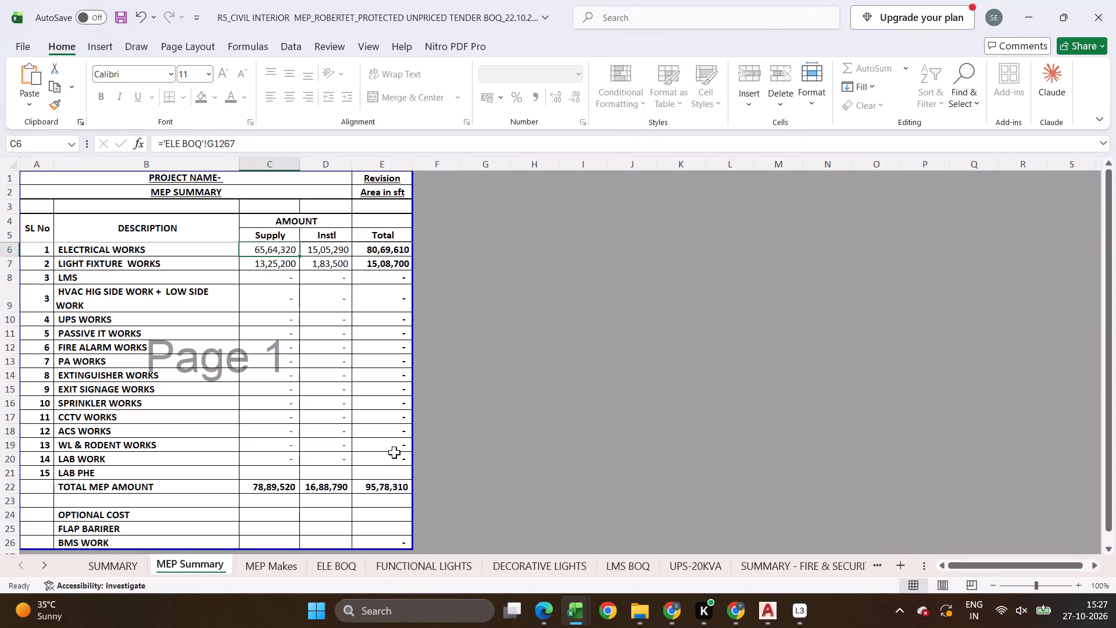
{"action": "key", "text": "ctrl+s"}
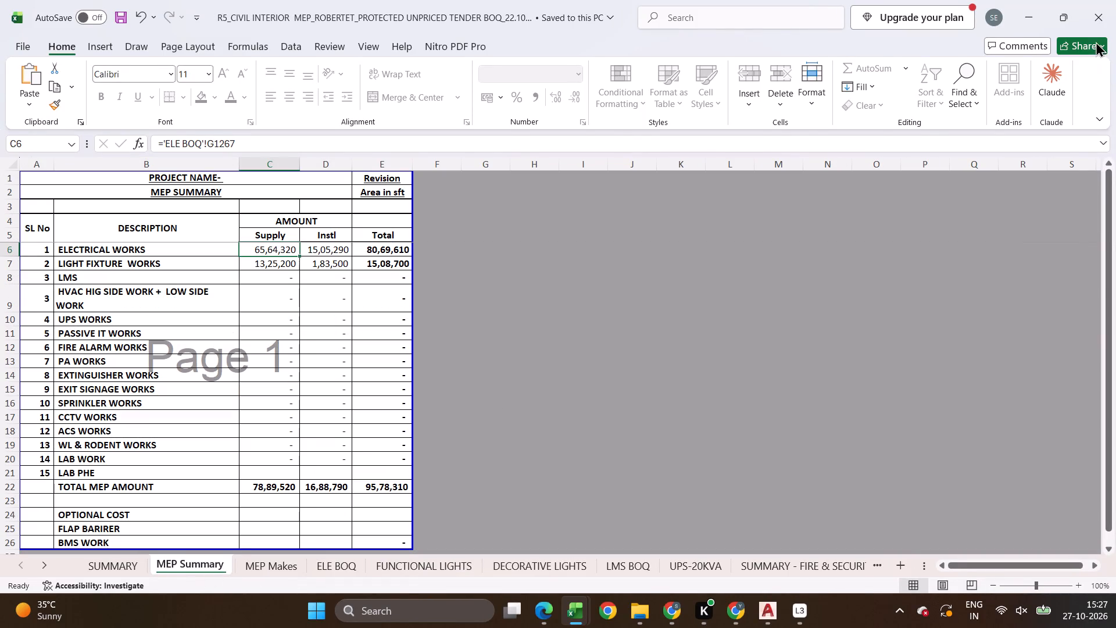
{"action": "left_click", "coordinate": [1097, 23]}
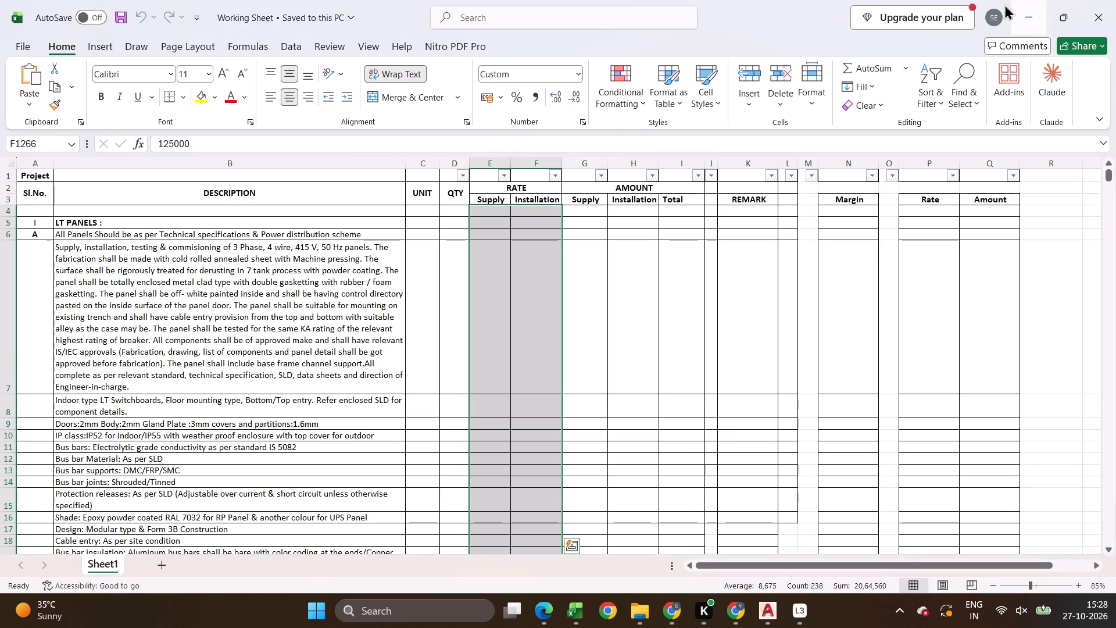
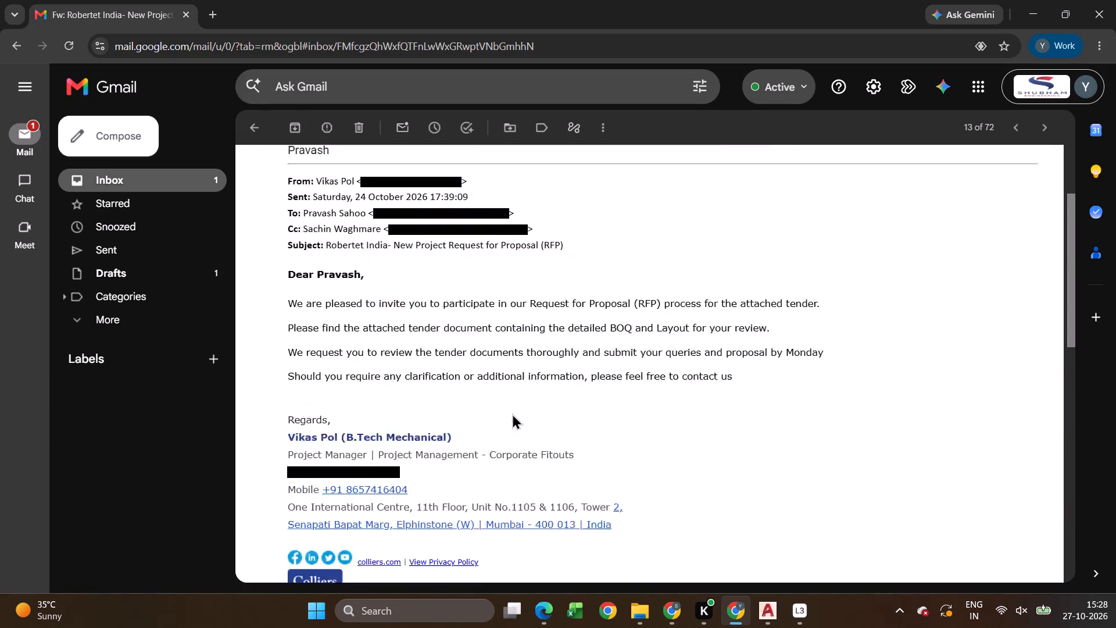
{"action": "left_click_drag", "start_coordinate": [279, 281], "coordinate": [533, 323]}
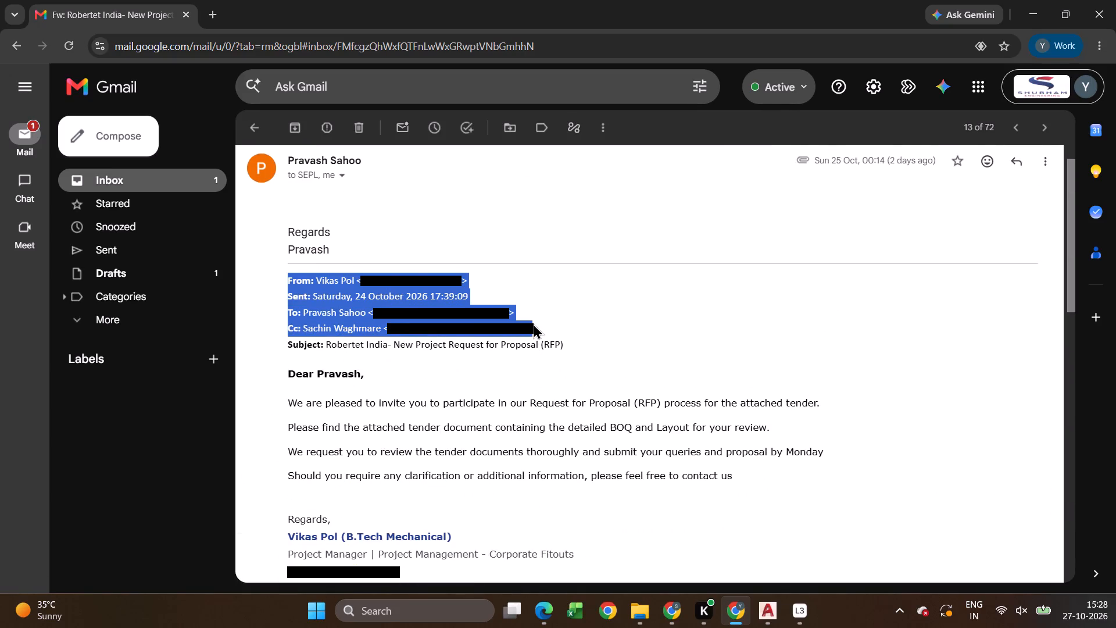
{"action": "left_click_drag", "start_coordinate": [533, 323], "coordinate": [534, 324]}
{"action": "key", "text": "ctrl+c"}
{"action": "scroll", "coordinate": [481, 405], "scroll_direction": "down", "scroll_amount": 12}
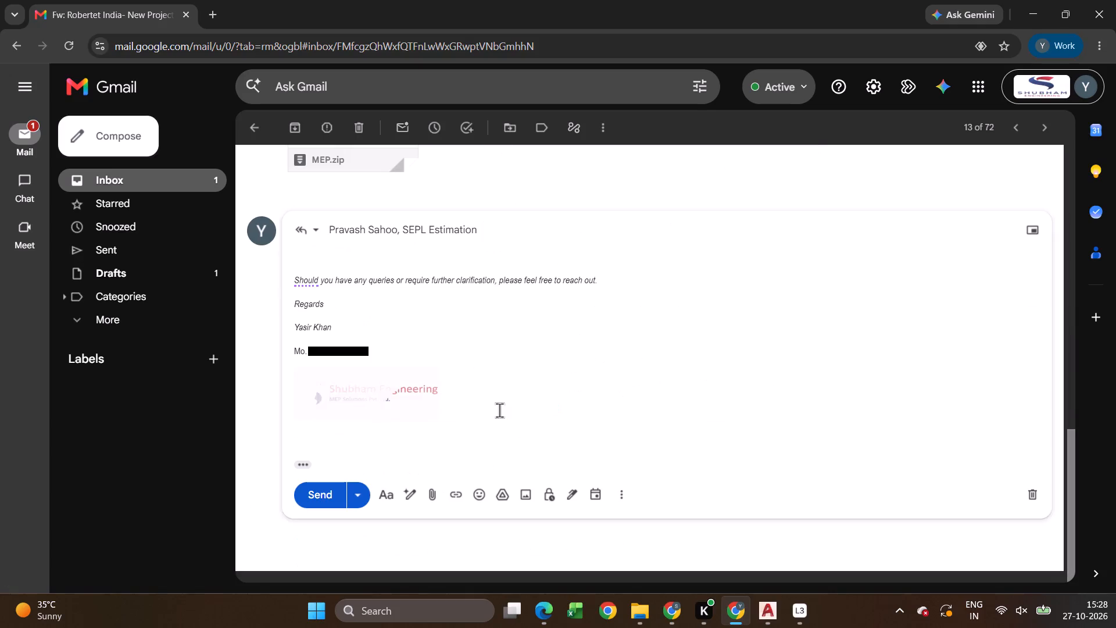
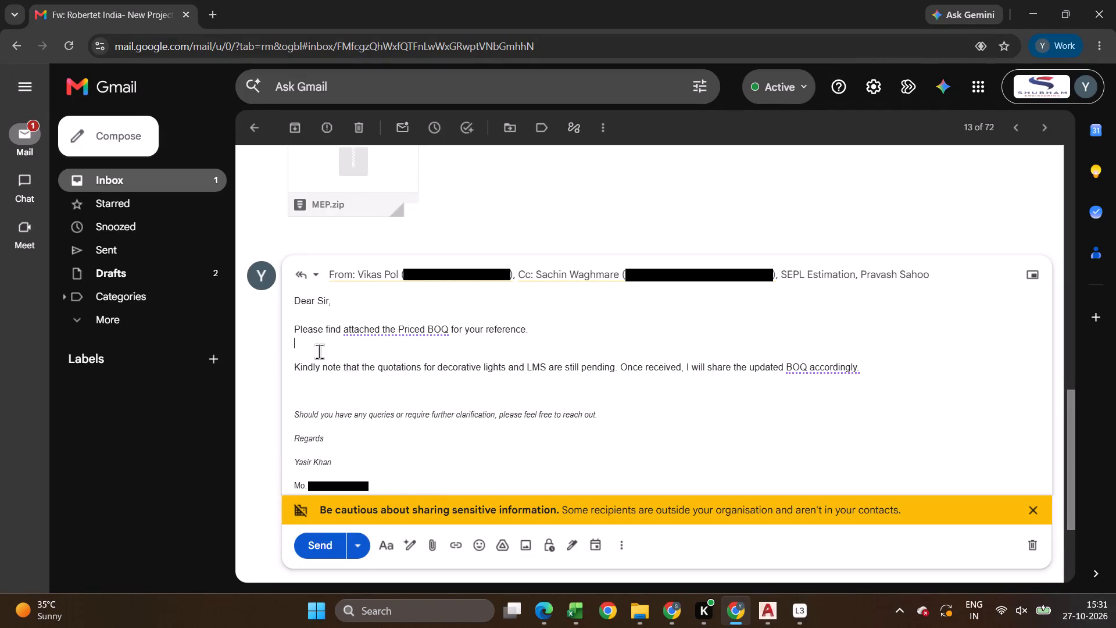
Remove the extra blank line above the "Kindly note" paragraph in the reply draft.
{"action": "key", "text": "Down"}
{"action": "key", "text": "BackSpace"}
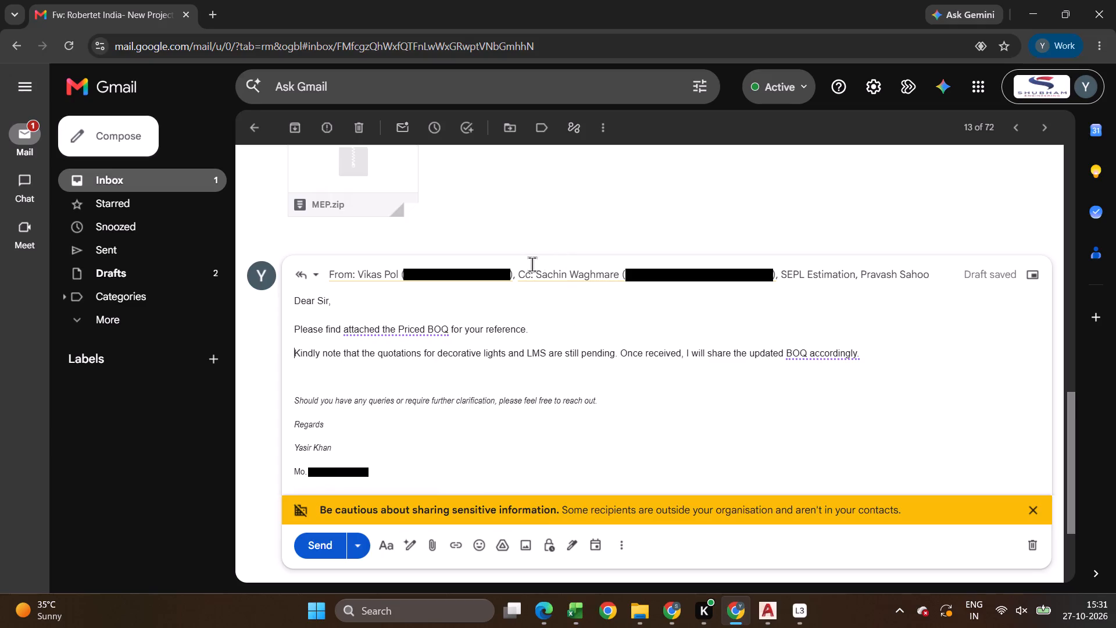
{"action": "left_click", "coordinate": [523, 354]}
Attach the R5_CIVIL INTERIOR MEP_ROBERTET workbook from the MEP folder in File Explorer to the Gmail reply.
{"action": "key", "text": "alt+Tab"}
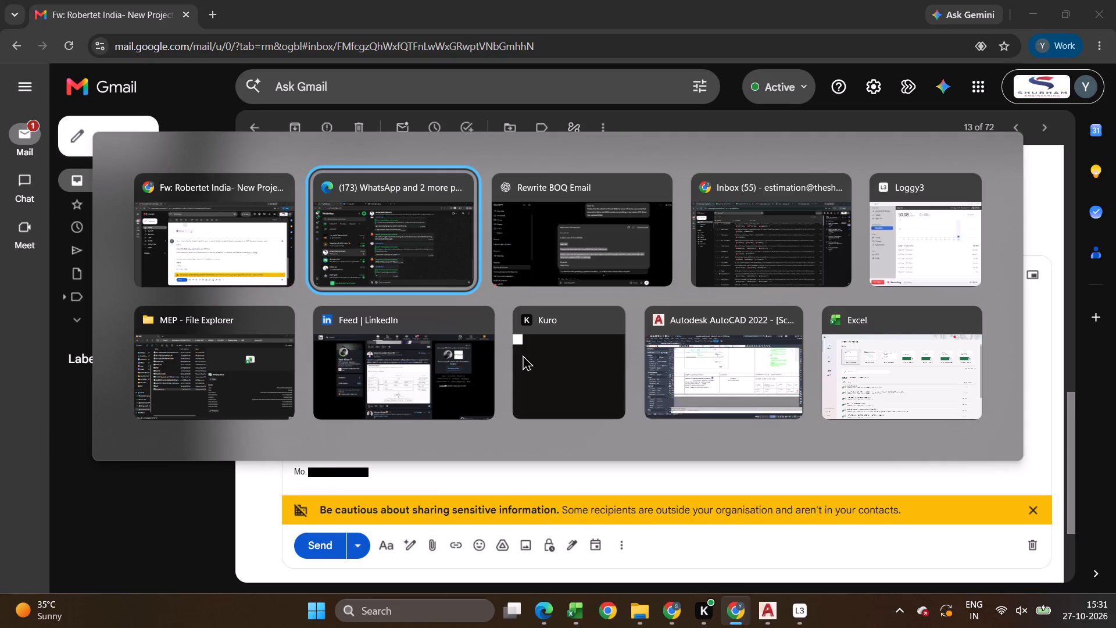
{"action": "left_click", "coordinate": [288, 381], "text": "alt"}
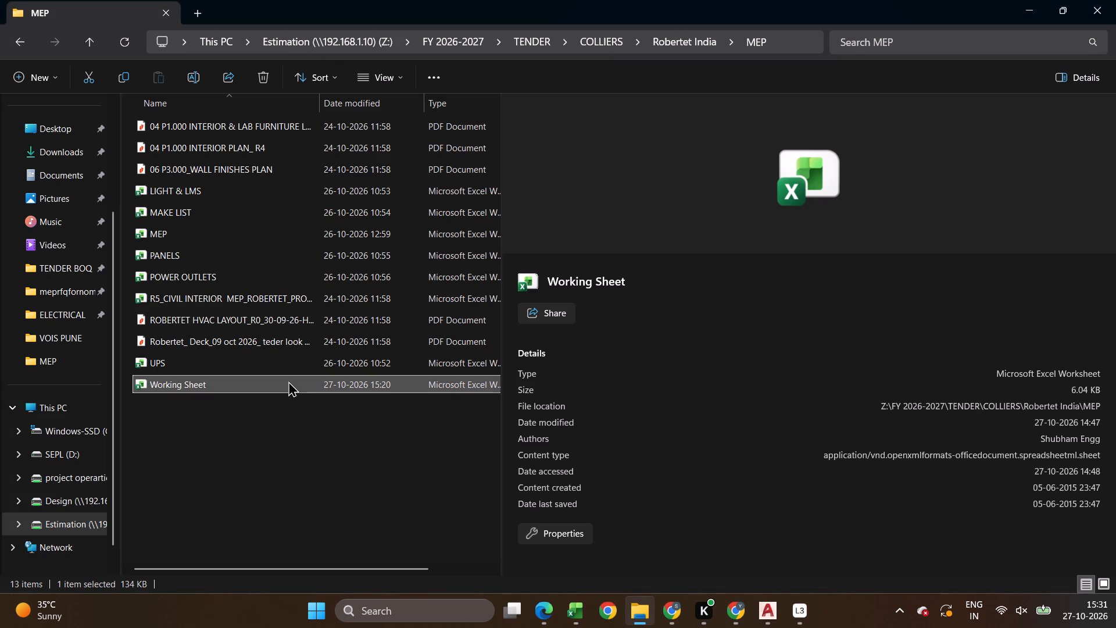
{"action": "left_click", "coordinate": [181, 296]}
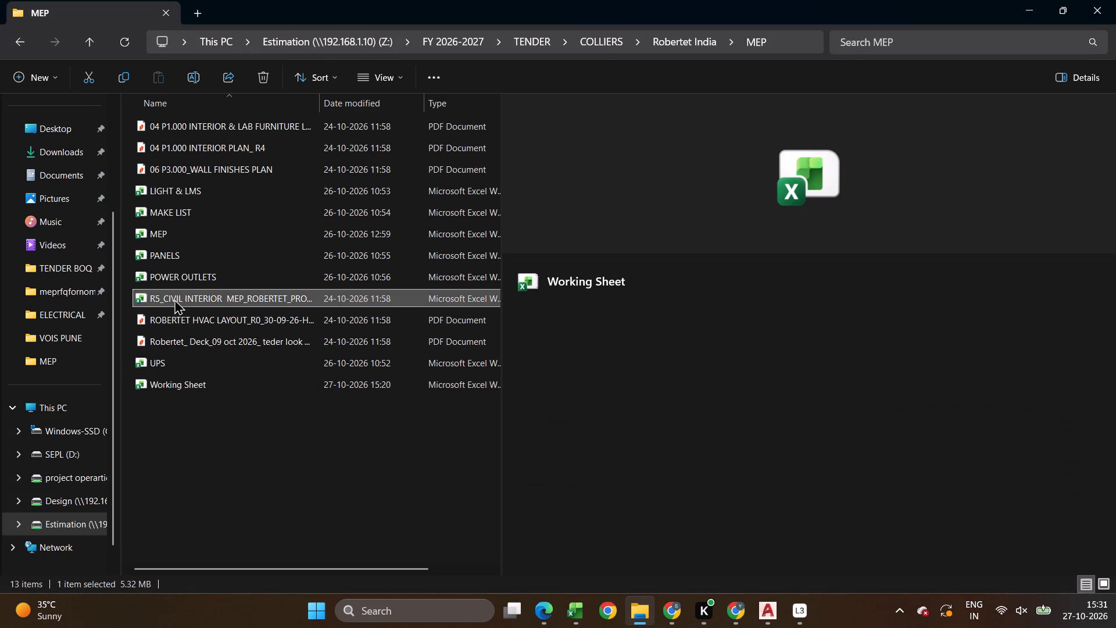
{"action": "left_click_drag", "start_coordinate": [175, 299], "coordinate": [495, 361]}
{"action": "key", "text": "alt+Tab"}
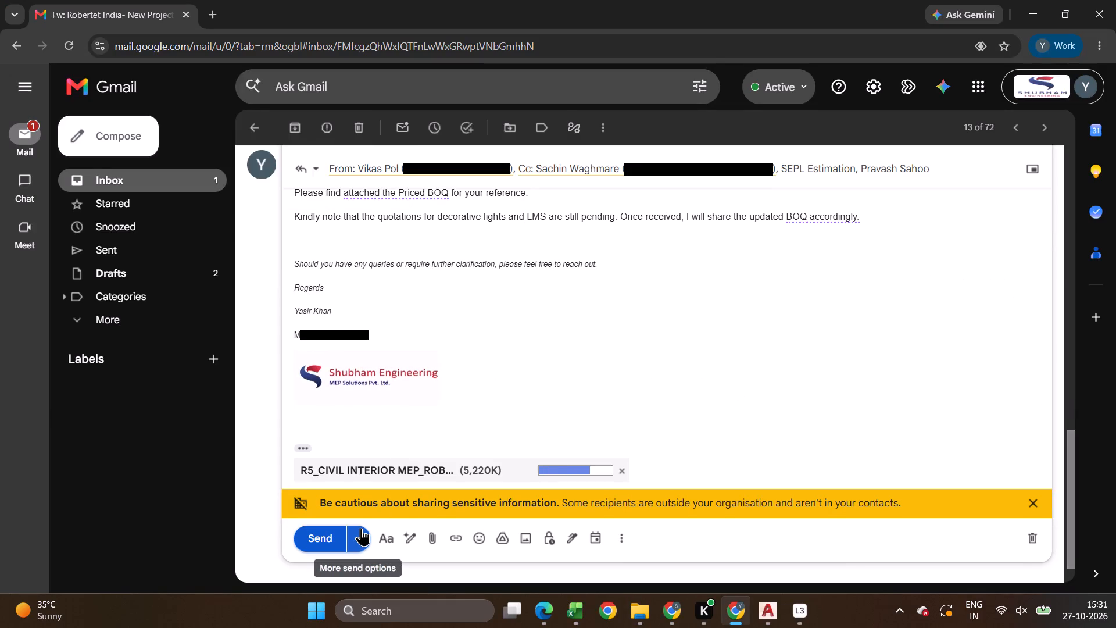
Schedule the reply for a custom time on 27 Oct 2026, with hour 16 and minutes beginning with 1.
{"action": "left_click", "coordinate": [361, 528]}
{"action": "left_click", "coordinate": [366, 501]}
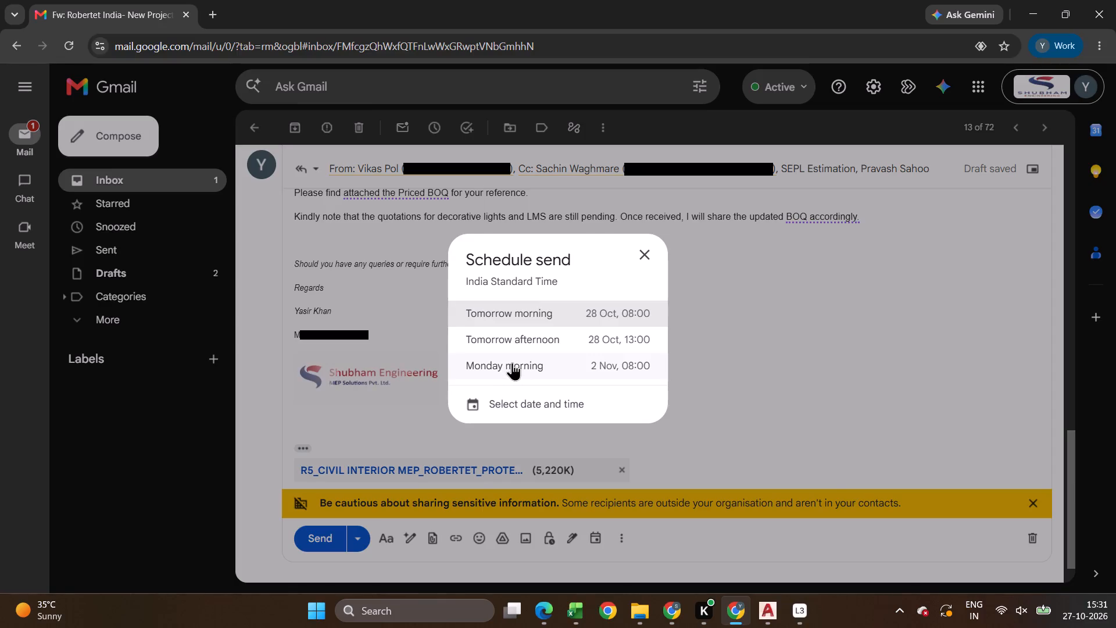
{"action": "left_click", "coordinate": [517, 394]}
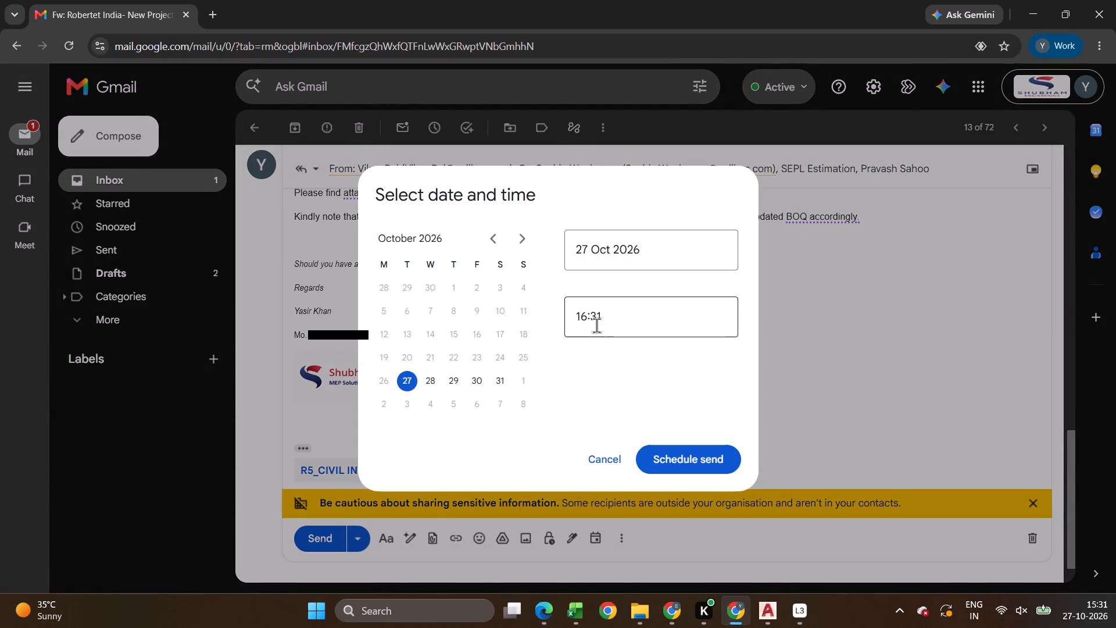
{"action": "left_click", "coordinate": [582, 309]}
{"action": "key", "text": "Delete"}
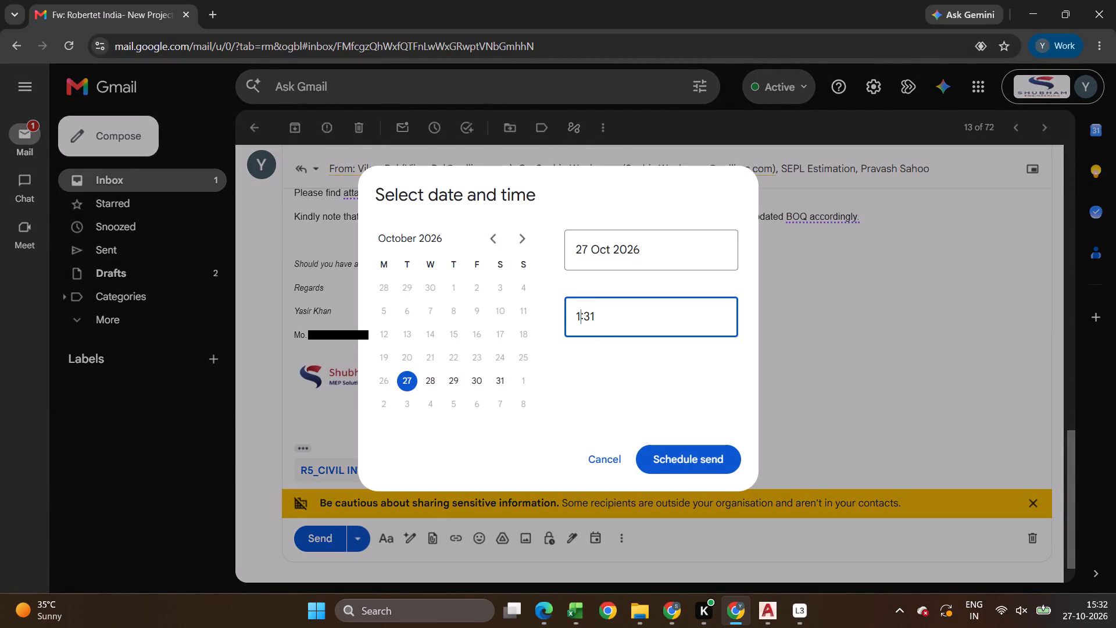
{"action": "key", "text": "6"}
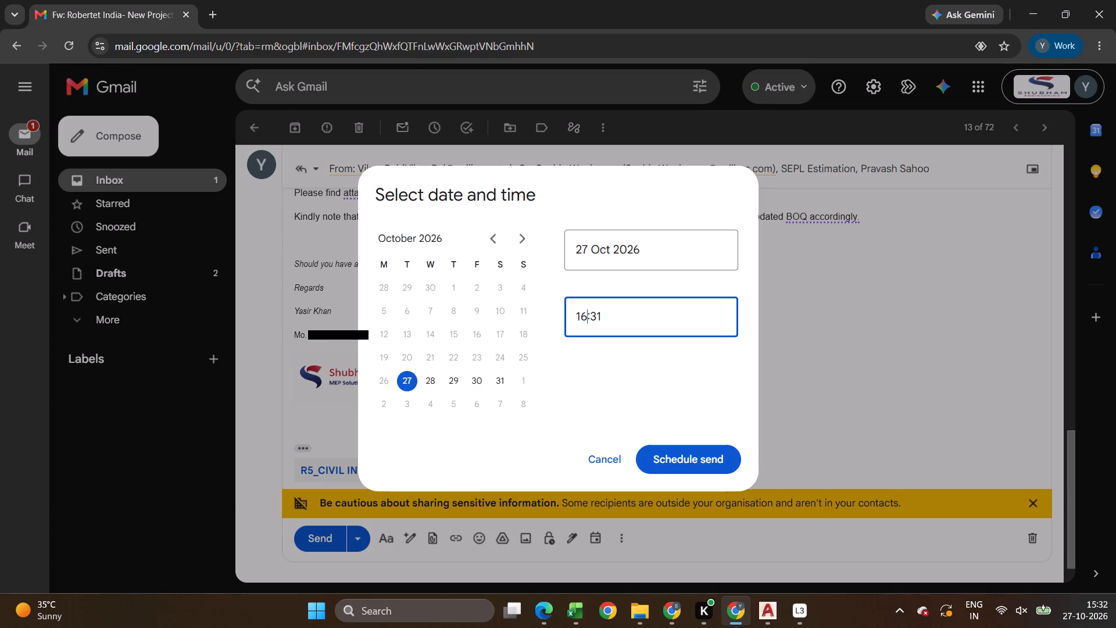
{"action": "key", "text": "Right"}
{"action": "key", "text": "Right"}
{"action": "key", "text": "Right"}
{"action": "key", "text": "BackSpace"}
{"action": "key", "text": "BackSpace"}
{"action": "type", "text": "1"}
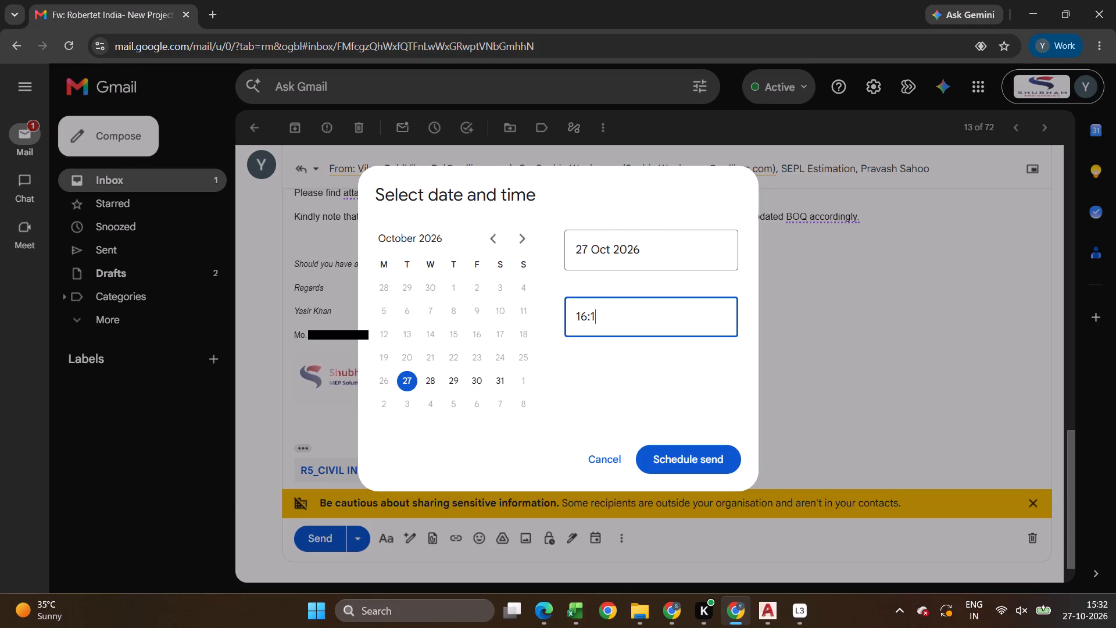